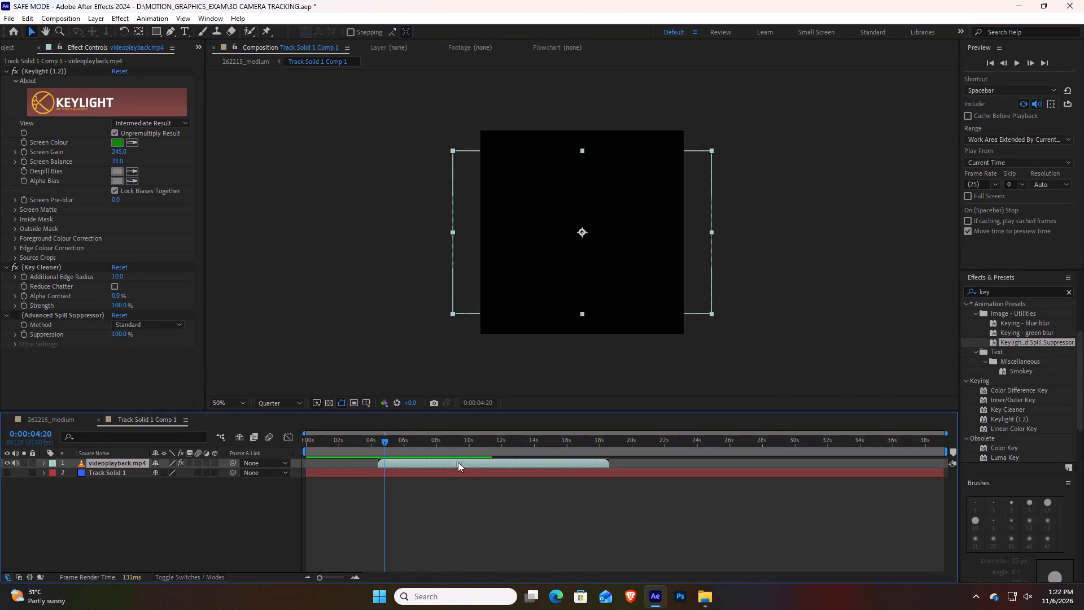
Open the 262215_medium composition and play it from the start to review the tracked portal shot.
left_click(66, 419)
left_click_drag(384, 442, 325, 449)
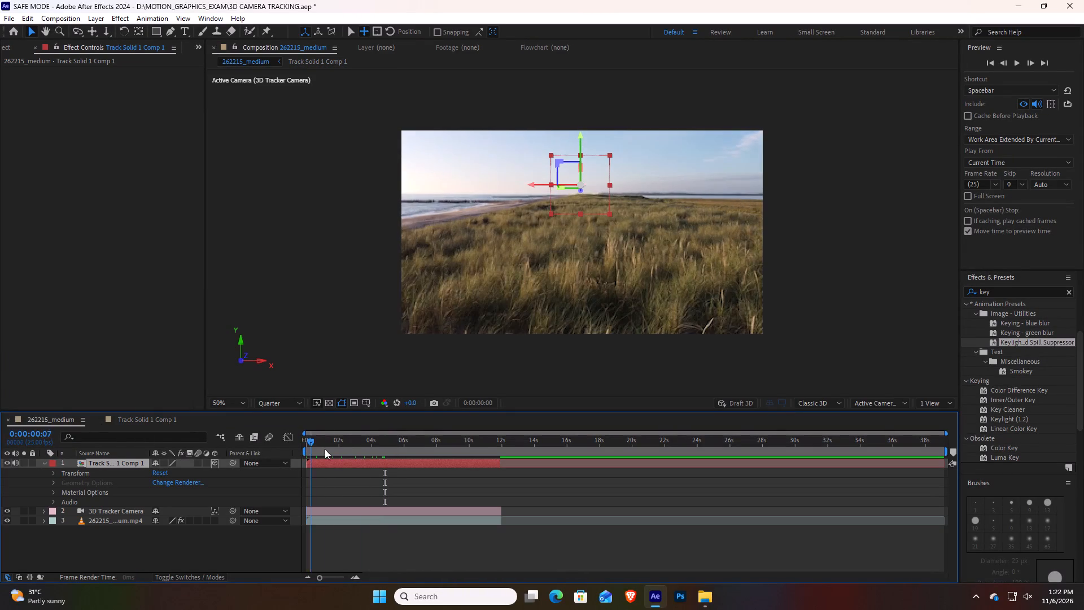
left_click_drag(325, 449, 510, 460)
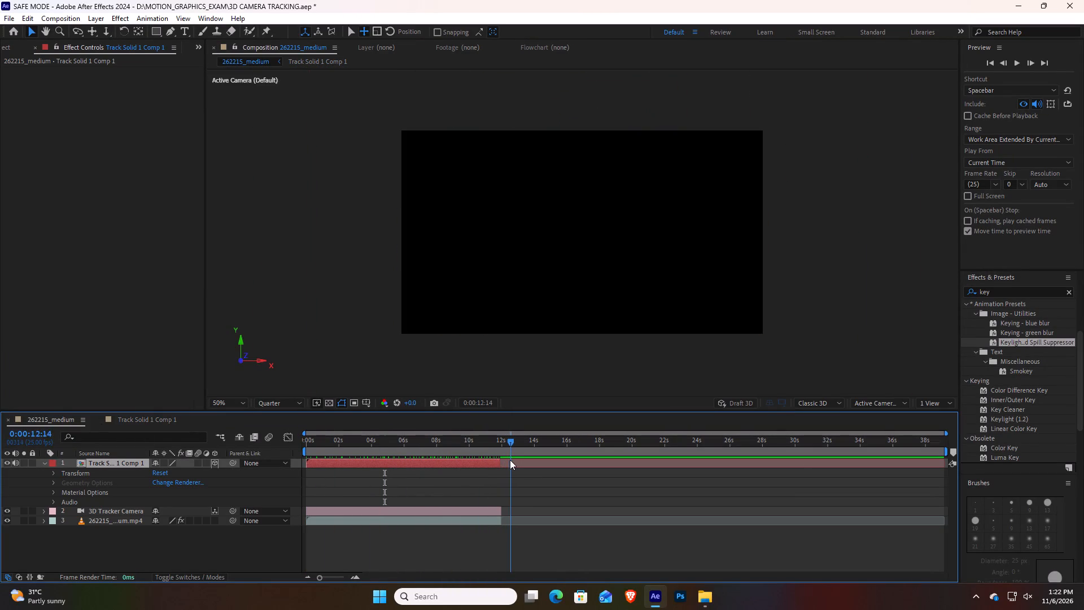
left_click_drag(510, 460, 396, 476)
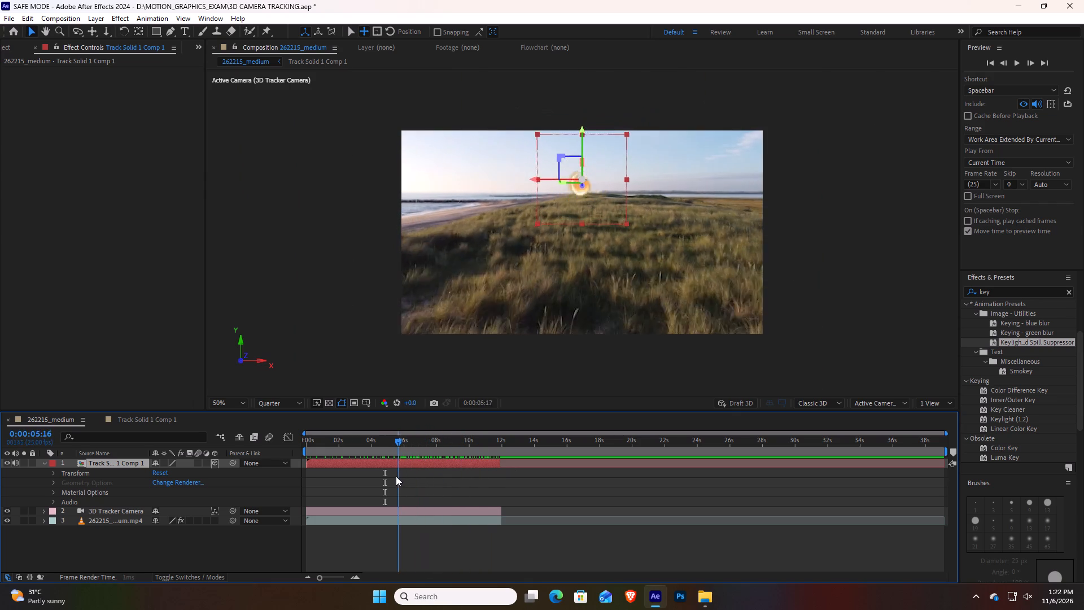
left_click_drag(396, 476, 298, 482)
key("space")
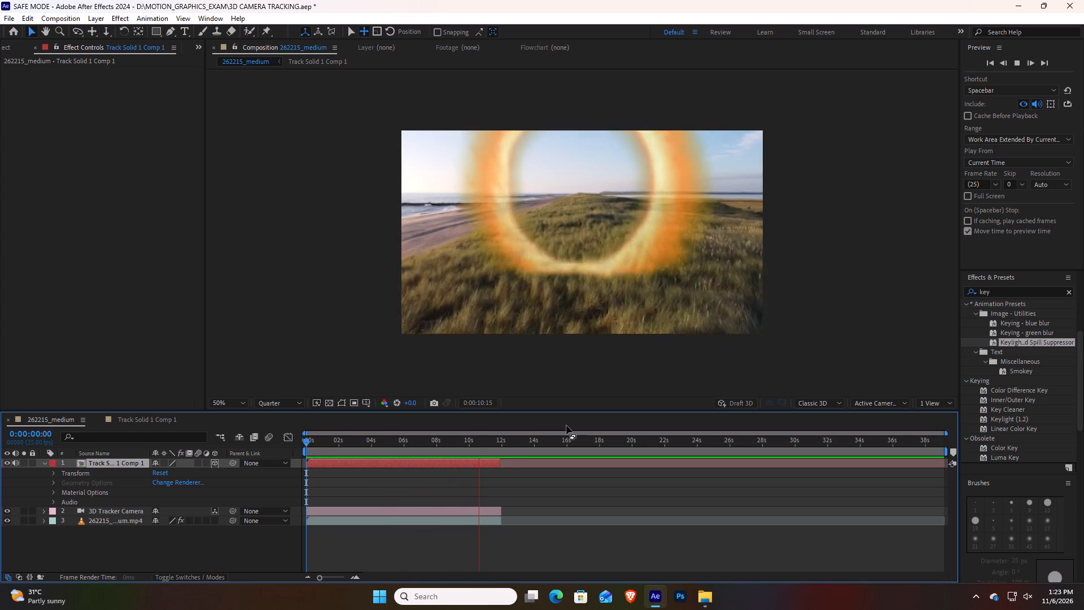
key("space")
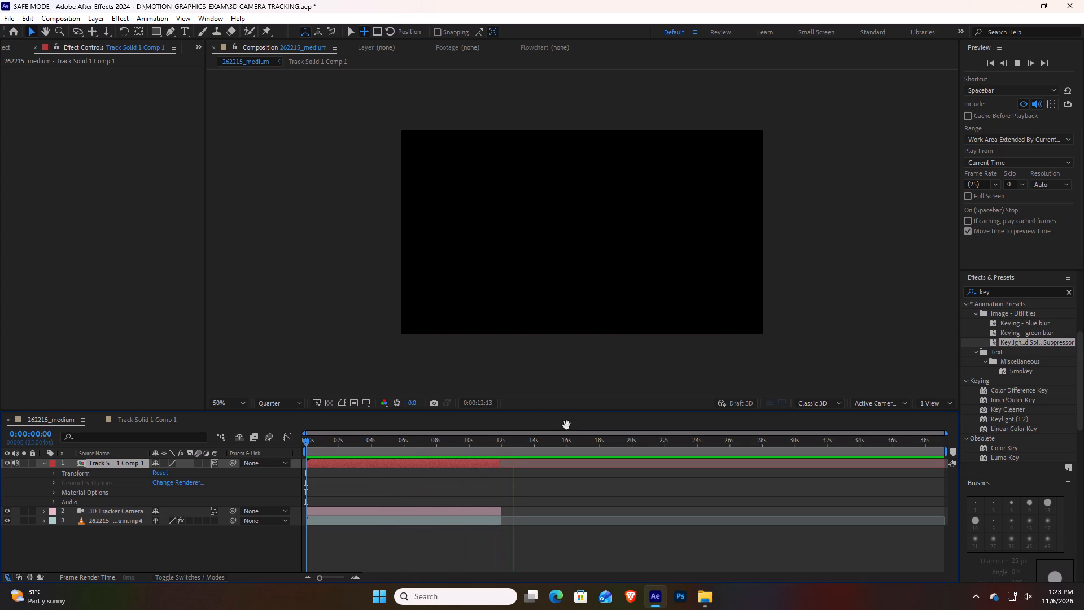
Split the Track Solid 1 Comp 1, 3D Tracker Camera and 262215_medium footage layers at 0:00:11:14.
left_click_drag(513, 438, 493, 444)
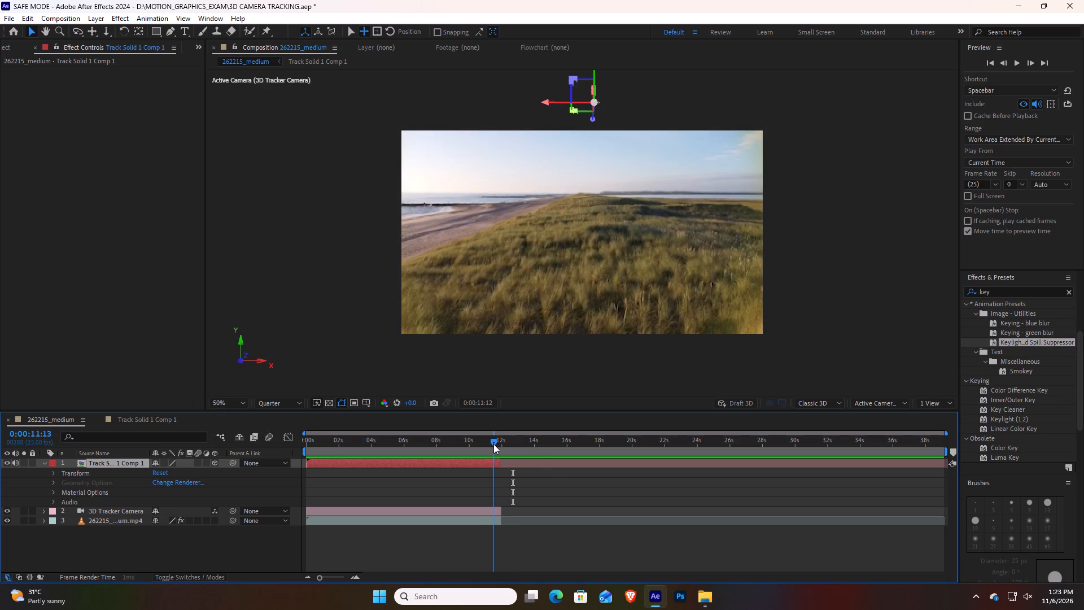
left_click_drag(493, 444, 494, 444)
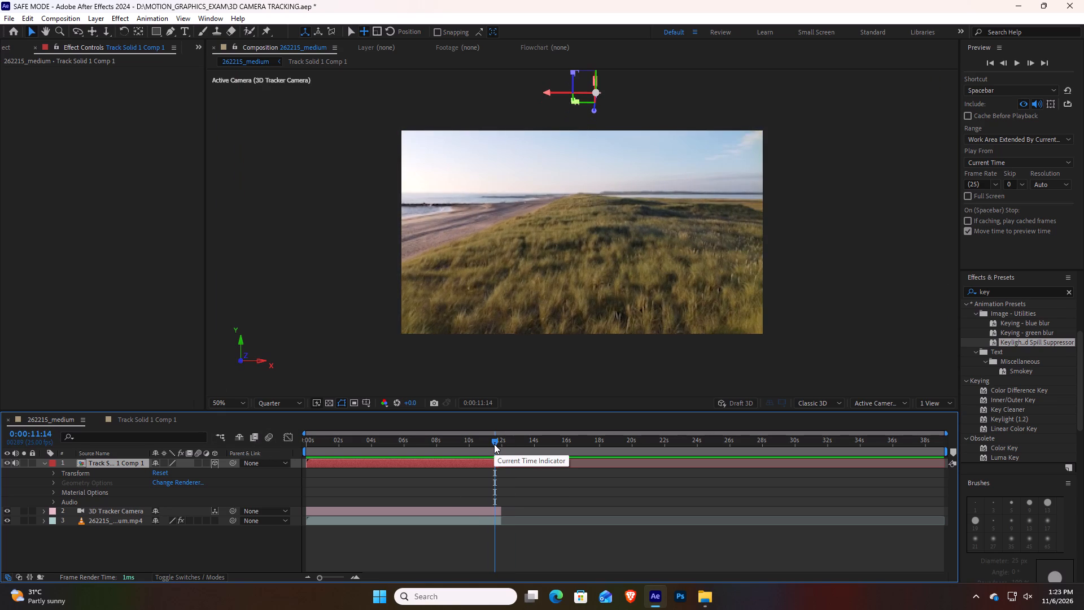
key("shift+d")
key("ctrl+d")
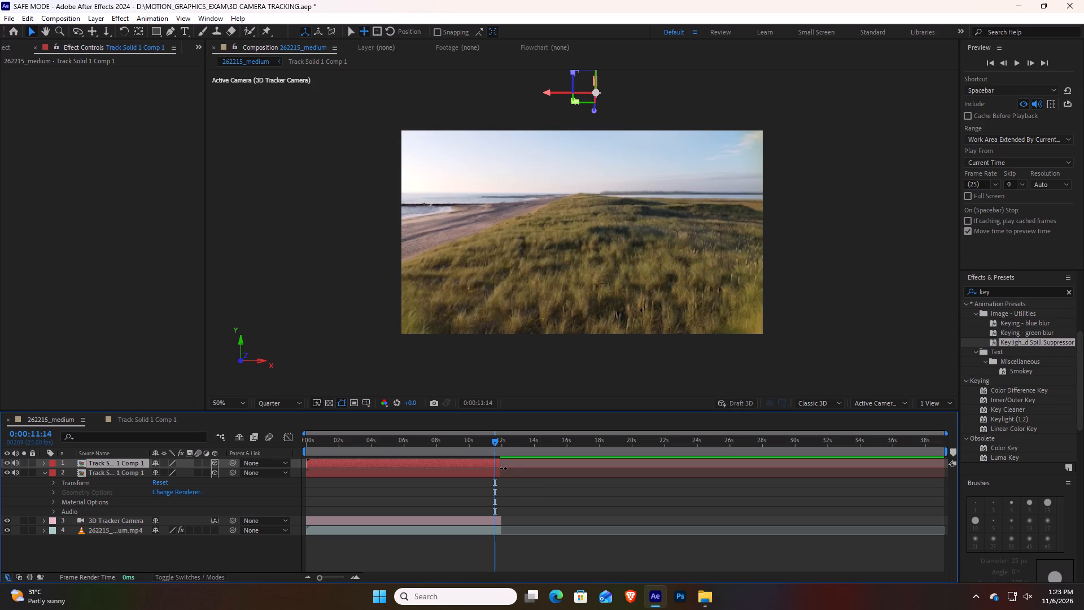
key("ctrl+z")
key("ctrl+shift+d")
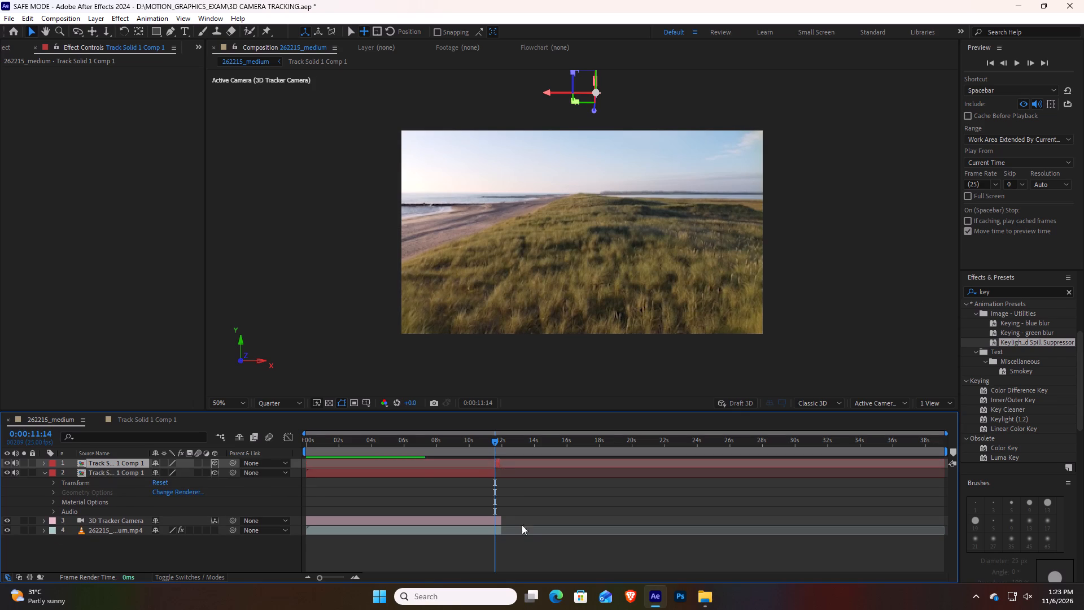
left_click(499, 517)
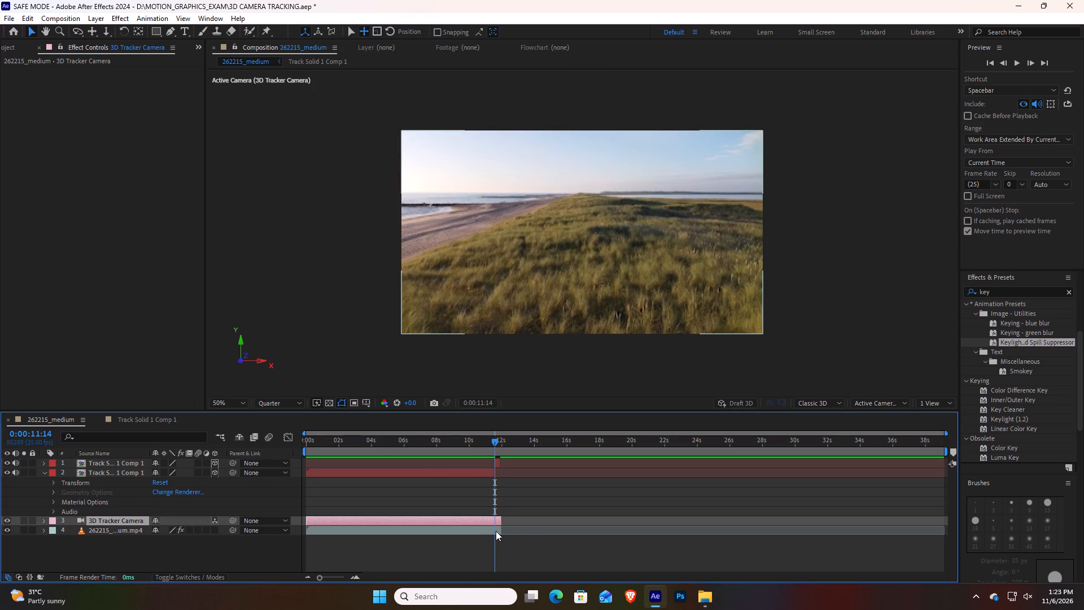
left_click(496, 531, "shift")
key("ctrl+shift+d")
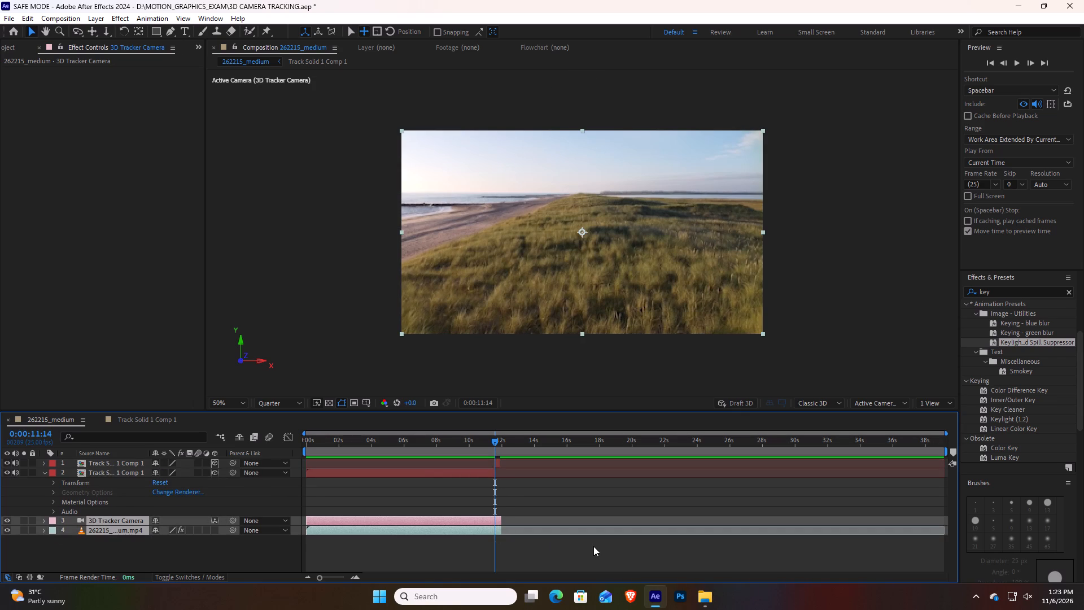
Delete the split-off pieces of the portal comp, tracker camera and footage layers after 0:00:11:14.
left_click(501, 468)
left_click(500, 464)
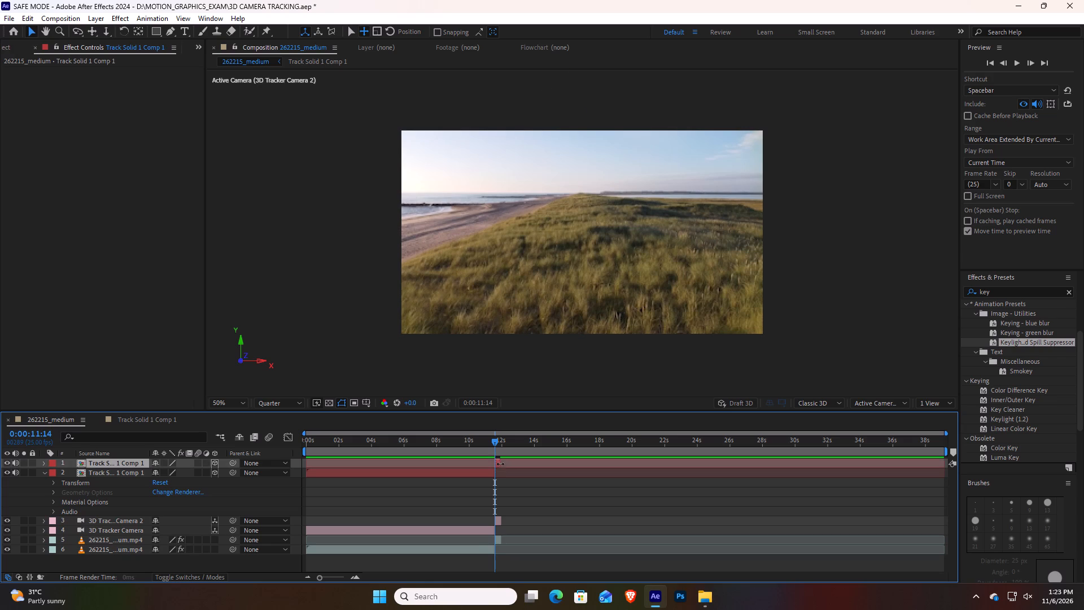
key("Delete")
left_click(497, 507)
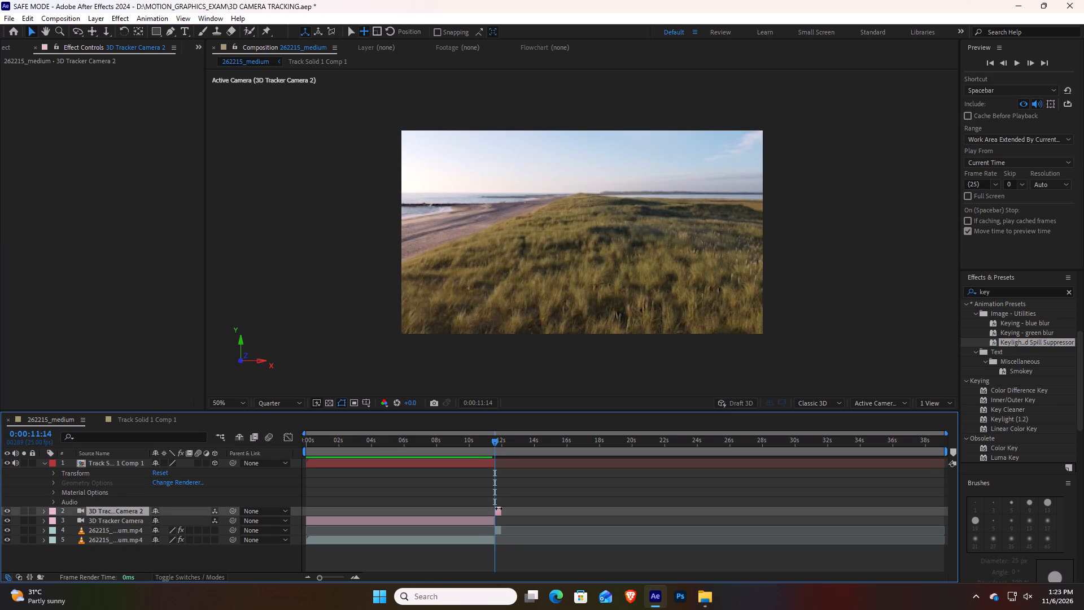
key("Delete")
left_click(501, 519)
key("Delete")
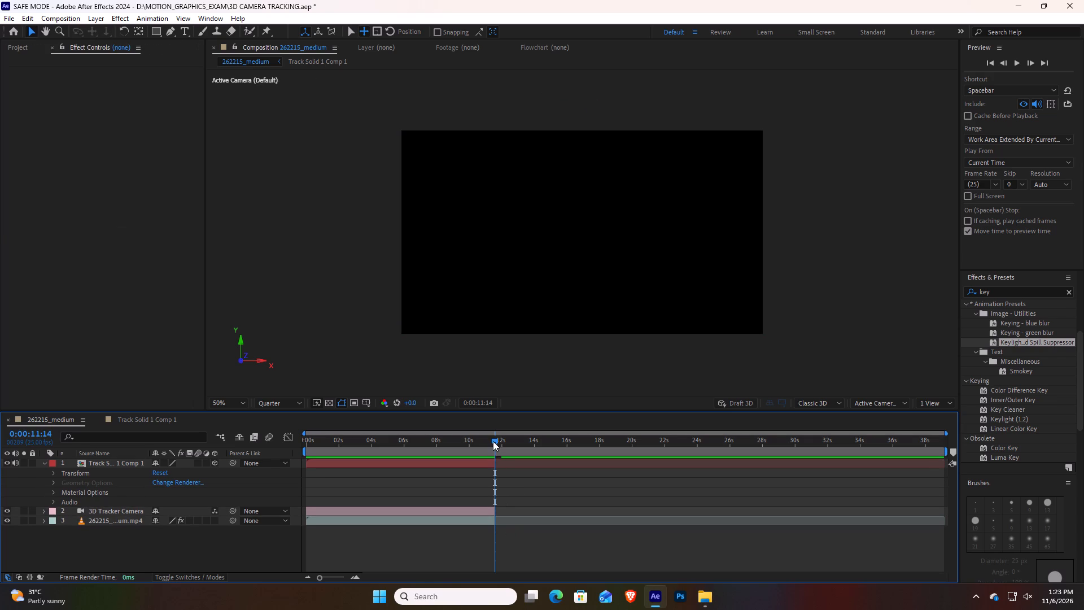
Play the trimmed composition from the start and examine the portal's approach between about 8 and 11 seconds.
left_click_drag(493, 441, 283, 437)
key("space")
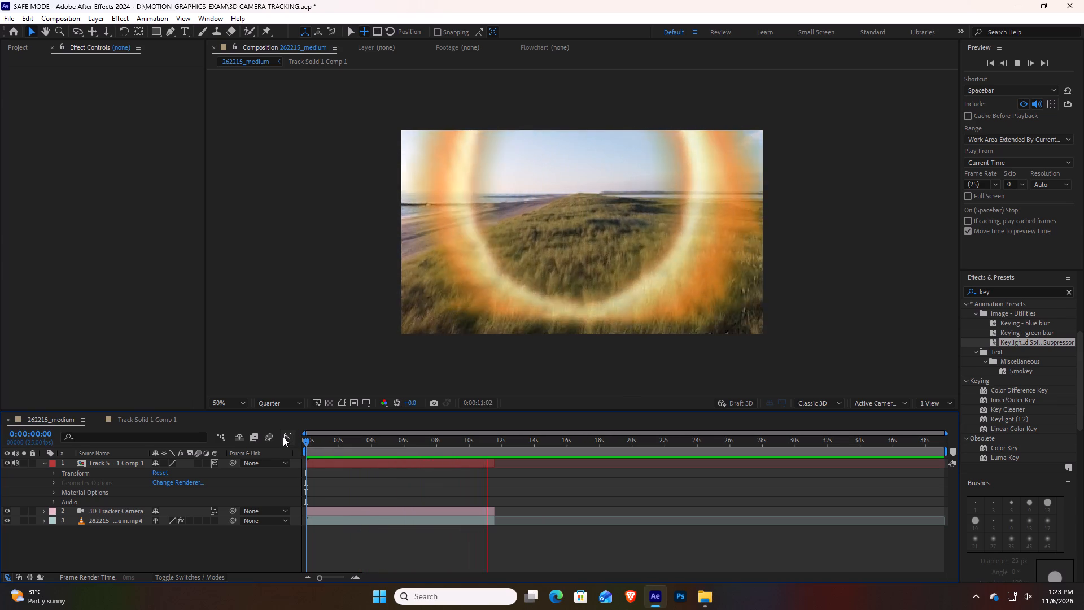
key("space")
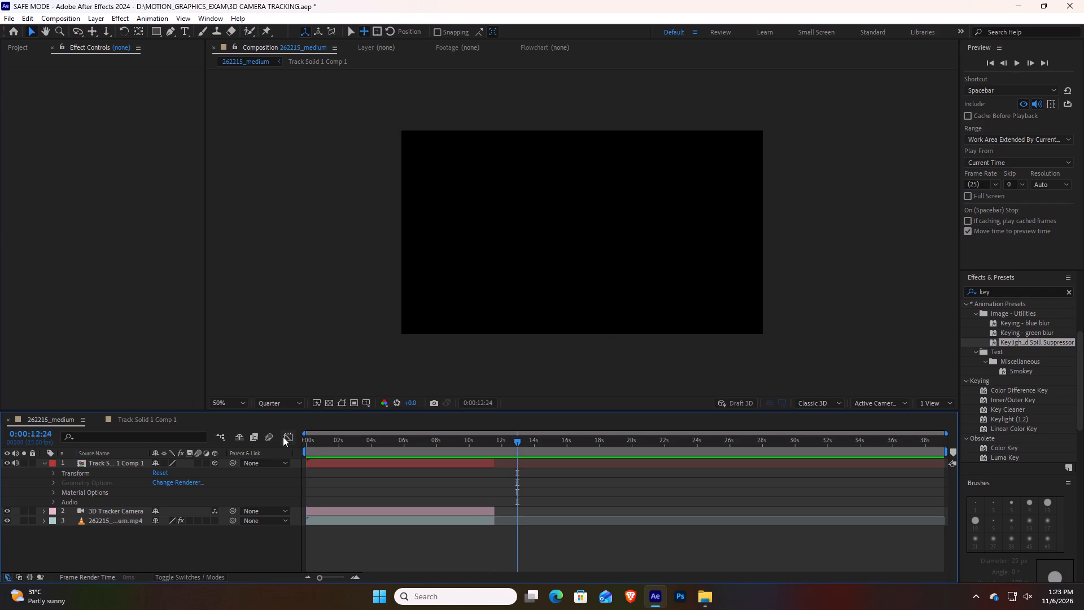
left_click_drag(515, 440, 481, 446)
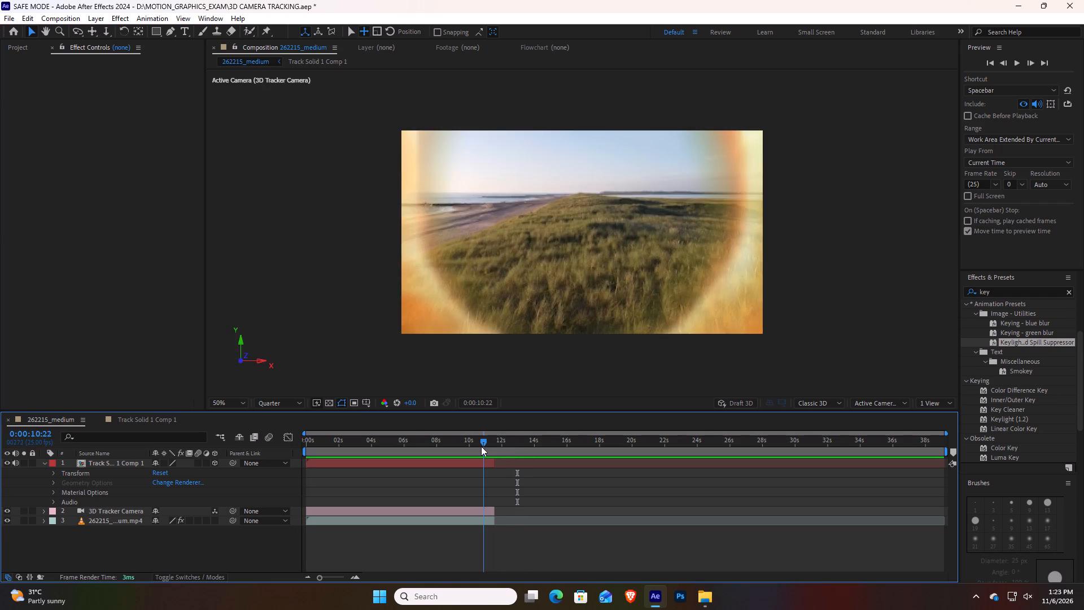
left_click_drag(481, 446, 483, 448)
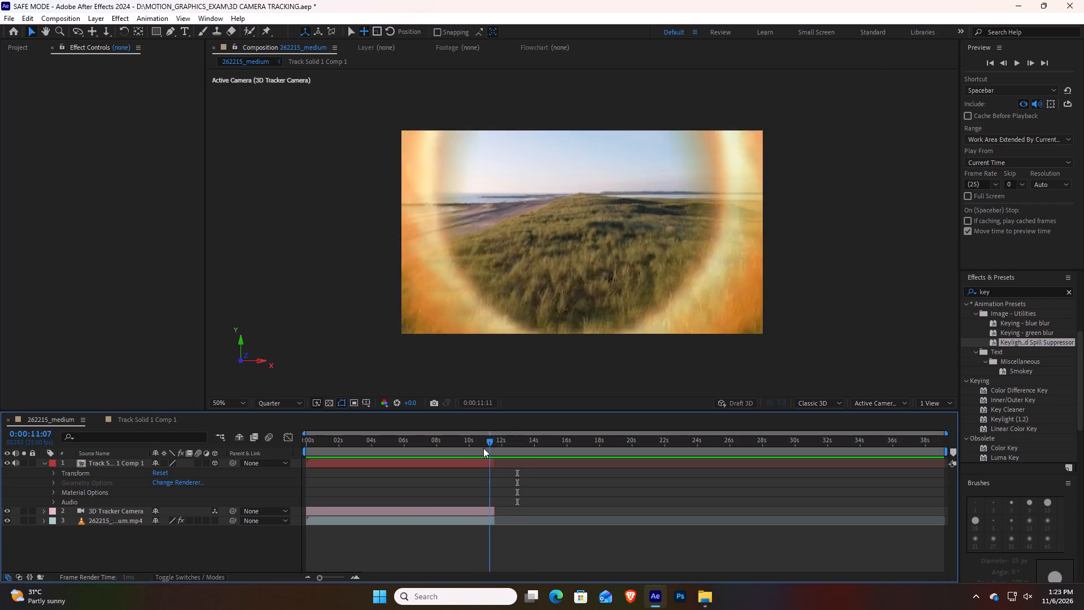
left_click_drag(483, 448, 445, 454)
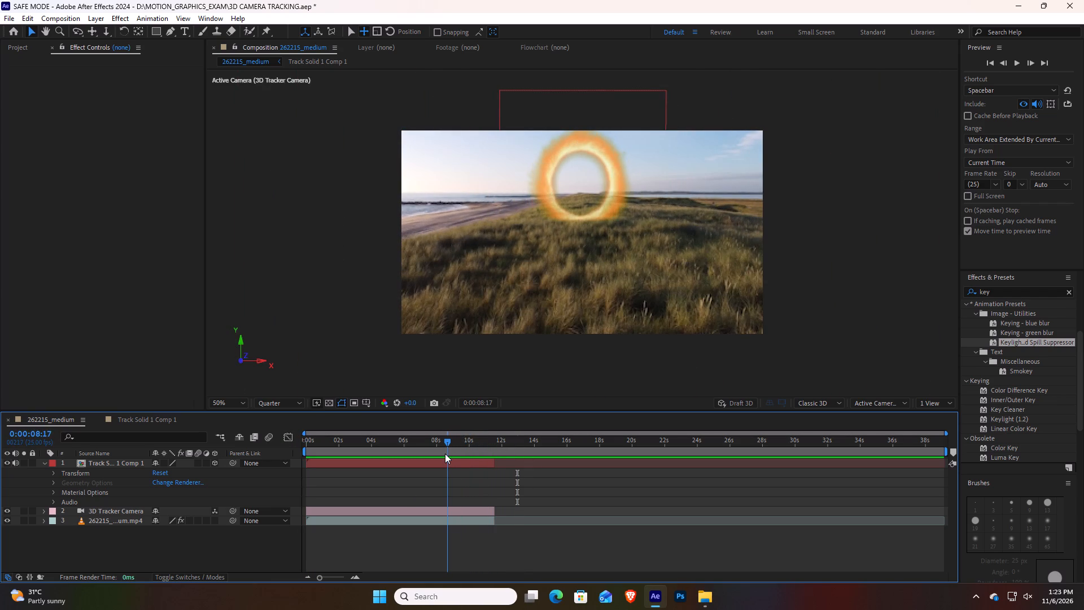
left_click_drag(445, 454, 460, 454)
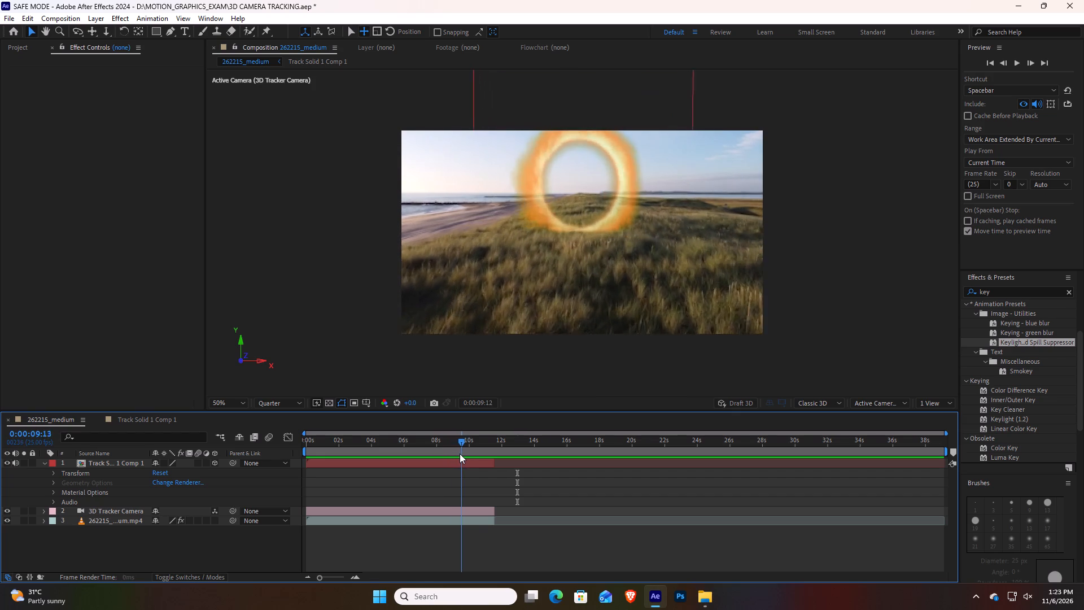
left_click_drag(460, 454, 470, 453)
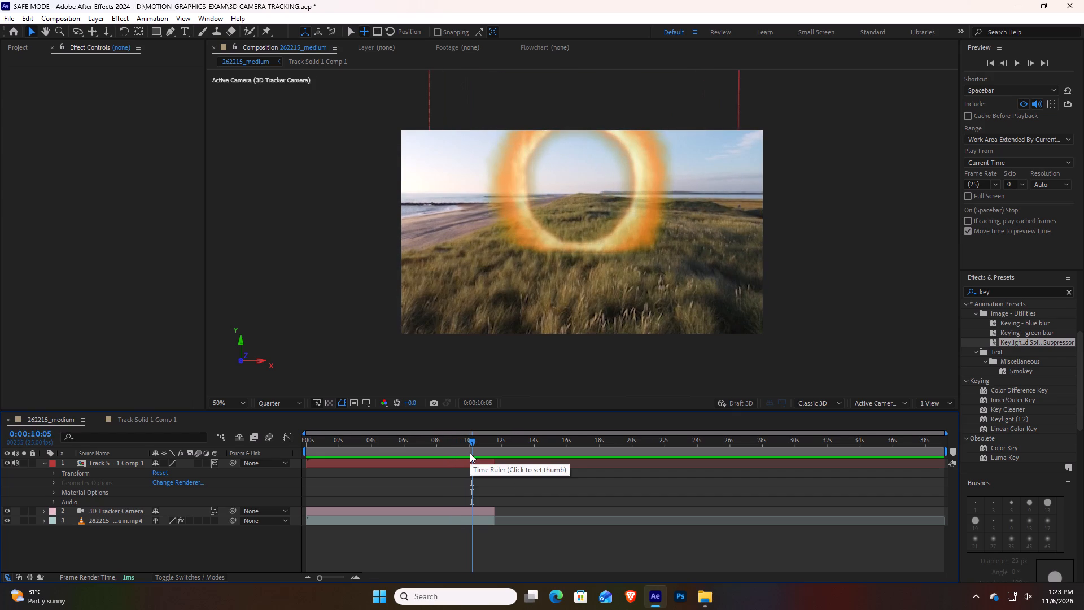
Save the 3D CAMERA TRACKING project.
key("ctrl+s")
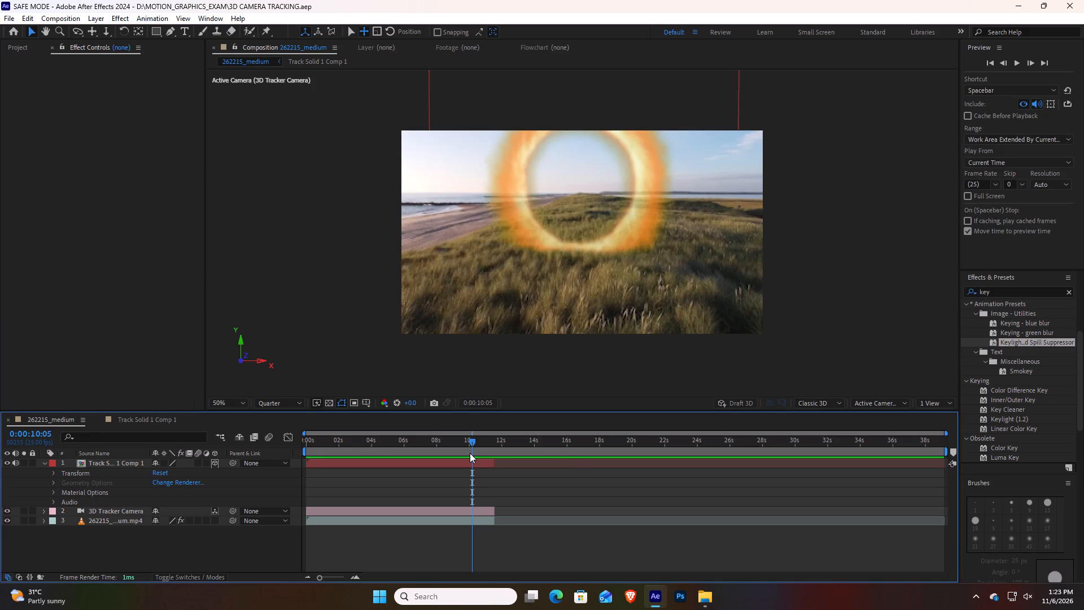
Review the end of the shot again, playing it from 0:00:09:01.
left_click_drag(471, 443, 497, 445)
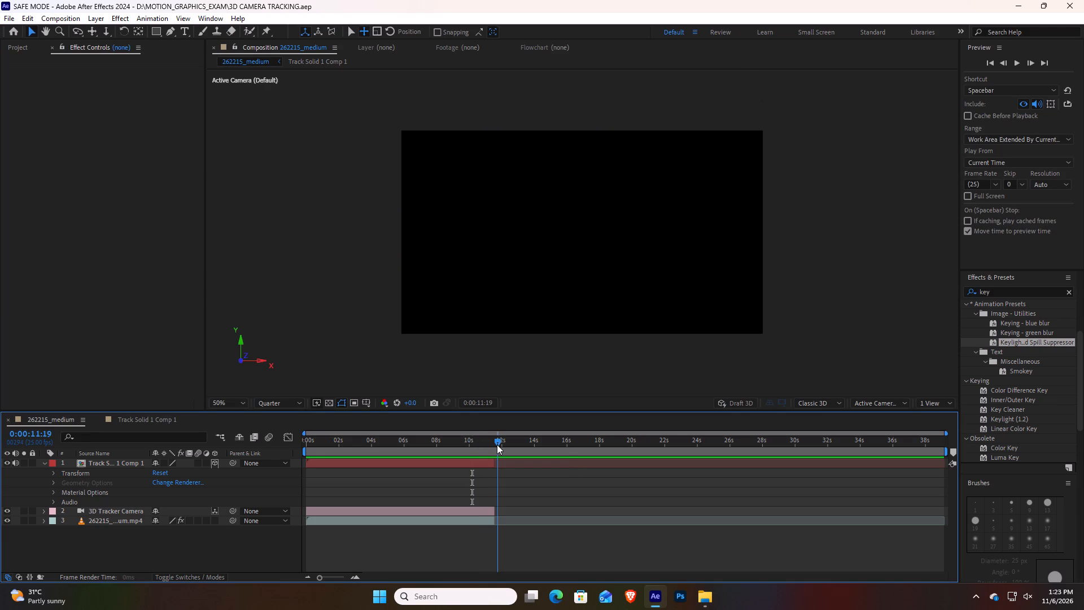
left_click_drag(497, 445, 461, 447)
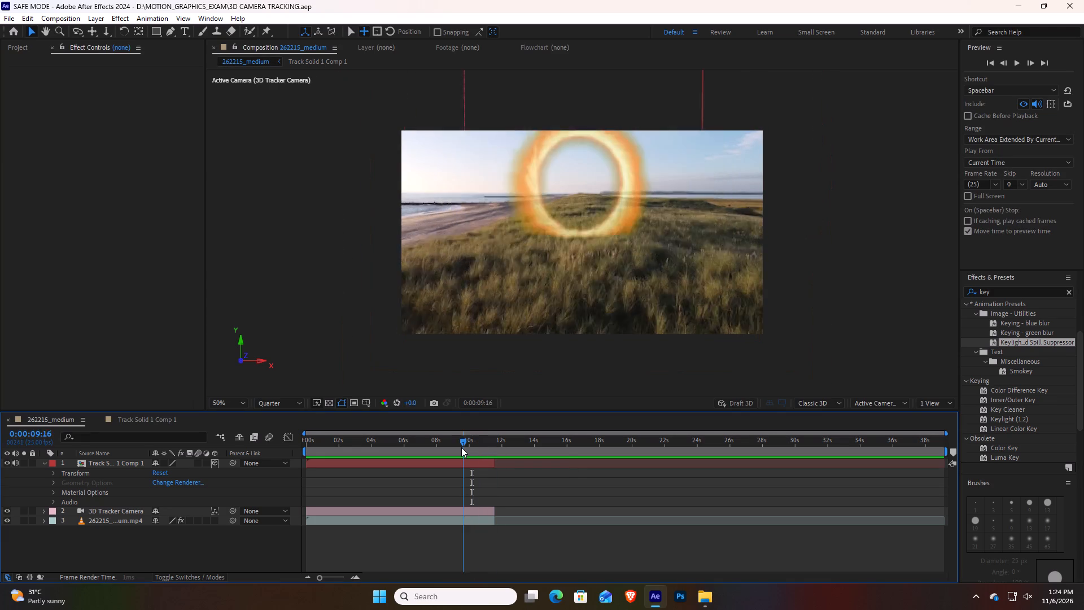
left_click_drag(461, 447, 453, 447)
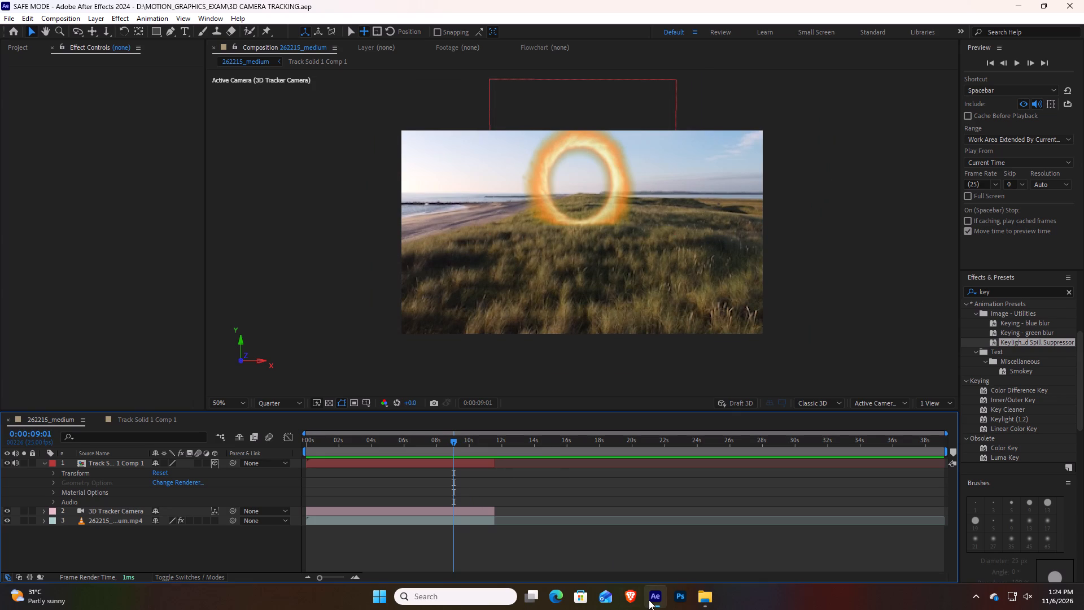
key("space")
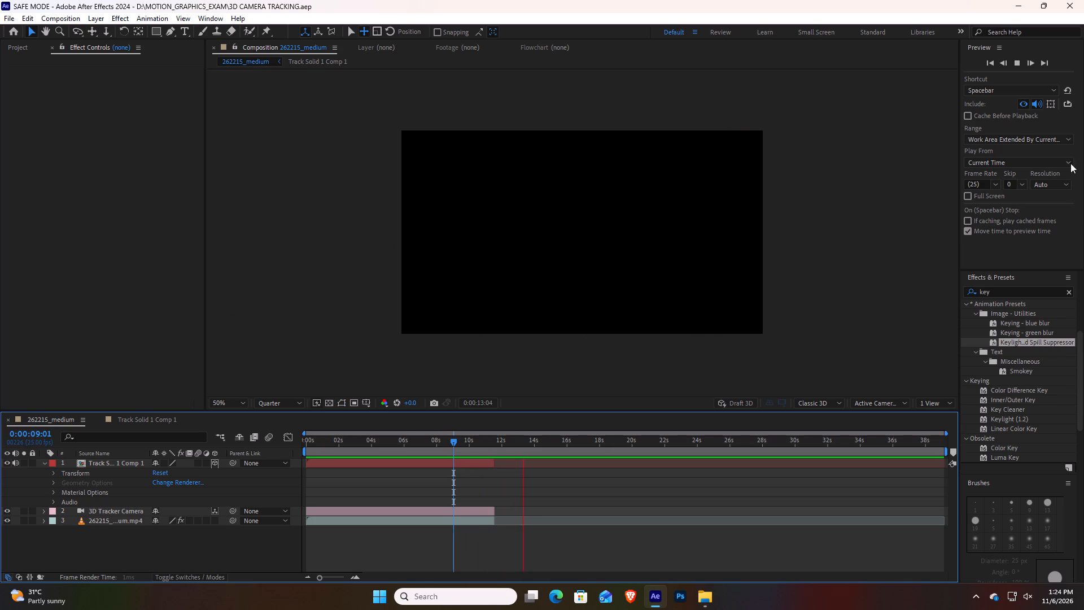
Close After Effects, relaunch it with the preferences used before safe mode, and start a new project.
left_click(1083, 10)
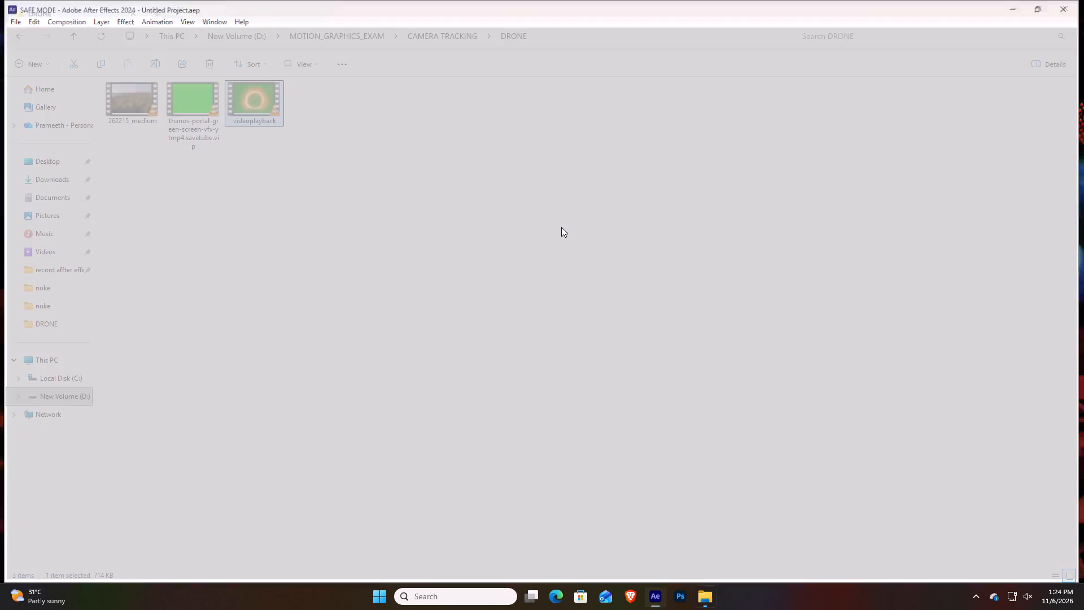
left_click(652, 602)
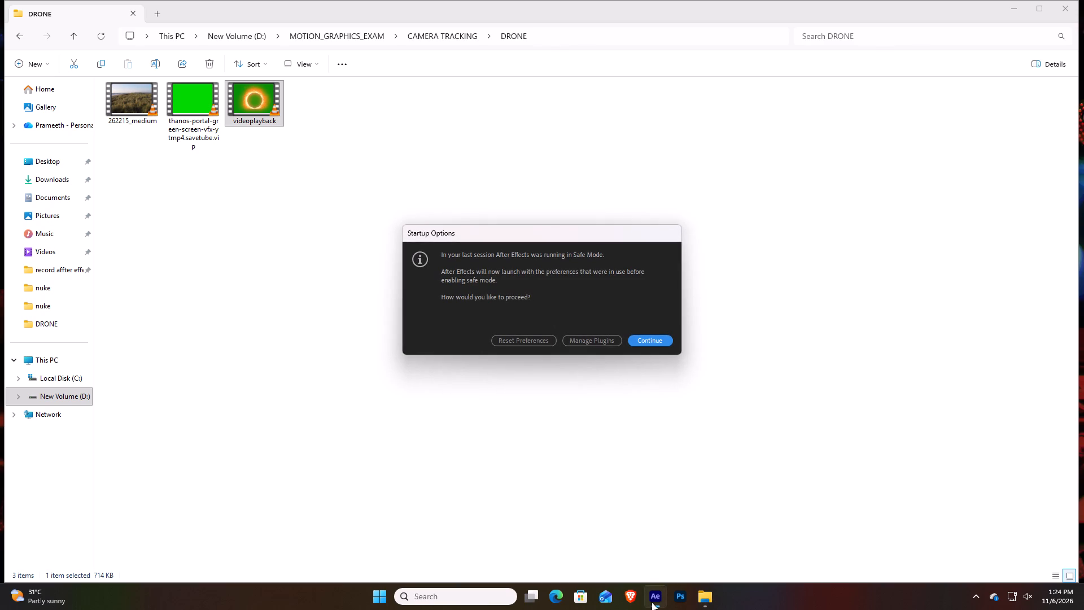
left_click(647, 337)
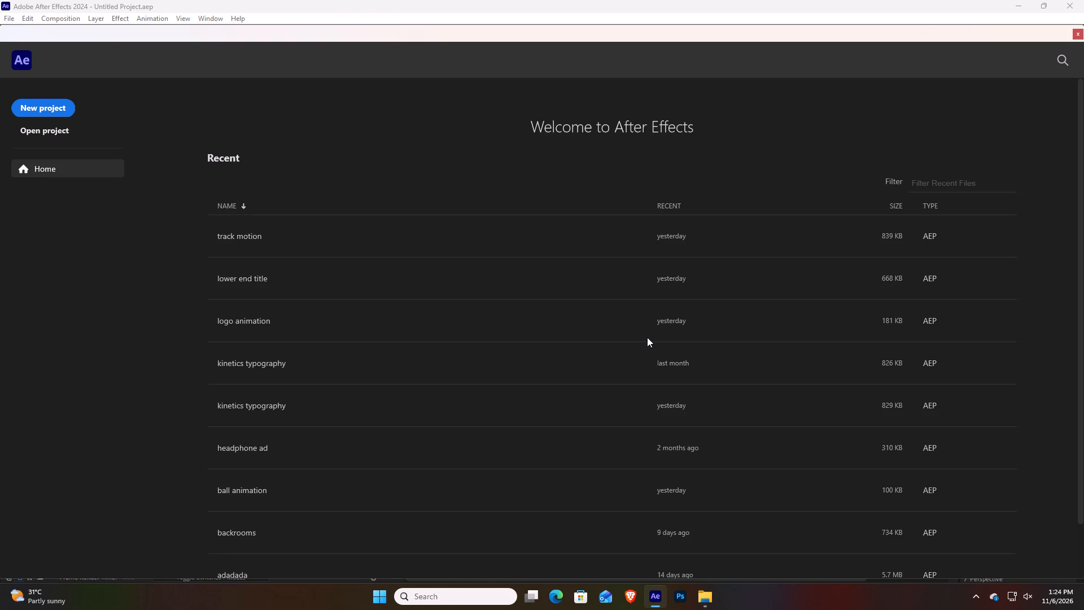
left_click(58, 112)
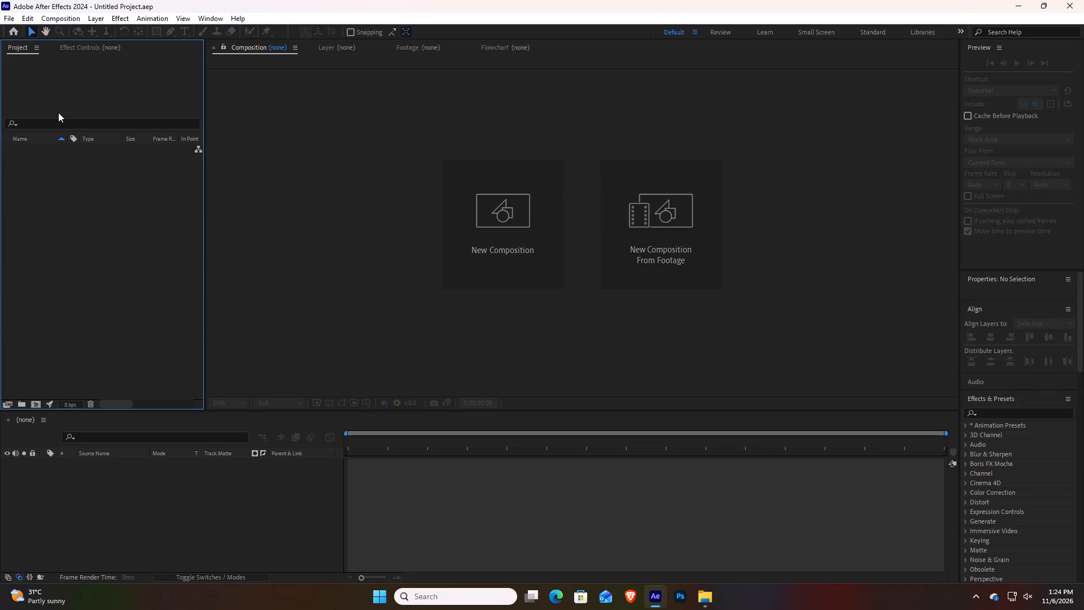
Create a 1920x1080, 30 fps composition named "logo animation" with a white background.
left_click(458, 215)
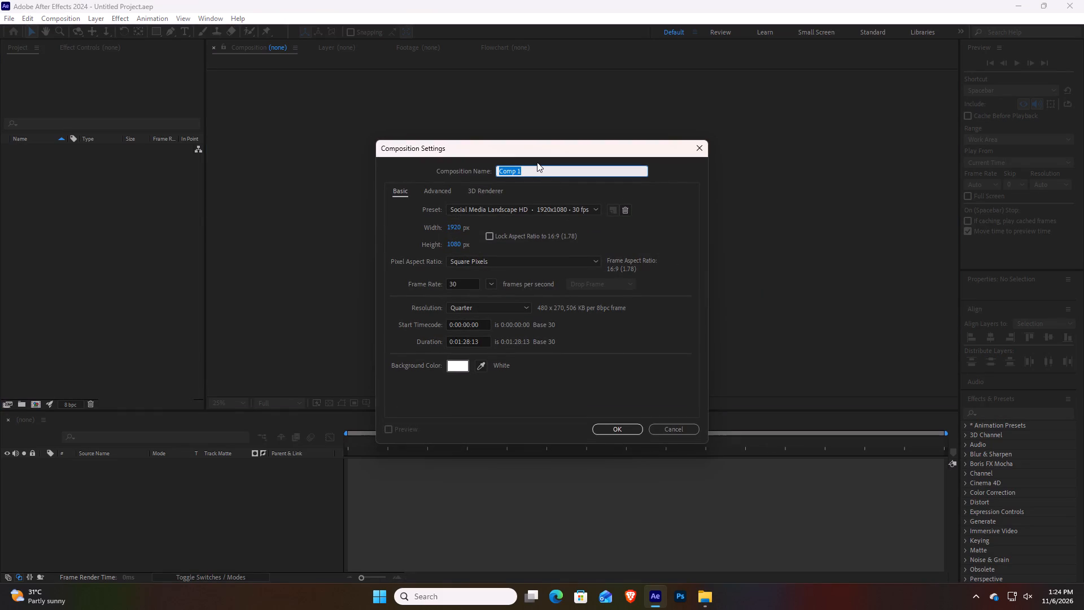
type("log n")
key("BackSpace")
key("BackSpace")
type("o am")
key("BackSpace")
type("nimait")
key("BackSpace")
key("BackSpace")
type("tion")
key("Return")
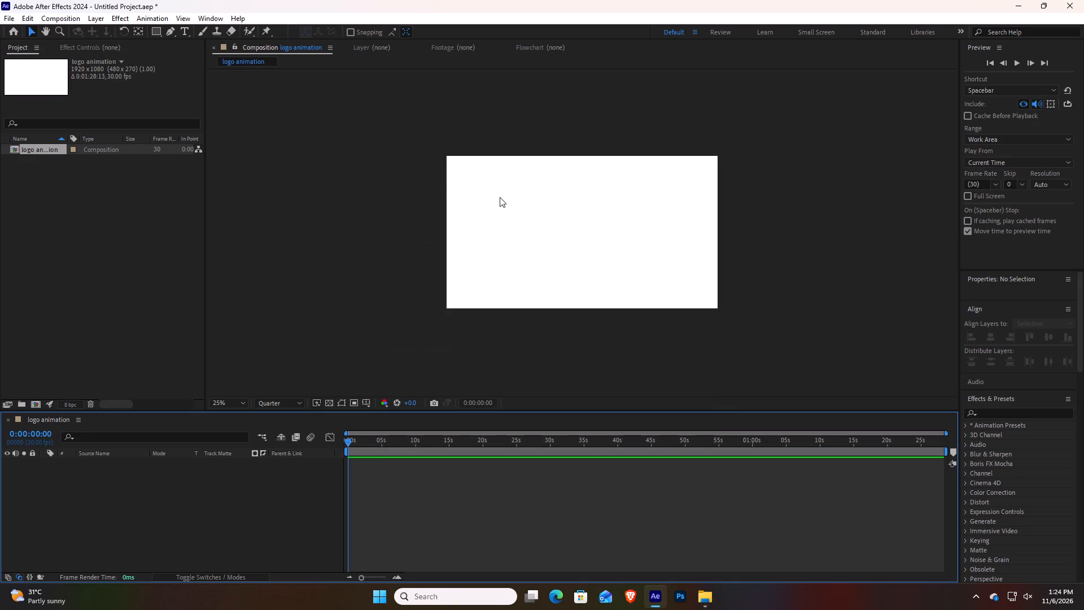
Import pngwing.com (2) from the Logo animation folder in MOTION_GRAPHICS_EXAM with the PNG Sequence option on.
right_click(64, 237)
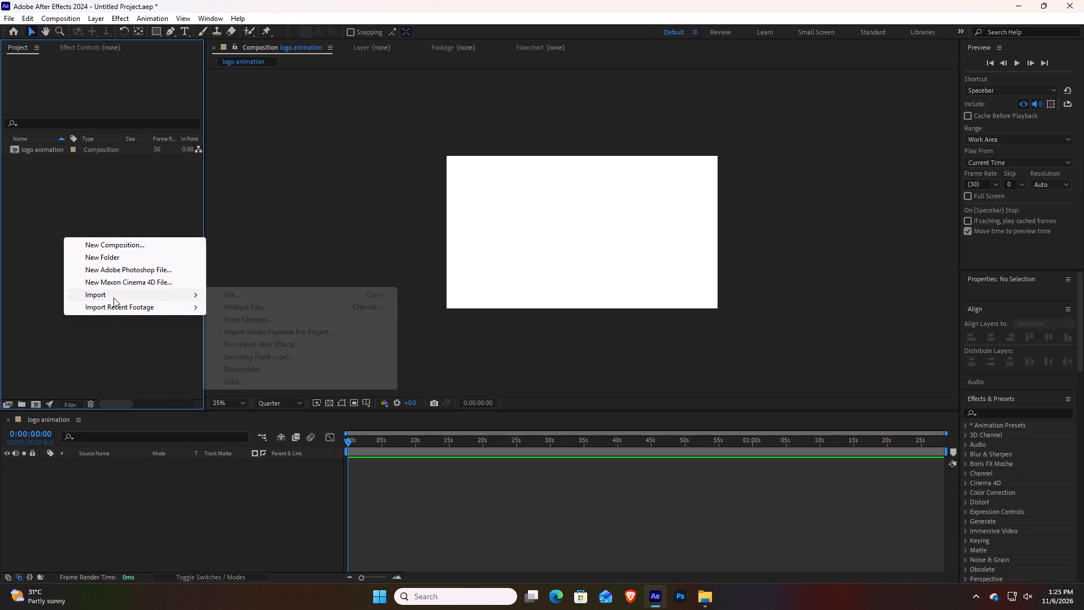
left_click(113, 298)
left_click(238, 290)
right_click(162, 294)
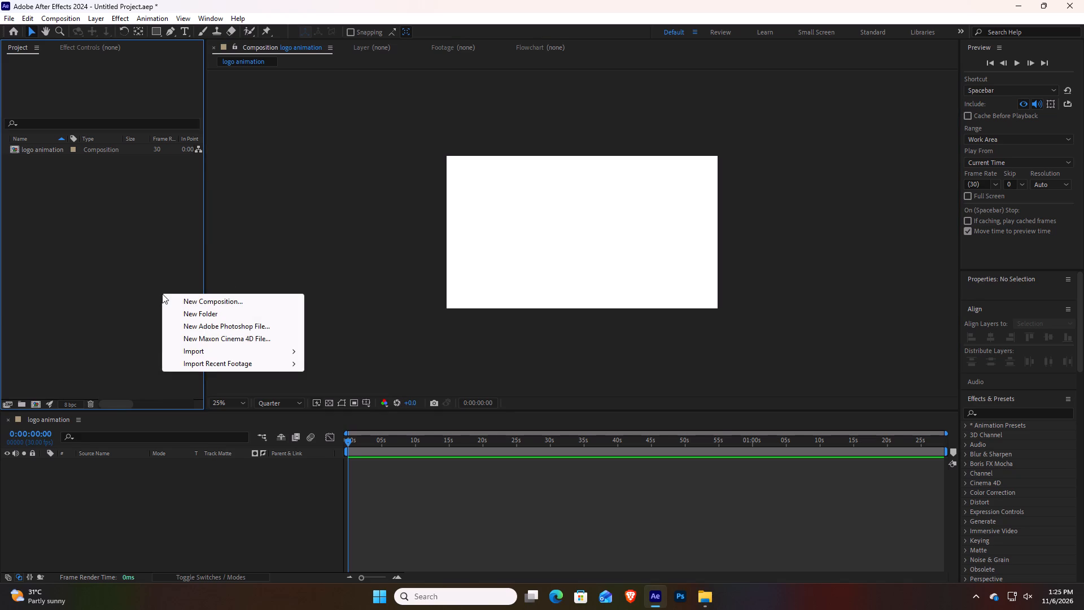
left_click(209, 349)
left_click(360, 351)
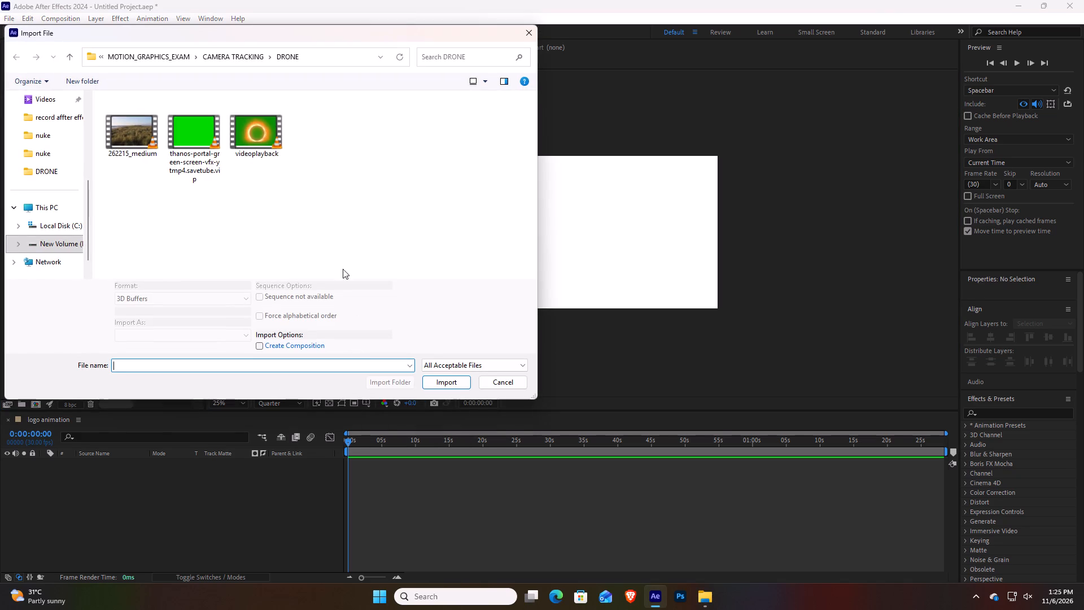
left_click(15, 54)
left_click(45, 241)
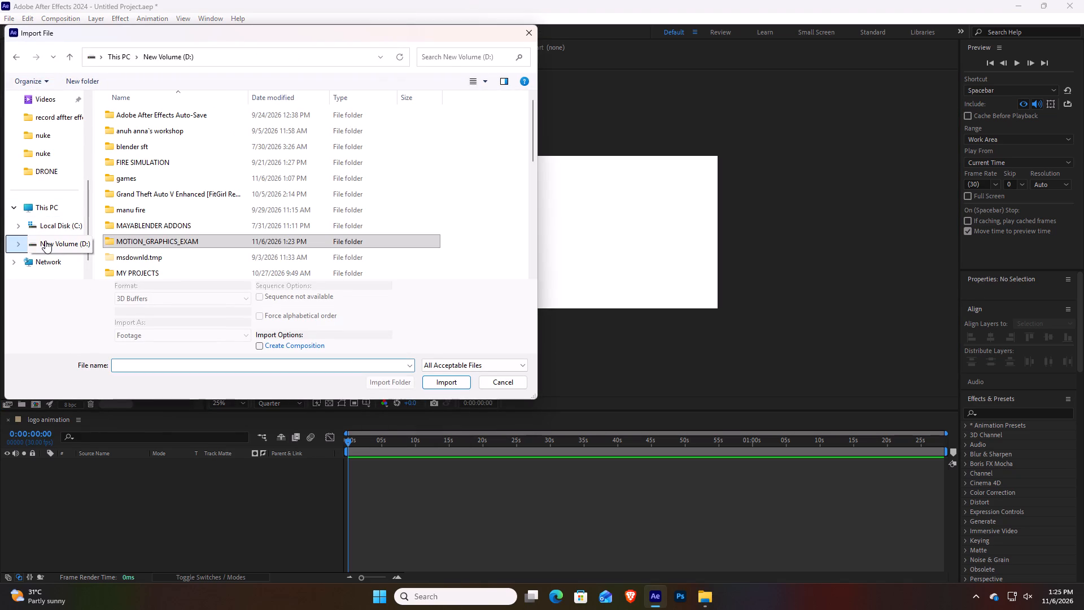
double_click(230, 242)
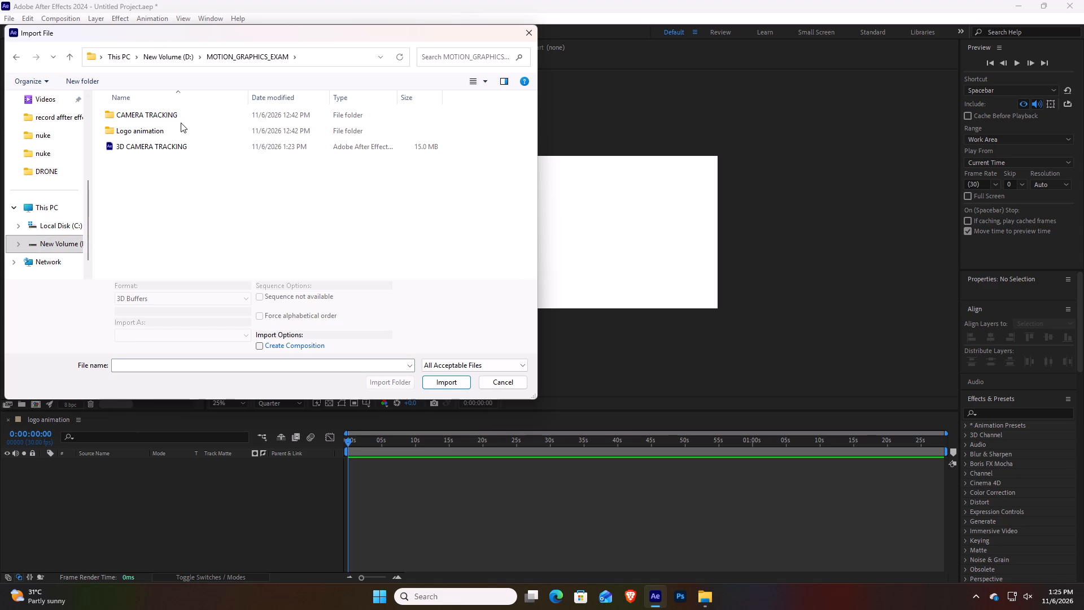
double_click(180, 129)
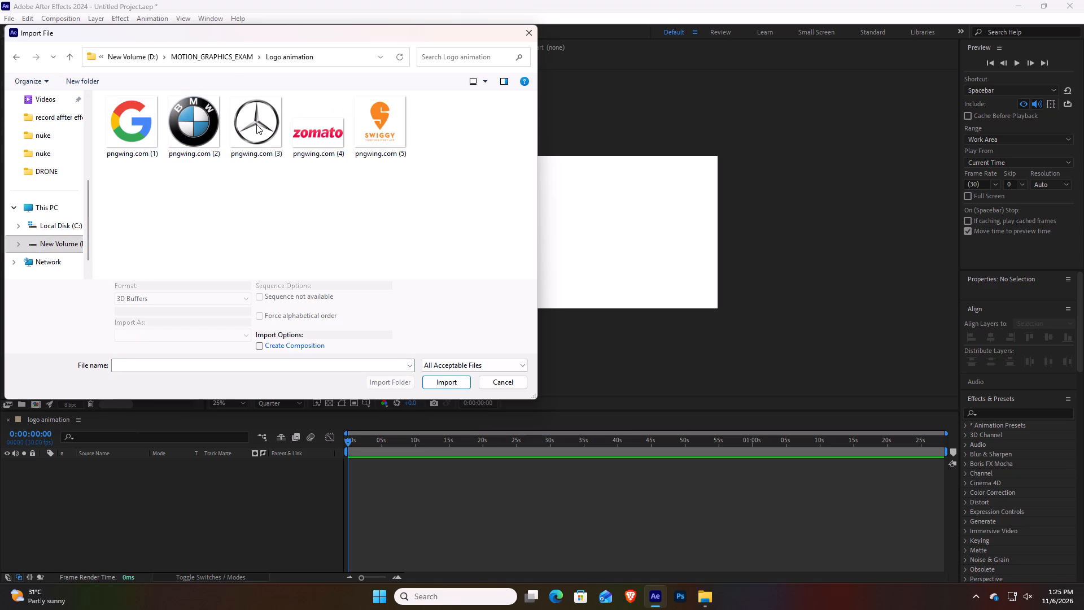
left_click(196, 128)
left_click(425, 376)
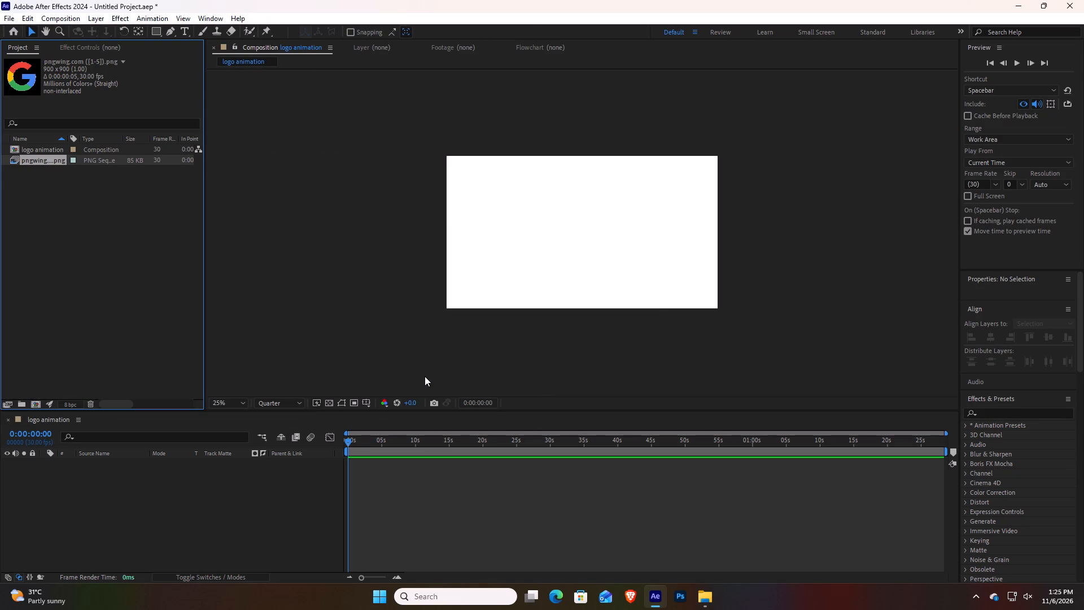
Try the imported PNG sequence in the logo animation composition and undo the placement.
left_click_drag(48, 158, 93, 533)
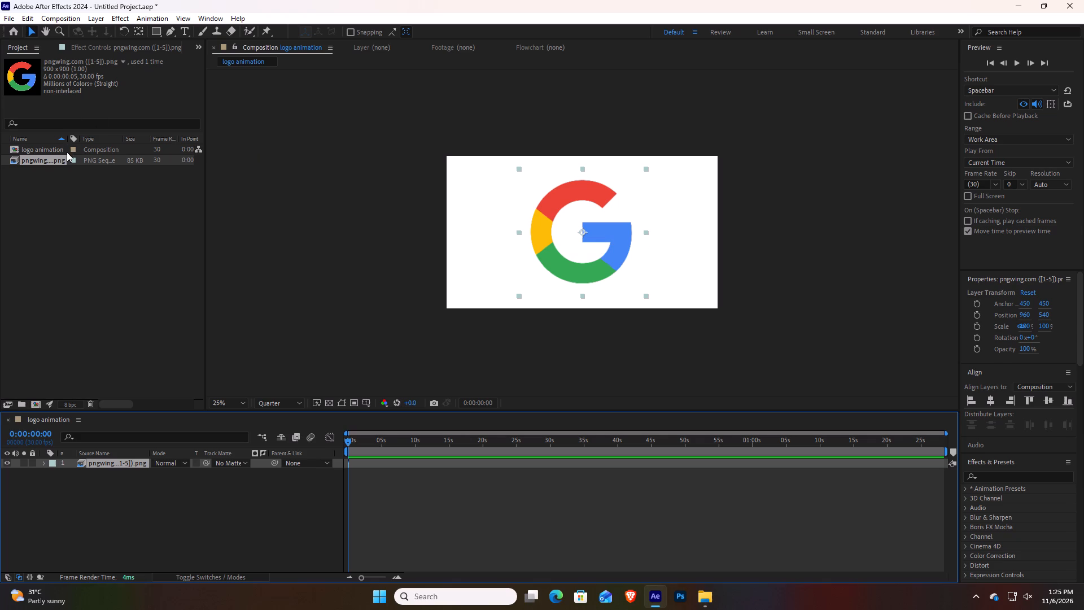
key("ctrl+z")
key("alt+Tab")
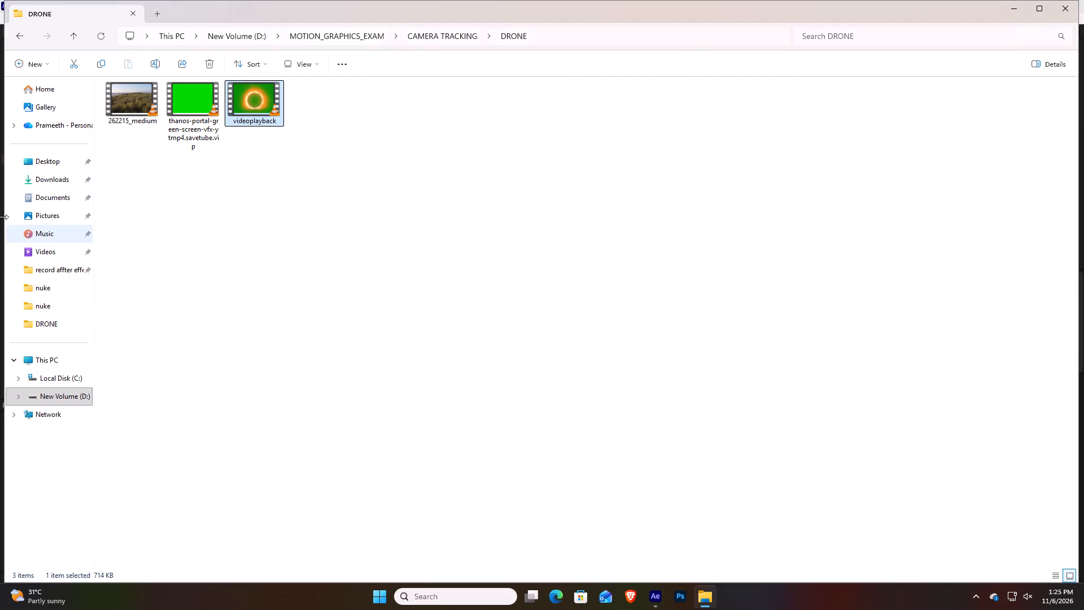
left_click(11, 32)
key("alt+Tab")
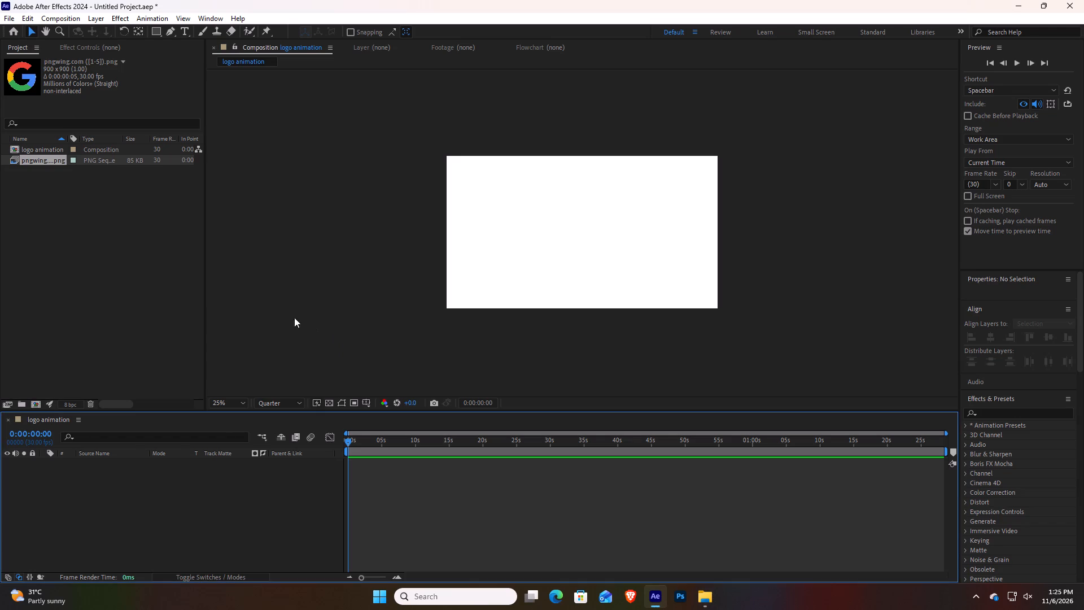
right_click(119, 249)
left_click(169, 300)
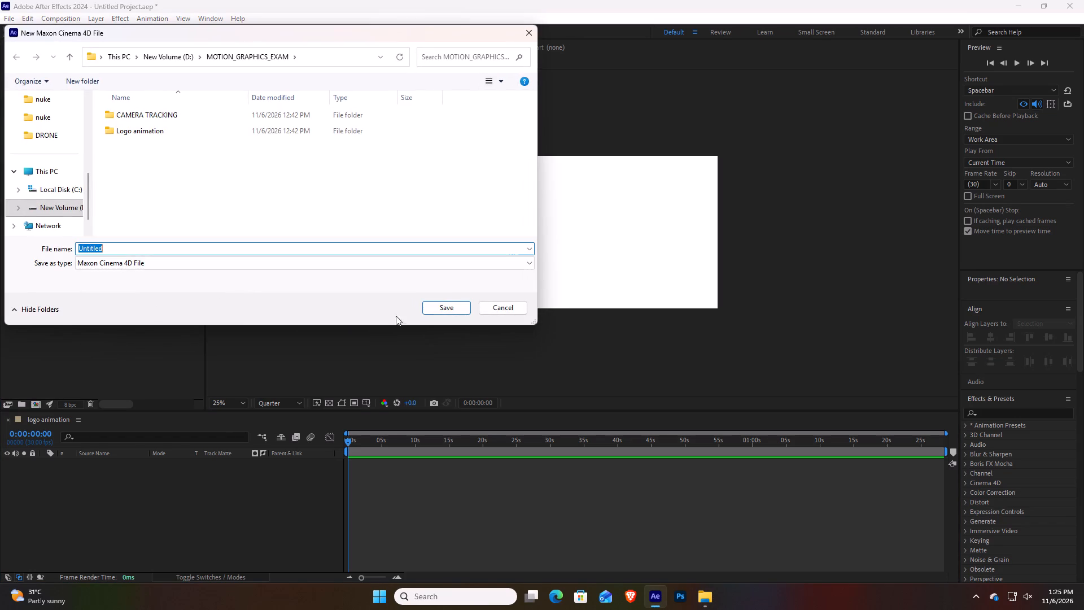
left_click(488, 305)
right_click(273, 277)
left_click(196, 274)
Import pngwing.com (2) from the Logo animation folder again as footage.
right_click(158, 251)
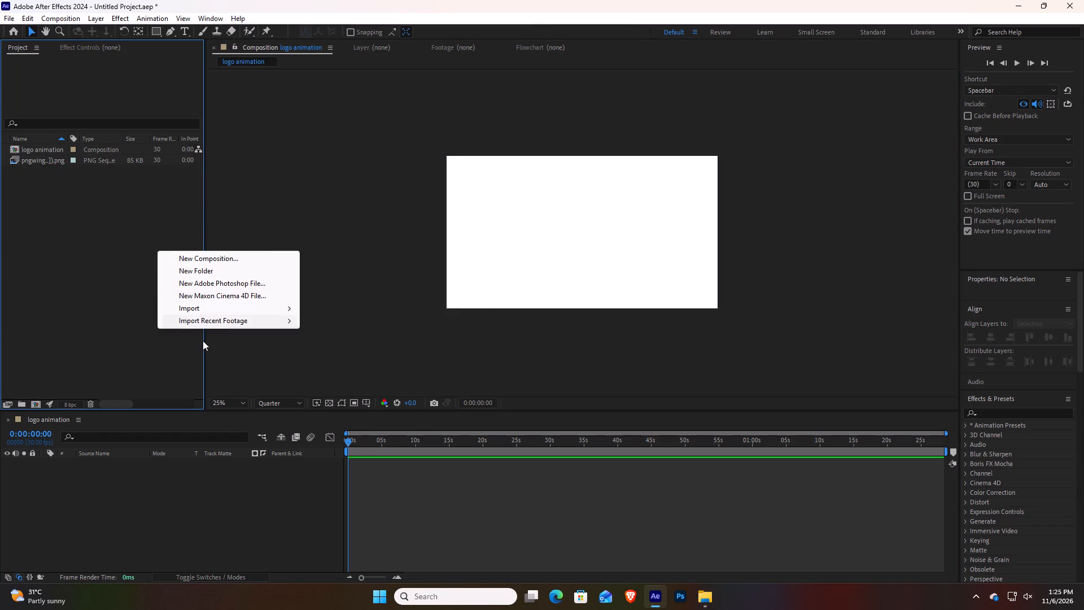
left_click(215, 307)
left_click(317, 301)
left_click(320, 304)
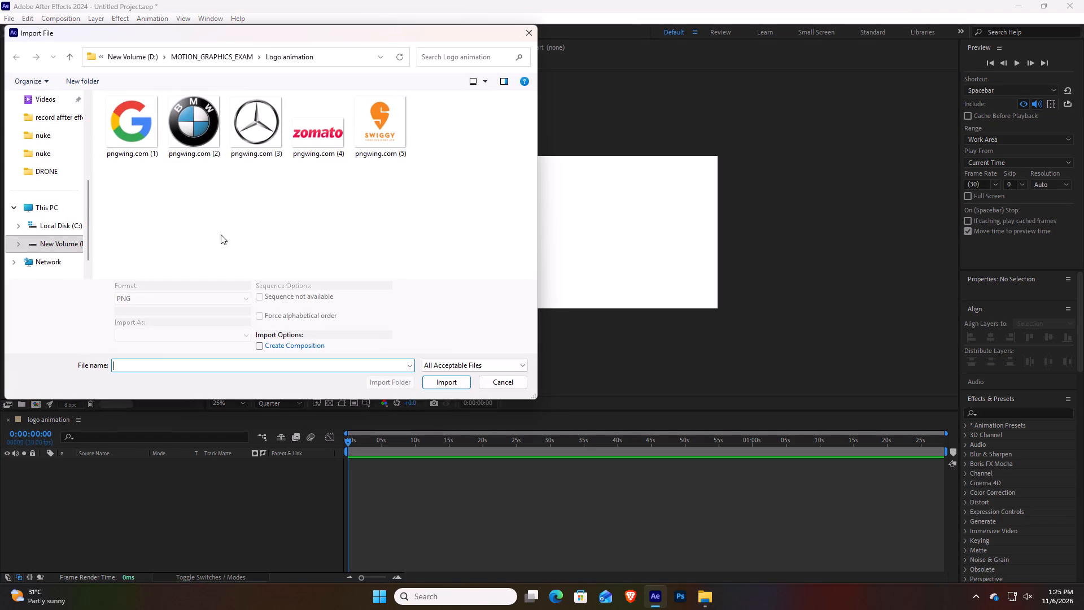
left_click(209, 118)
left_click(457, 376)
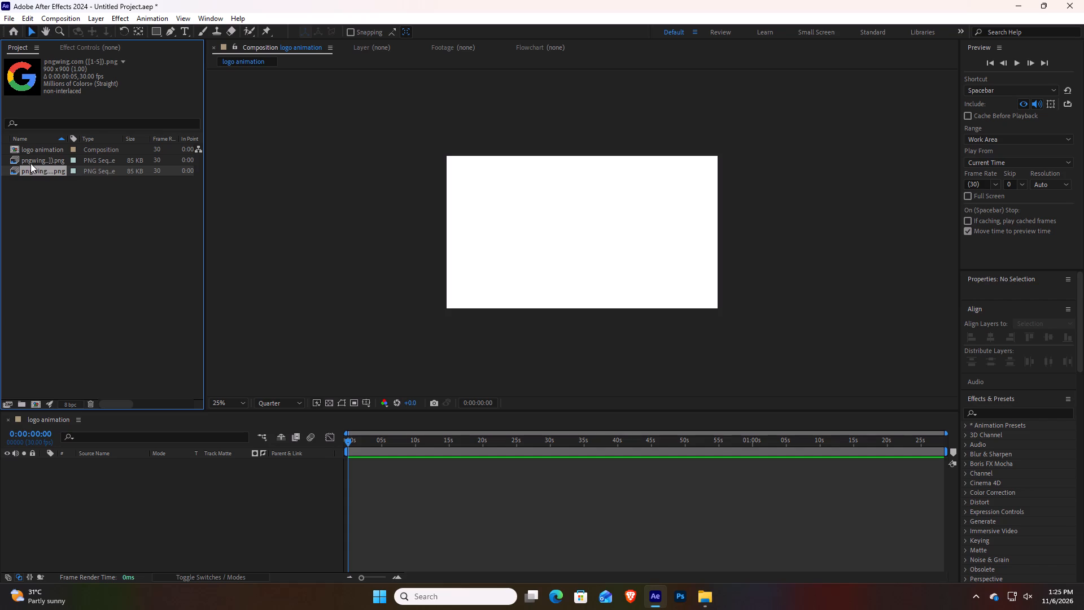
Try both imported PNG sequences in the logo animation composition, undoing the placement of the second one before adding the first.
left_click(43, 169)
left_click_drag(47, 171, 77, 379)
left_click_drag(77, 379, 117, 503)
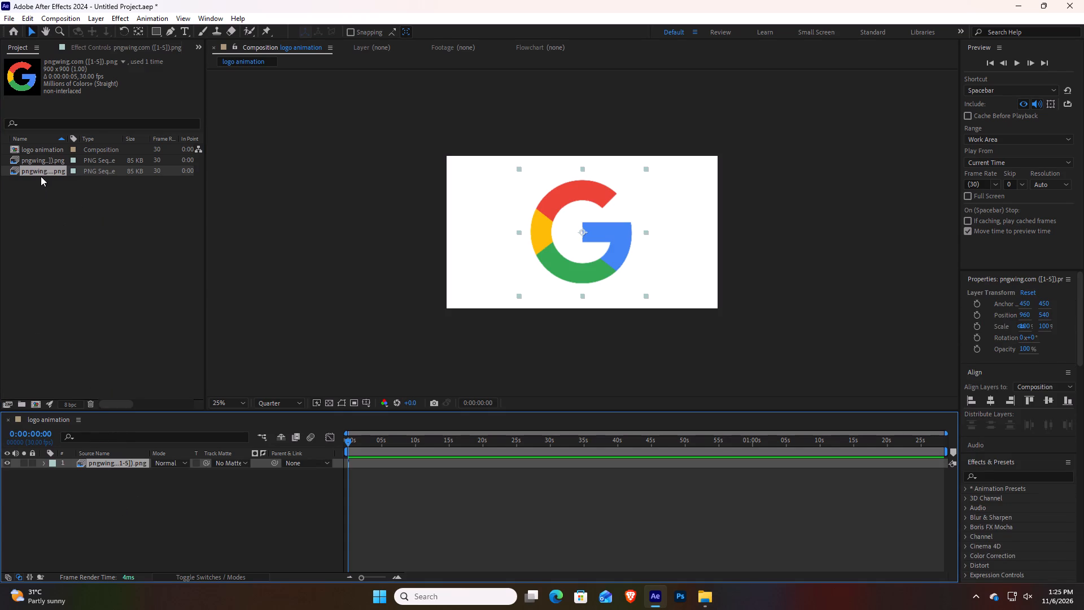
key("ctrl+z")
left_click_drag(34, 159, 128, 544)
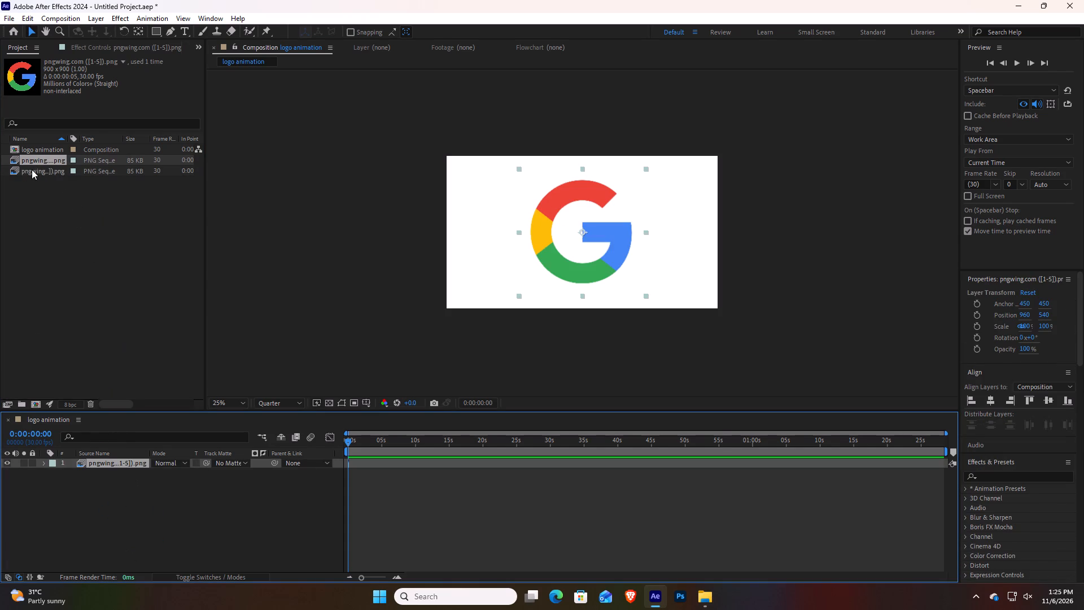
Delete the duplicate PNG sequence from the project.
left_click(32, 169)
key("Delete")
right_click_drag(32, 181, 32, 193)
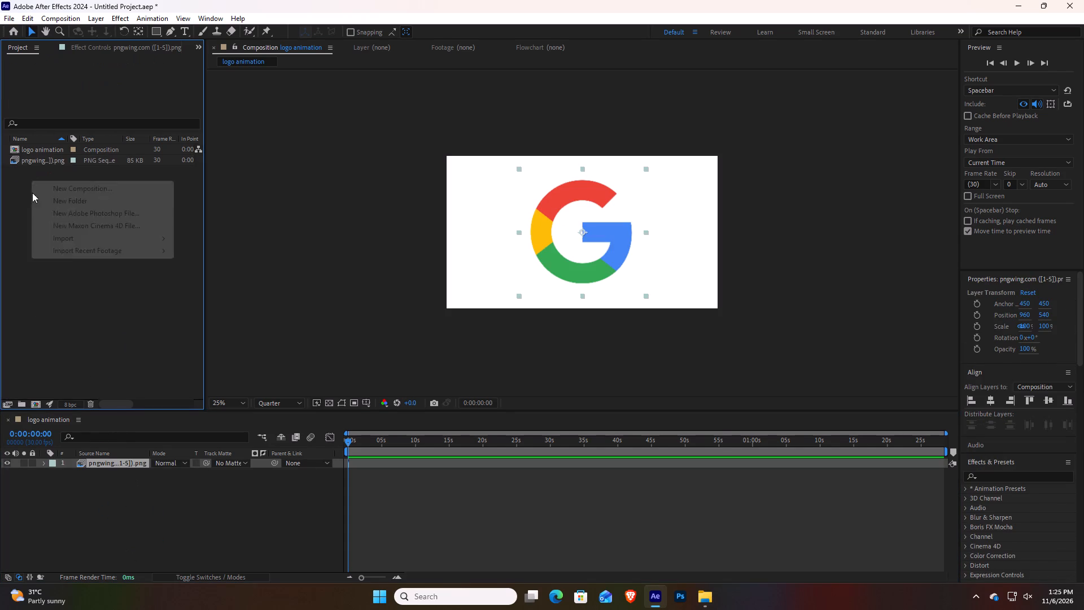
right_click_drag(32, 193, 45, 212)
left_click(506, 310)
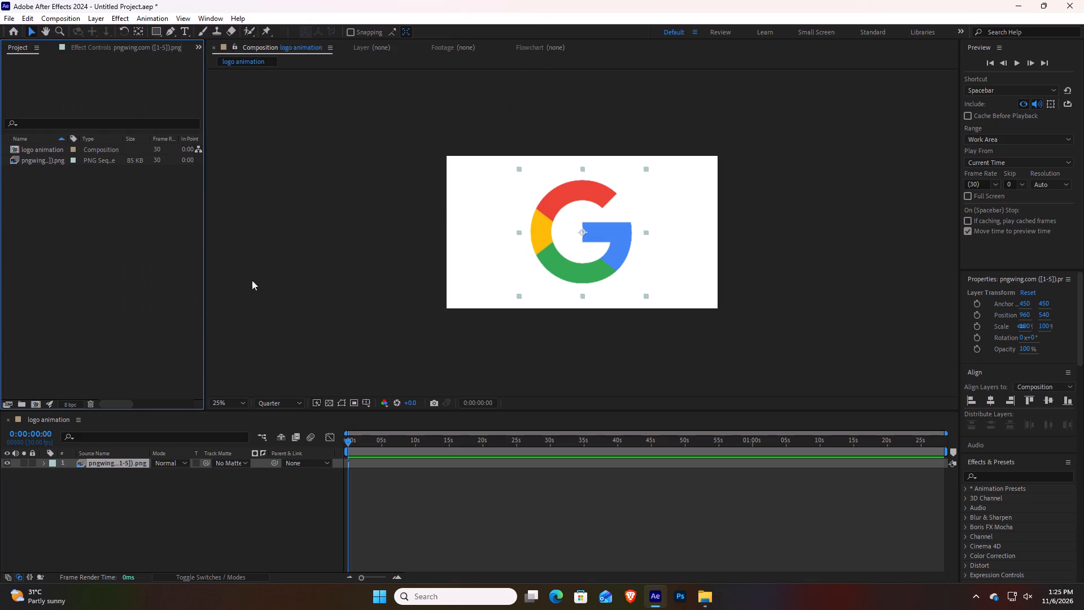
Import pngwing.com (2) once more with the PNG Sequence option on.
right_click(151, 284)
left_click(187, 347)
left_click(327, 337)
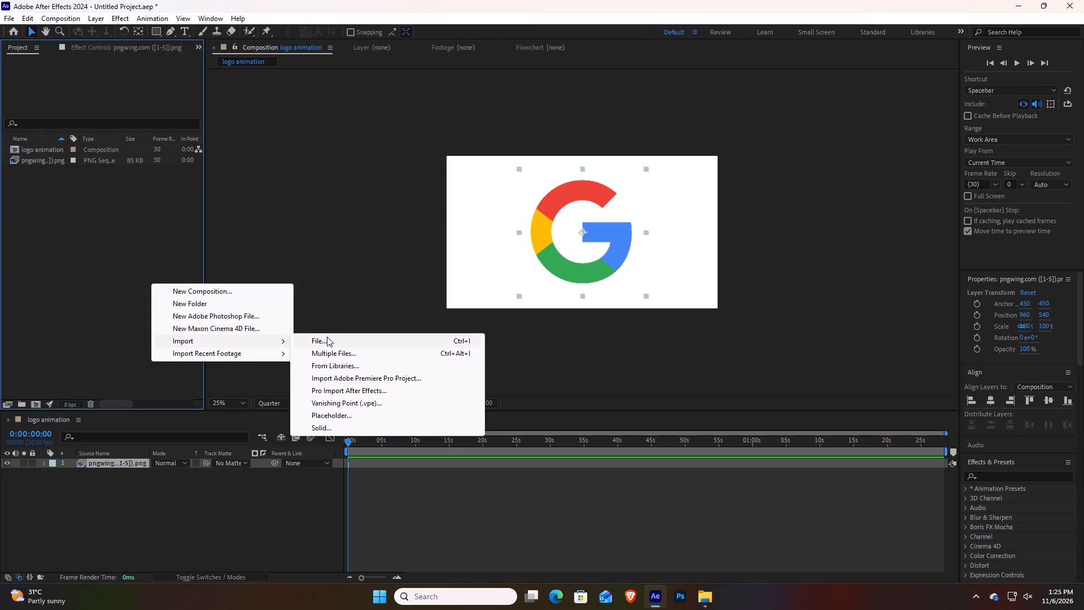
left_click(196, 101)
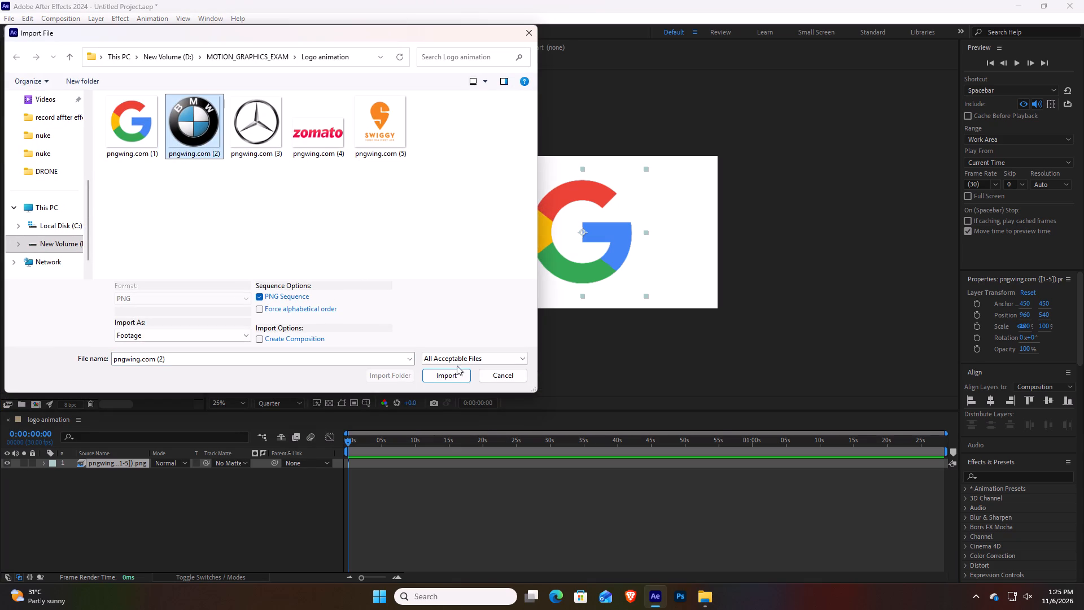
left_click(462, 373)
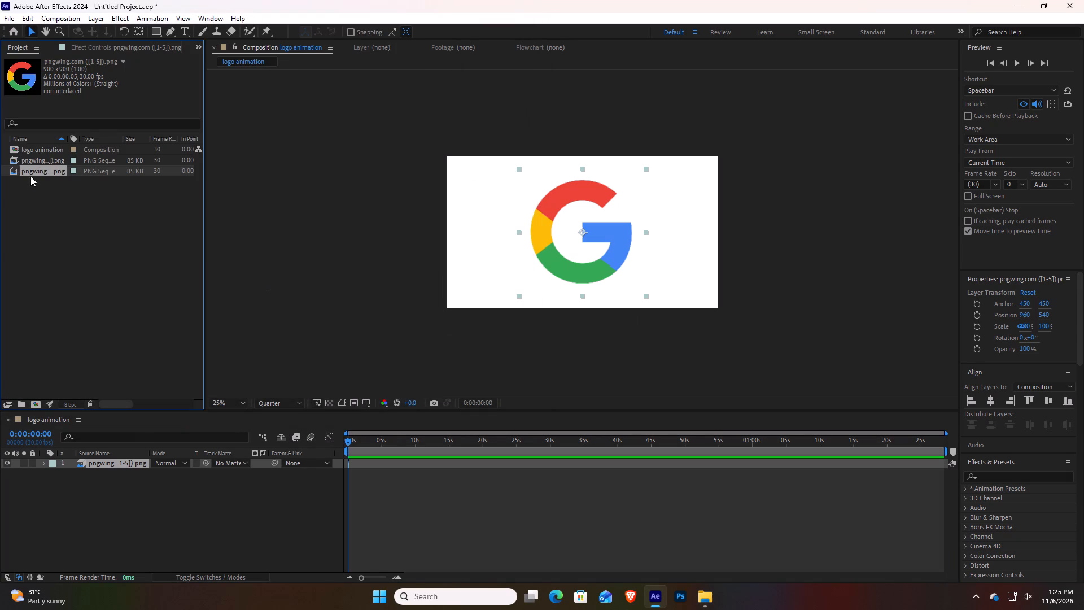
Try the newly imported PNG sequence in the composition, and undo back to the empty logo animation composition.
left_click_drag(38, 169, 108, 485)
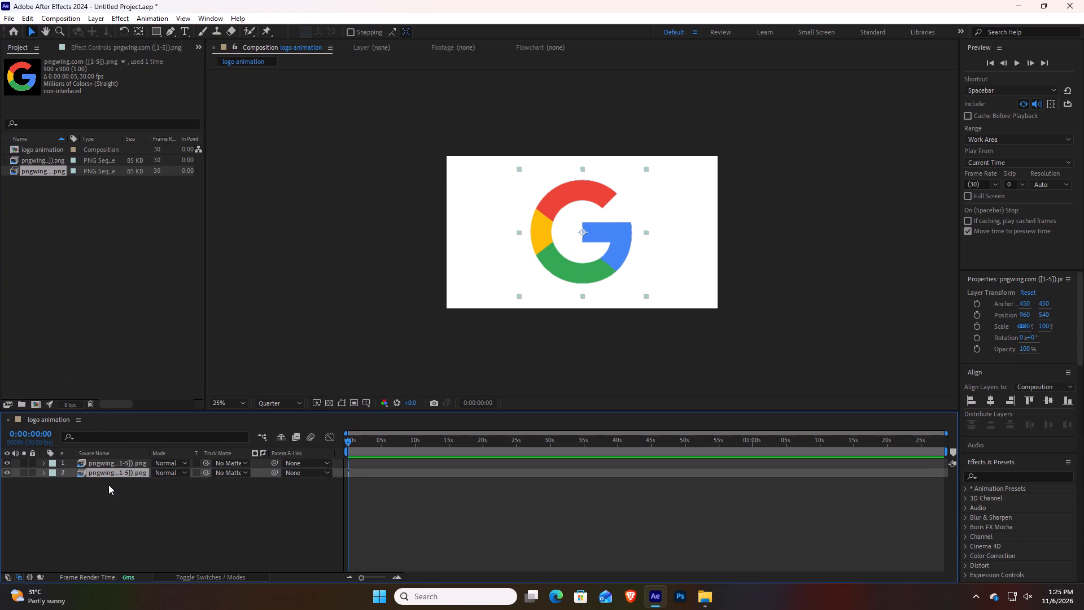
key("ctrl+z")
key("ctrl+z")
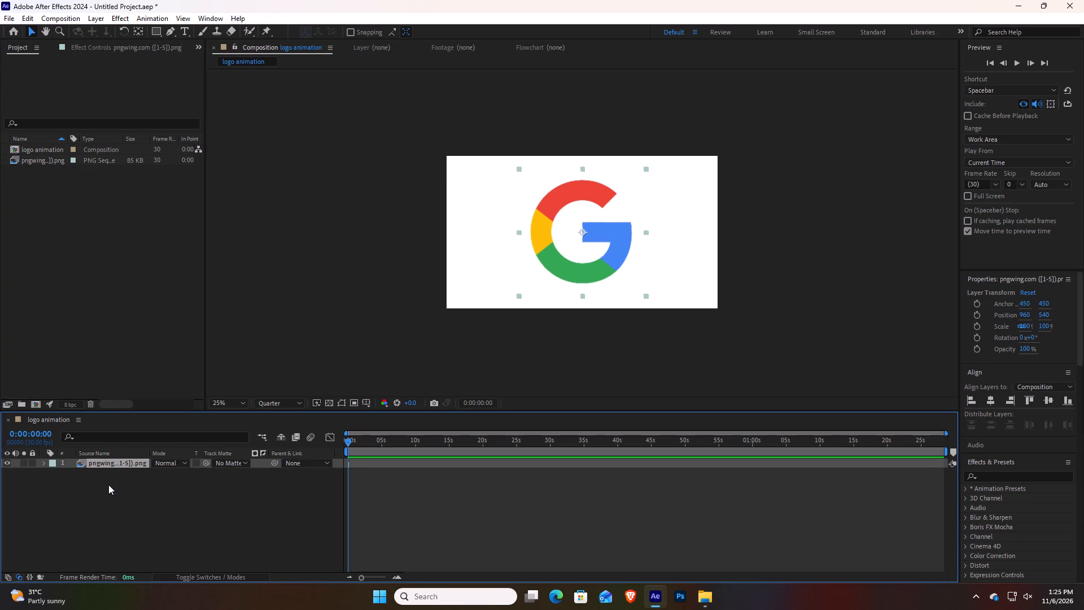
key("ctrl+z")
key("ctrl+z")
Import the BMW logo pngwing.com (2) as a single still image with the PNG Sequence option turned off.
right_click(116, 193)
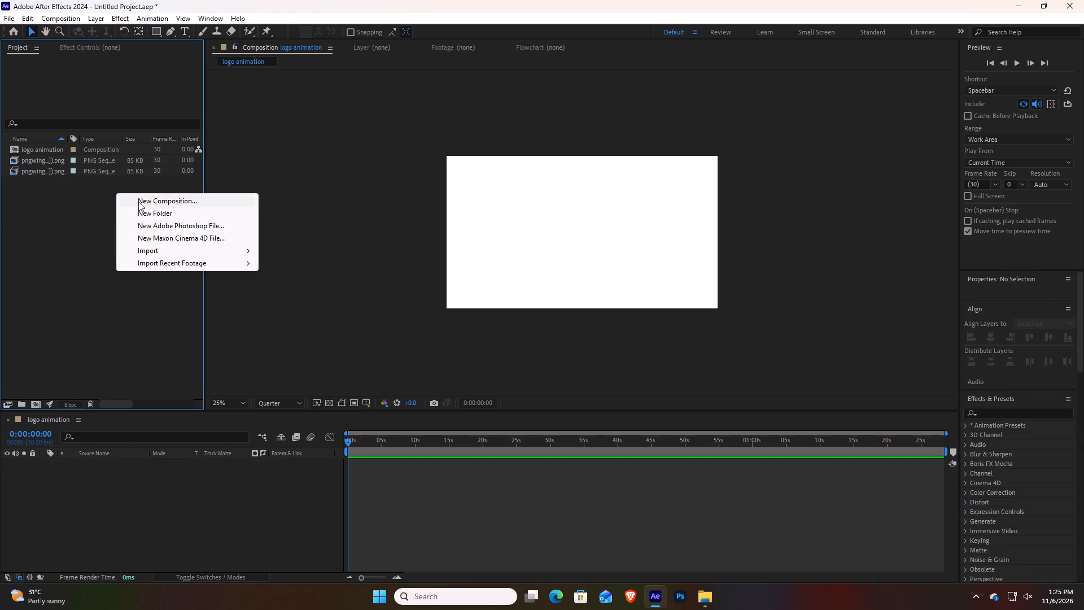
left_click(160, 256)
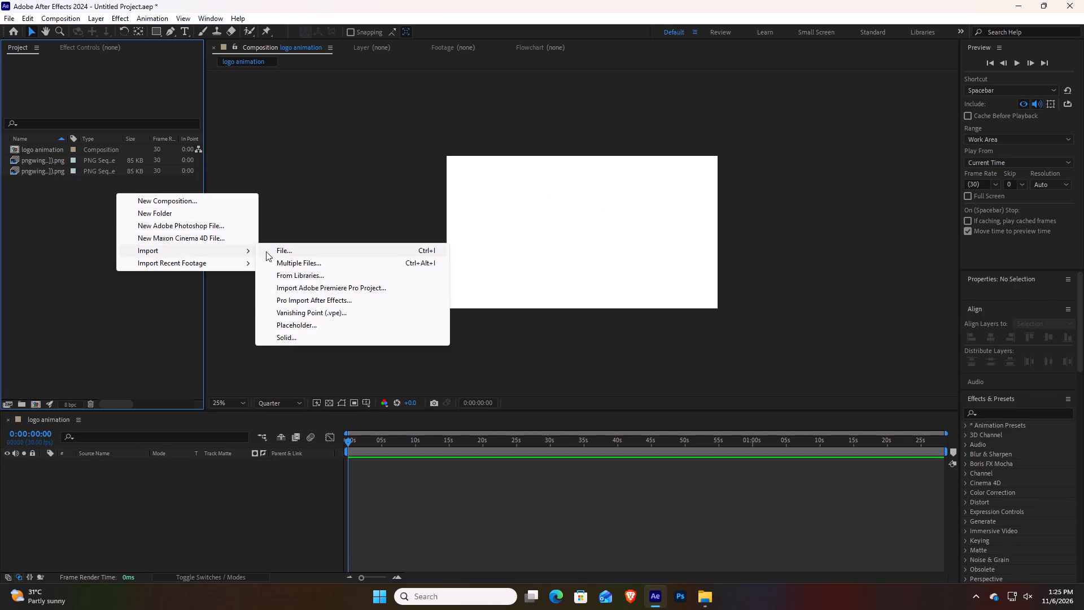
left_click(281, 249)
left_click(185, 106)
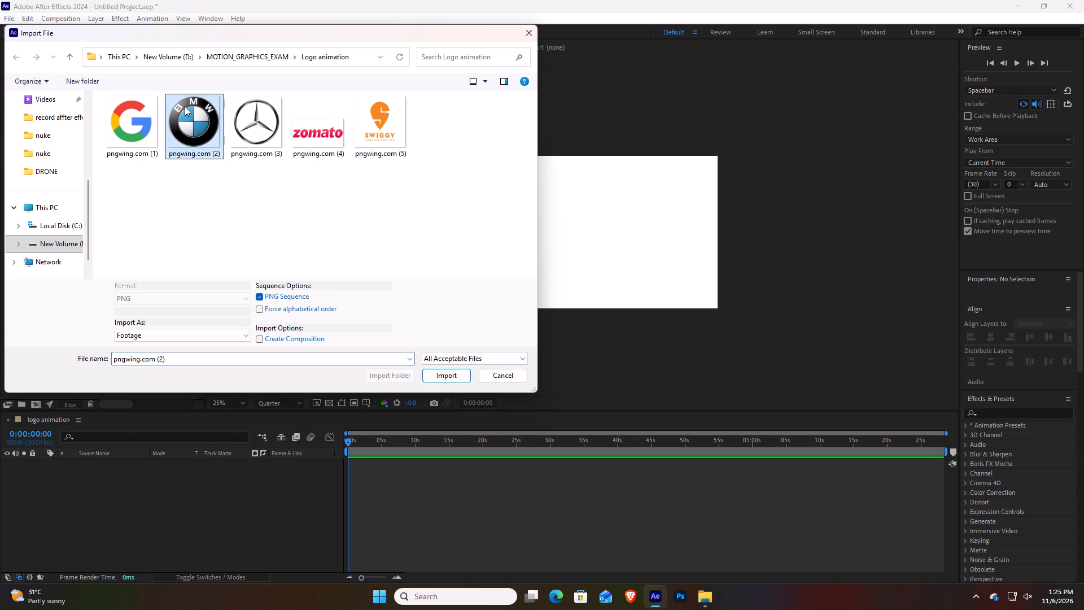
left_click(260, 297)
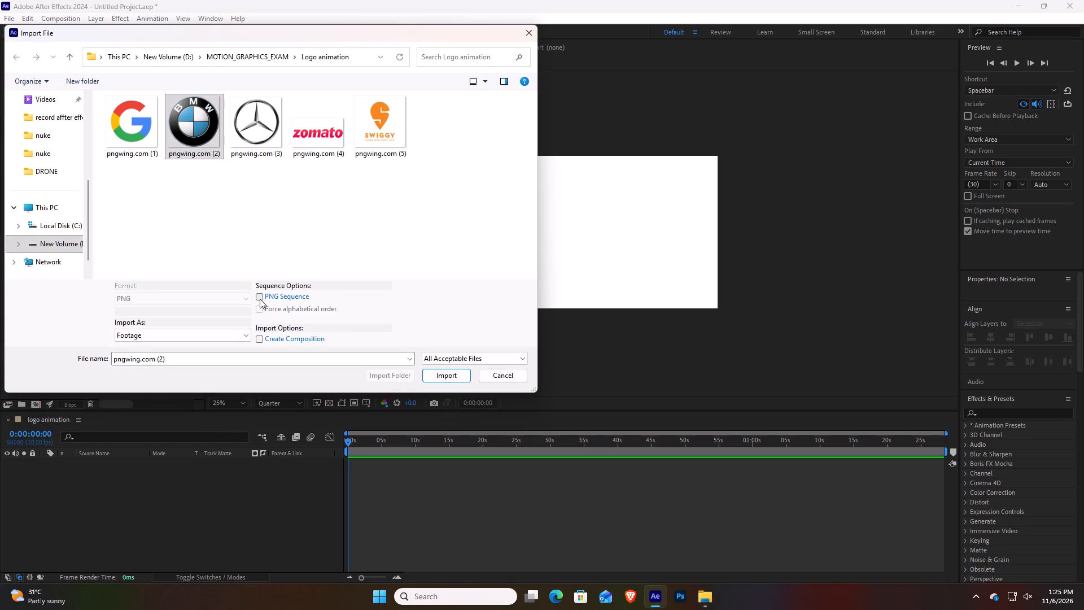
left_click(444, 377)
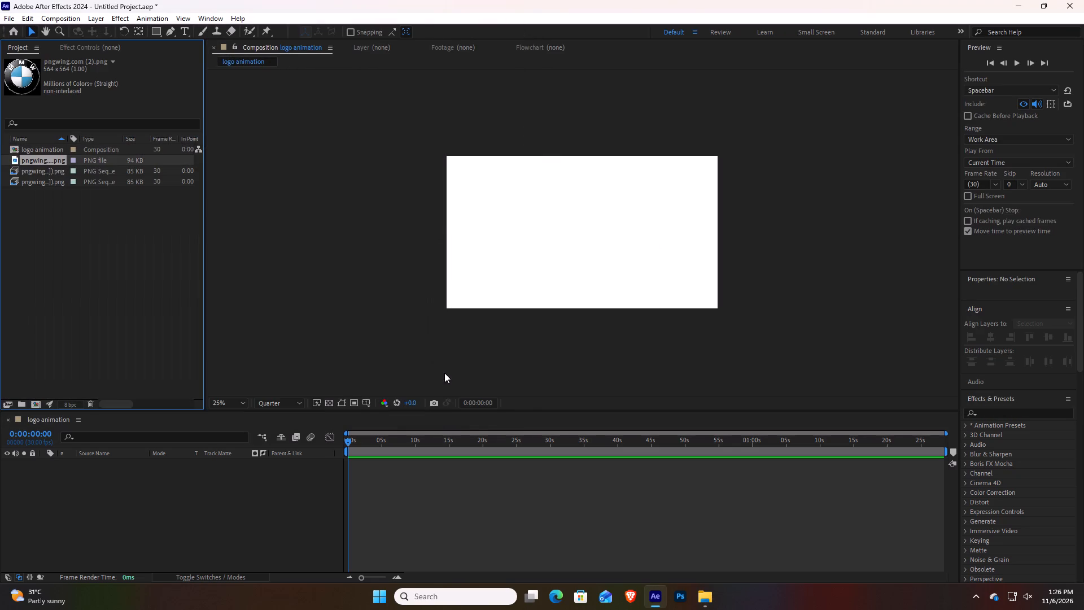
Add the BMW logo PNG file as a layer in the logo animation composition.
left_click_drag(44, 175, 131, 488)
key("ctrl+z")
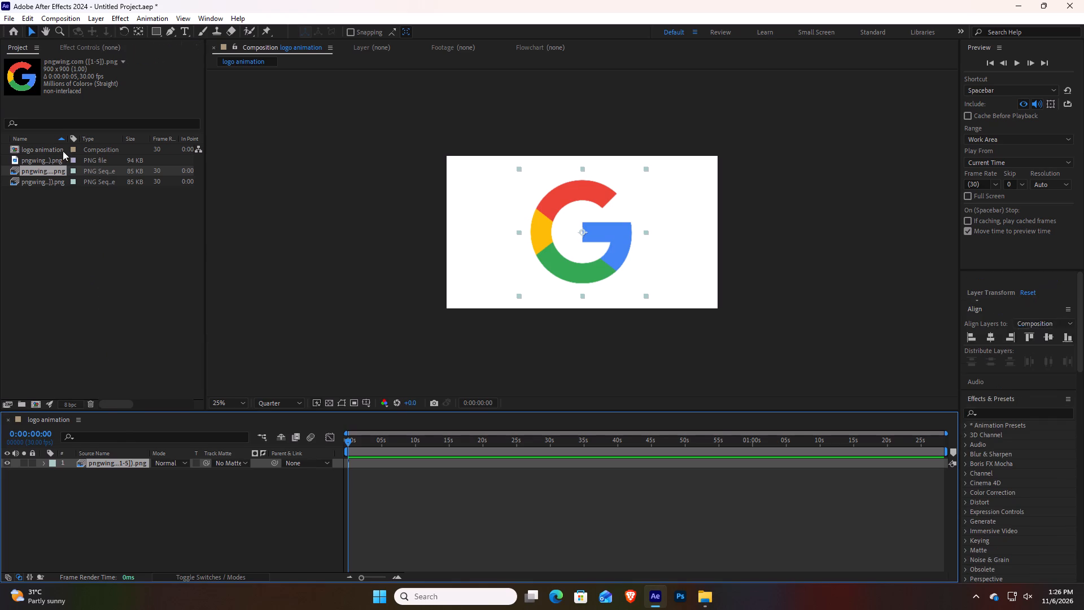
left_click_drag(43, 157, 212, 579)
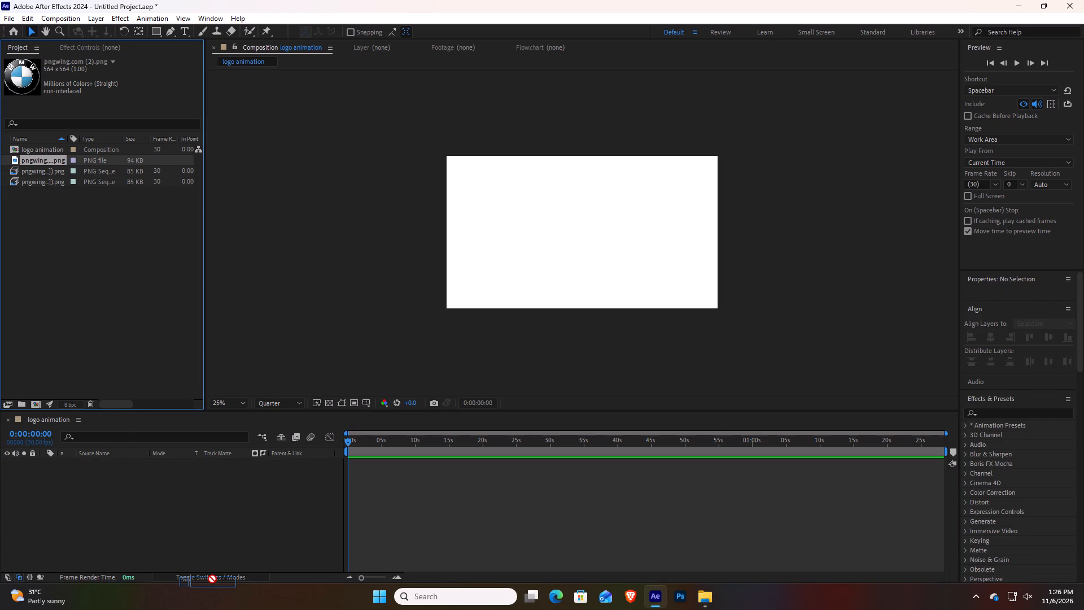
left_click_drag(212, 579, 197, 478)
Delete the two unused PNG sequences from the project, keeping the BMW logo PNG file.
left_click(24, 177)
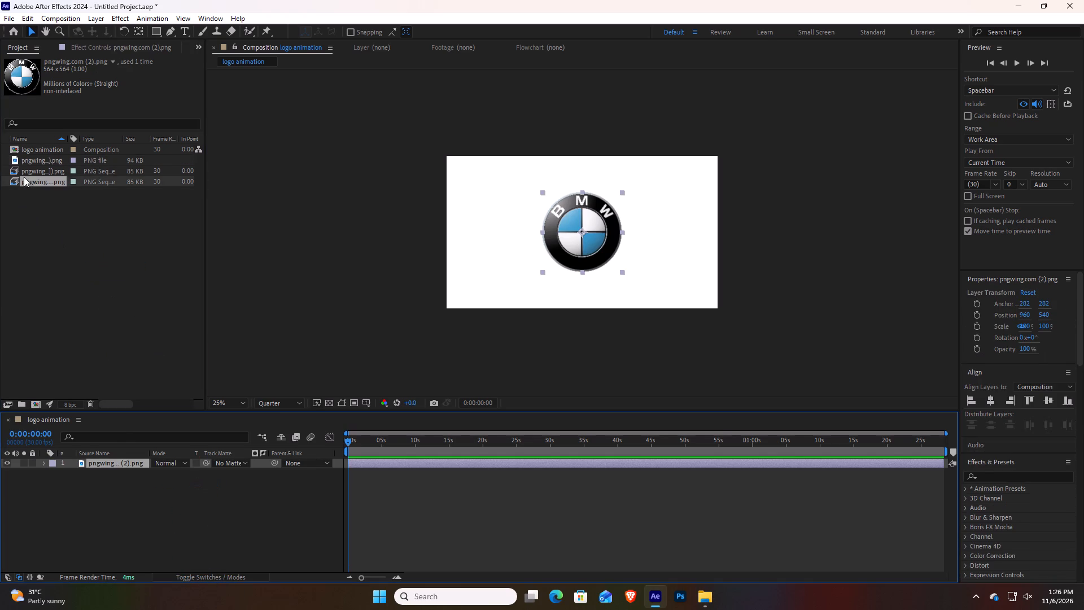
key("Delete")
left_click(33, 171)
key("Delete")
left_click(40, 158)
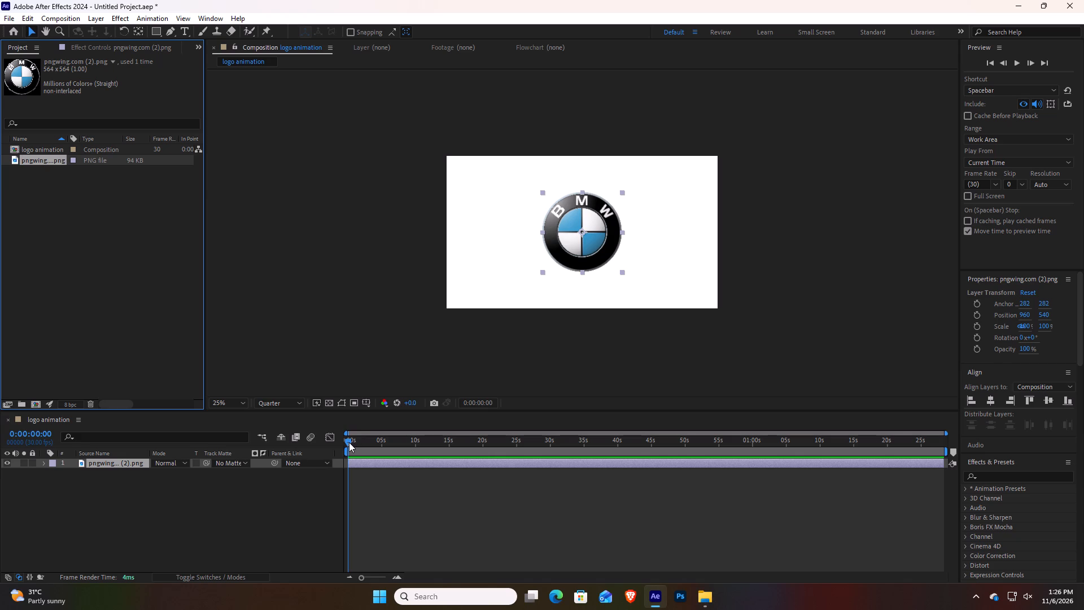
Pre-compose the BMW logo layer as pngwing.com (2).png Comp 1, leaving all attributes in the logo animation composition.
right_click(116, 462)
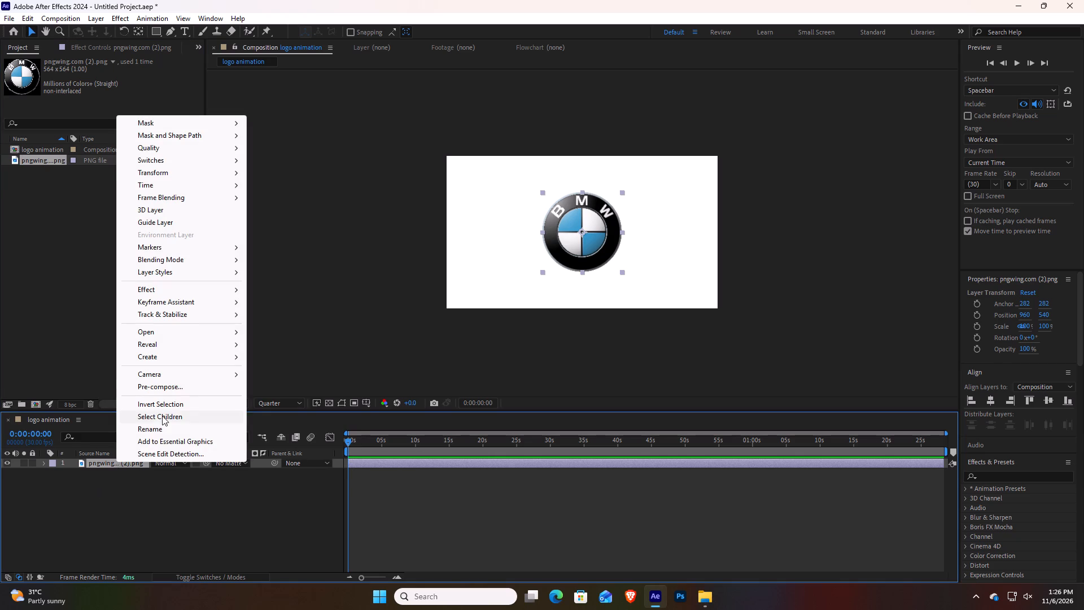
left_click(170, 385)
left_click(588, 376)
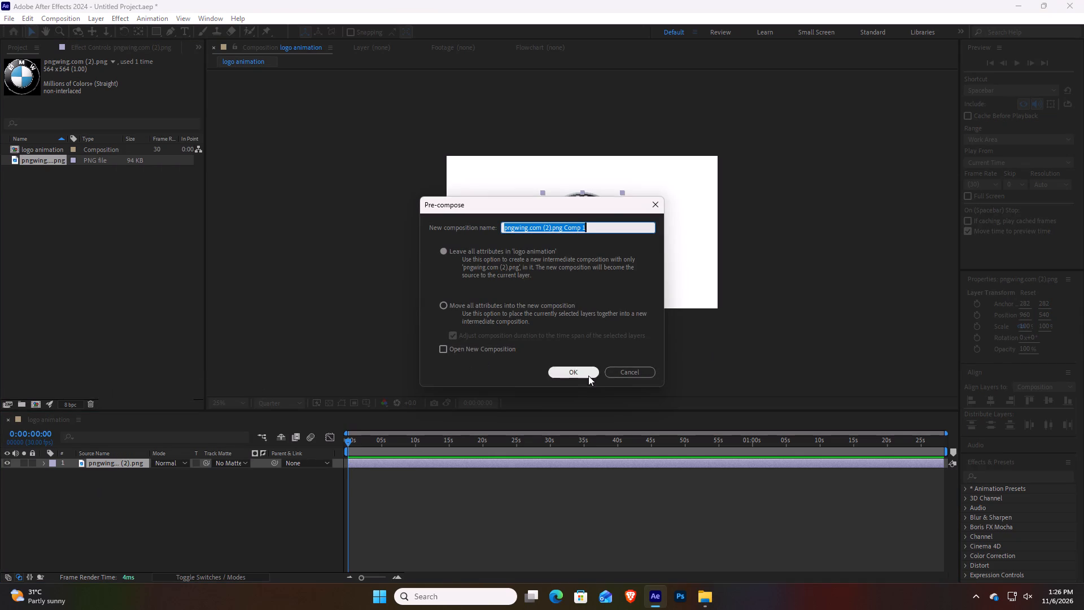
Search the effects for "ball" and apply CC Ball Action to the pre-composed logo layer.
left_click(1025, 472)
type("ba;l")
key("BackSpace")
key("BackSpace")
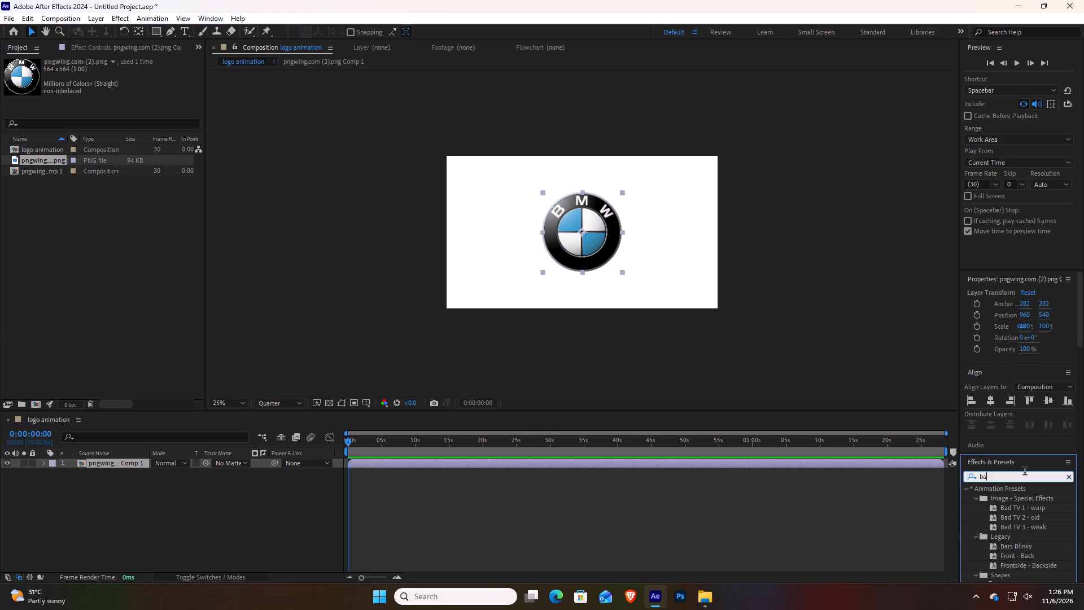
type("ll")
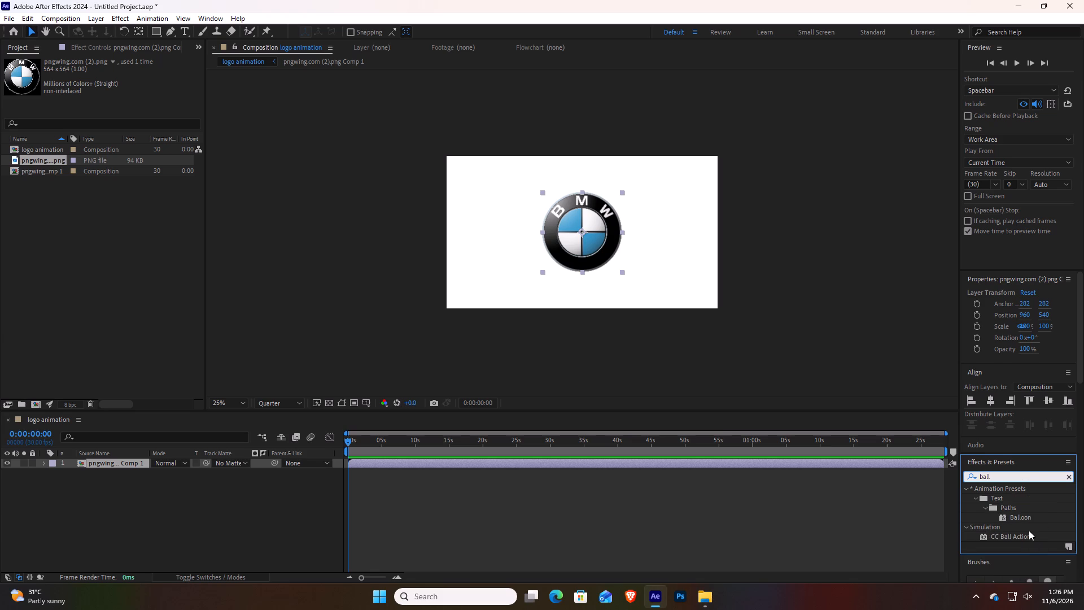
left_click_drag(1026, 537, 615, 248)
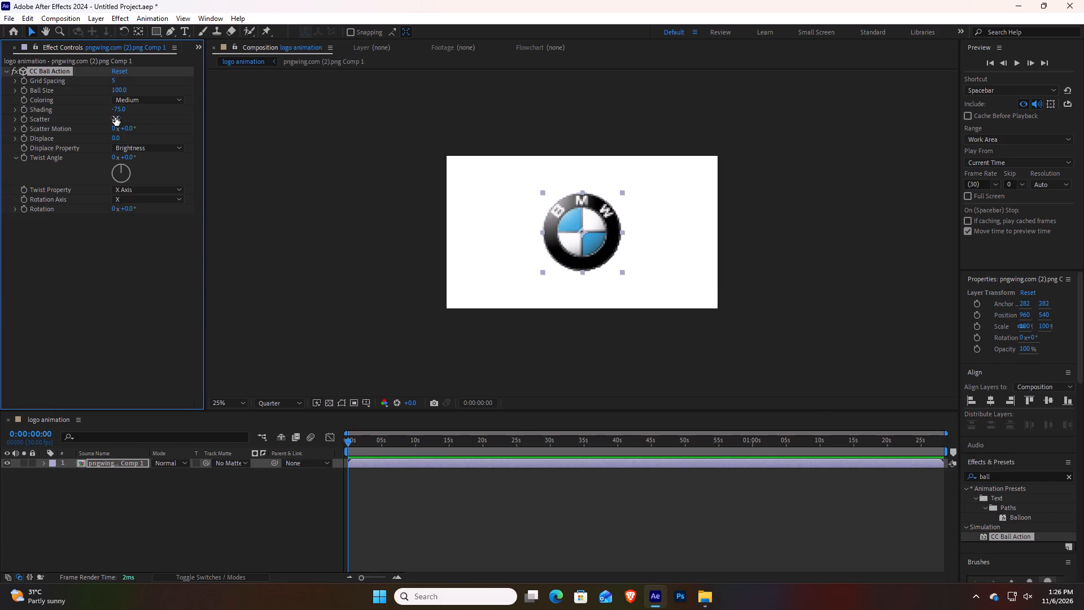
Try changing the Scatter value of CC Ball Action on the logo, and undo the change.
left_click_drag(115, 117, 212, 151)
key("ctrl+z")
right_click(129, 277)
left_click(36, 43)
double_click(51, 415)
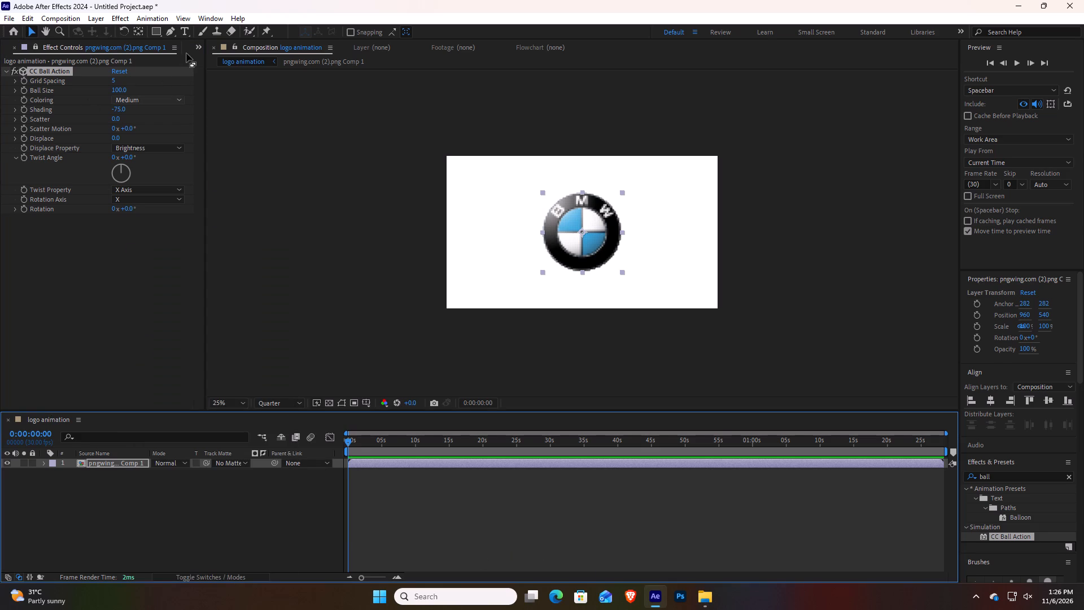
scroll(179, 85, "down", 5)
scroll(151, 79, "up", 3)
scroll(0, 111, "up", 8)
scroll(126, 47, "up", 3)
Start a file import and look through the Downloads, New Volume (D:) and Videos folders for background footage.
left_click(117, 238)
right_click(108, 204)
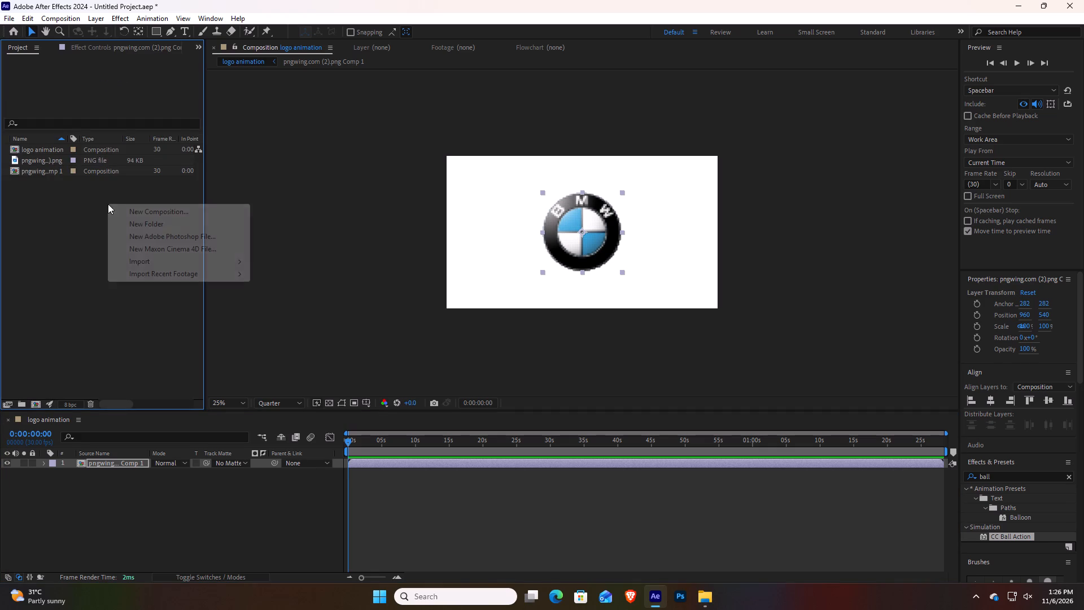
left_click(149, 264)
left_click(274, 259)
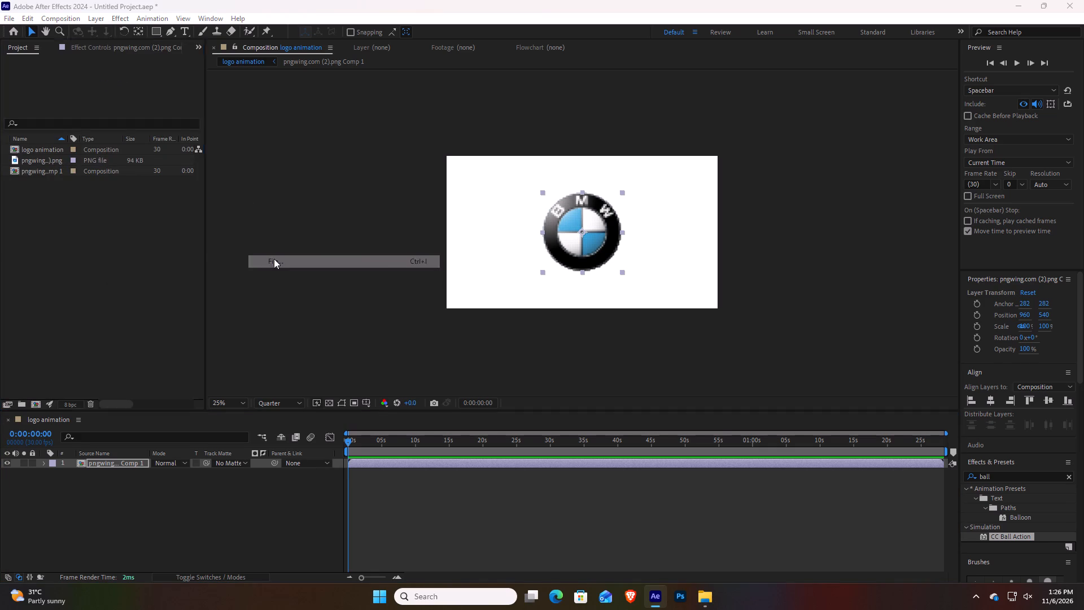
scroll(32, 181, "up", 11)
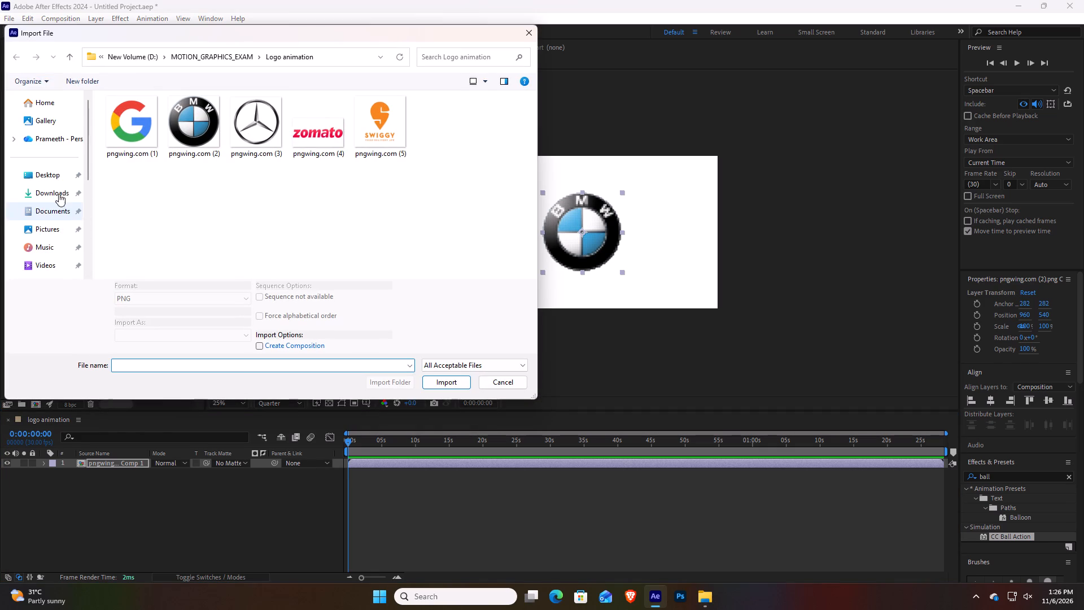
left_click(58, 193)
left_click(139, 125)
left_click(466, 171)
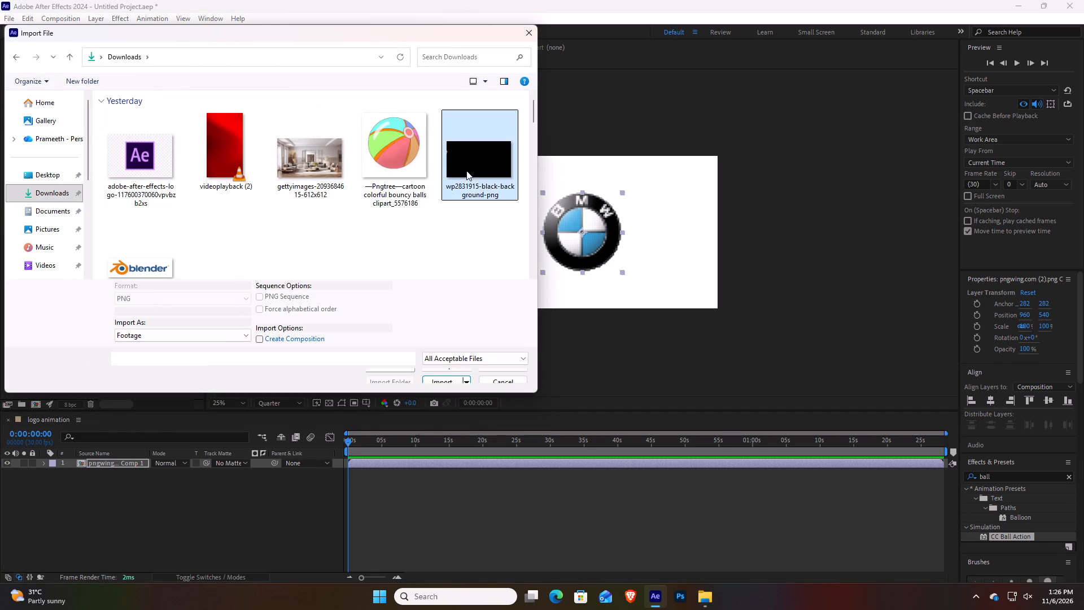
scroll(342, 228, "down", 4)
scroll(342, 228, "up", 4)
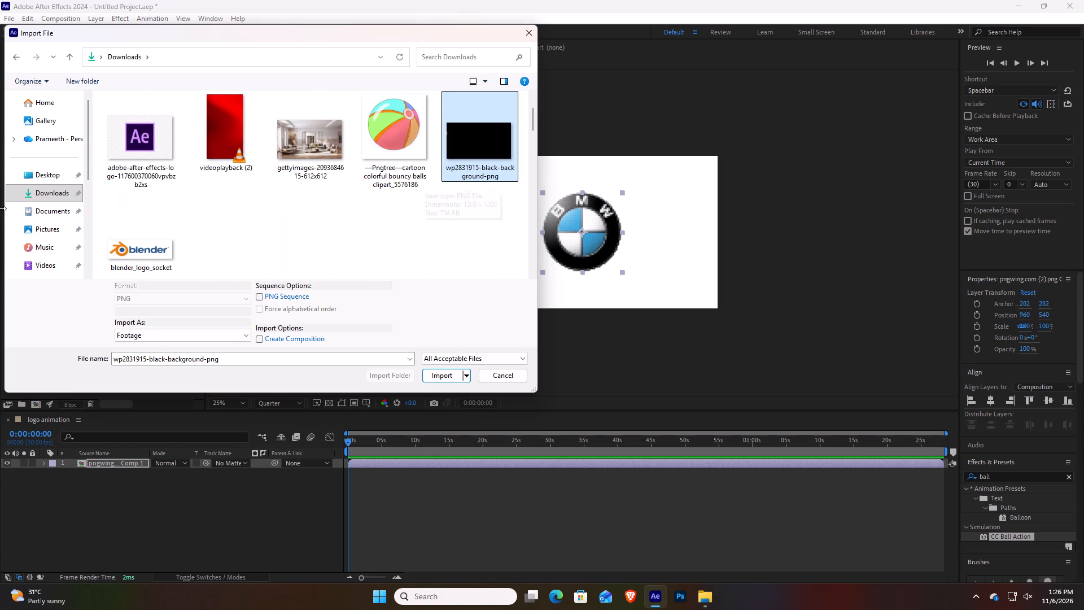
scroll(34, 232, "down", 4)
left_click(61, 225)
scroll(241, 213, "down", 7)
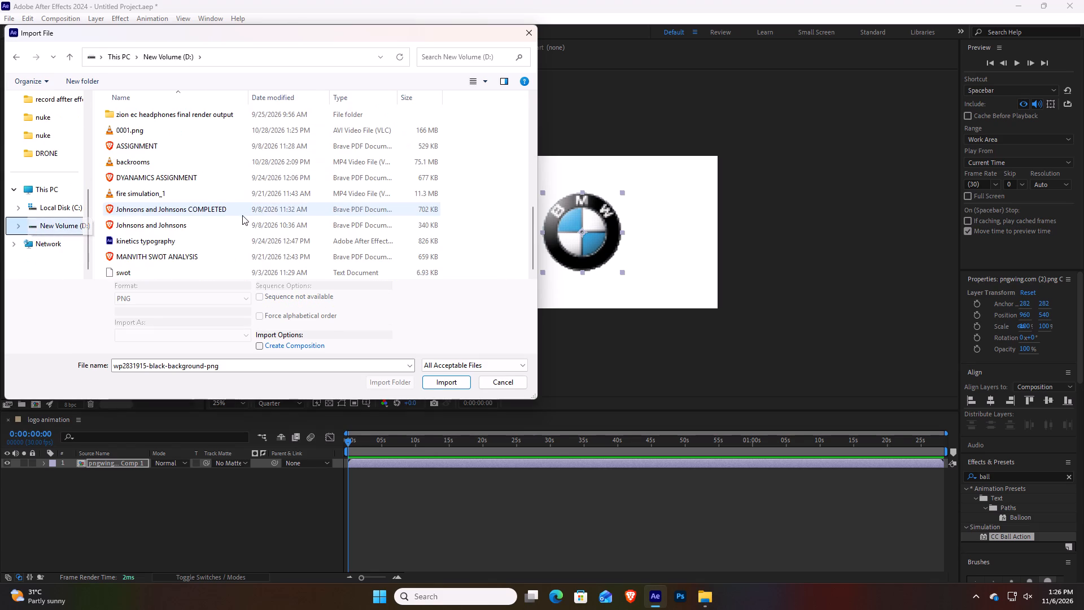
scroll(243, 216, "down", 5)
scroll(243, 216, "up", 10)
left_click(73, 213)
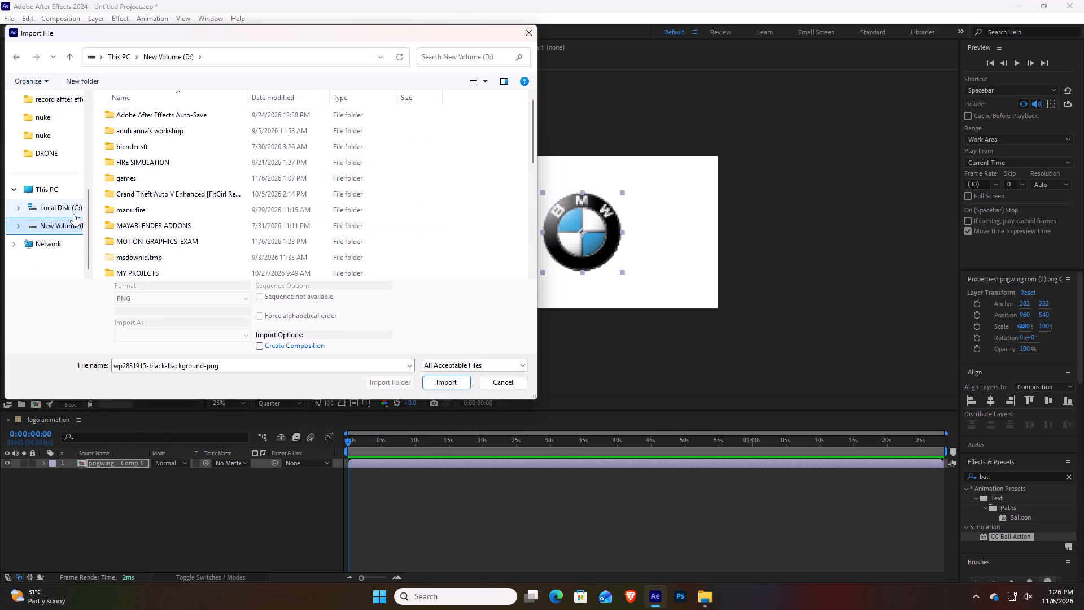
scroll(73, 213, "up", 4)
left_click(57, 263)
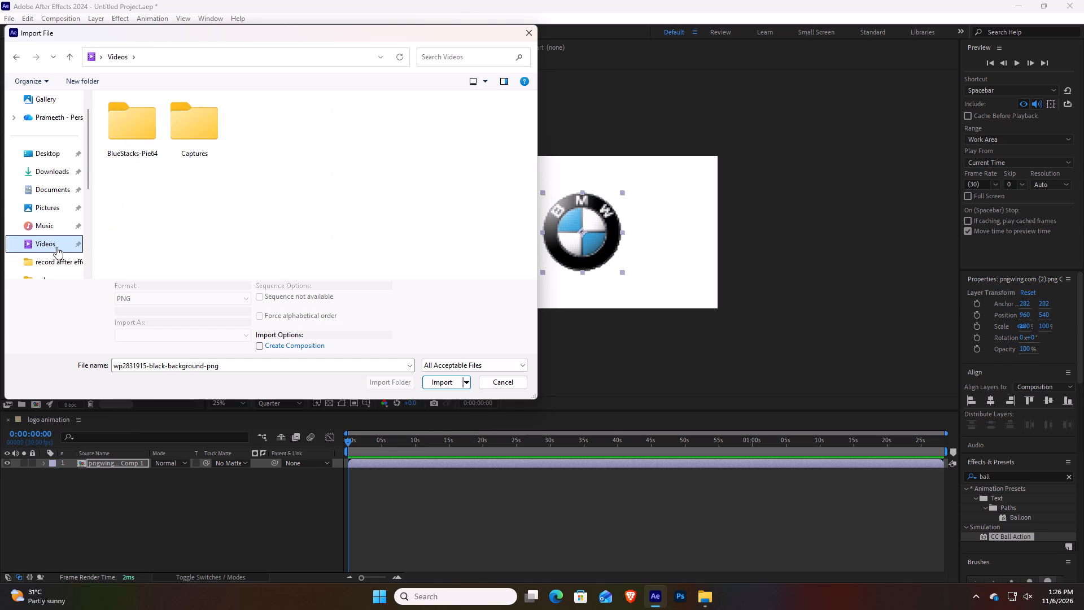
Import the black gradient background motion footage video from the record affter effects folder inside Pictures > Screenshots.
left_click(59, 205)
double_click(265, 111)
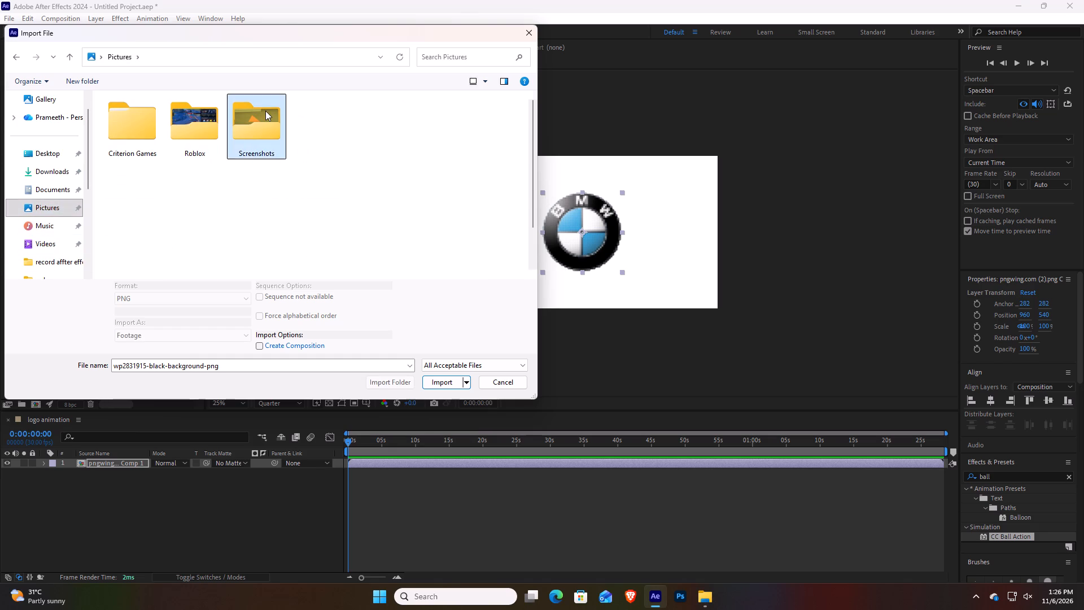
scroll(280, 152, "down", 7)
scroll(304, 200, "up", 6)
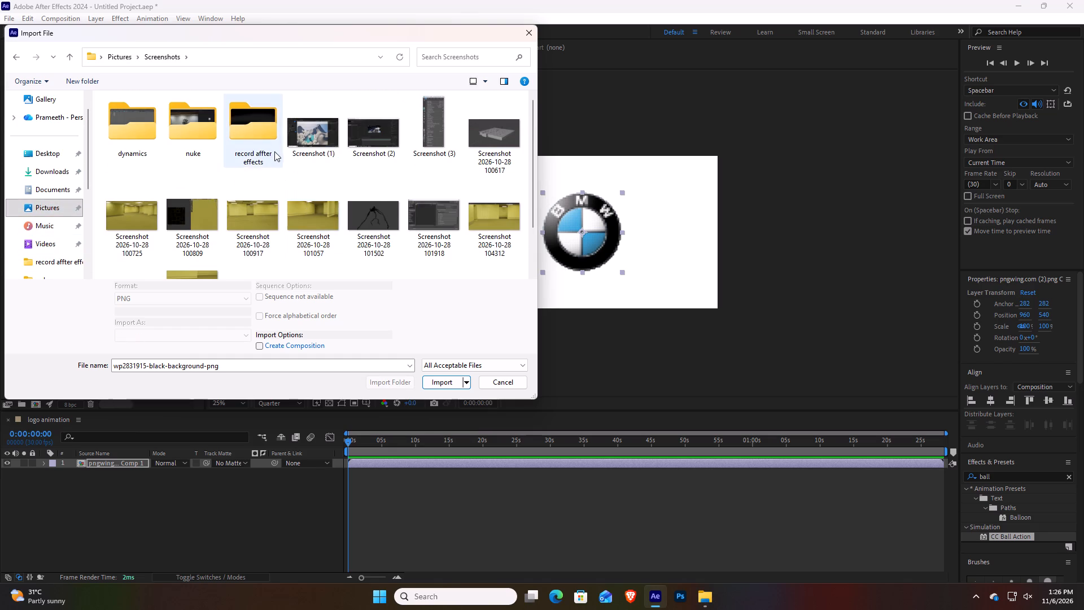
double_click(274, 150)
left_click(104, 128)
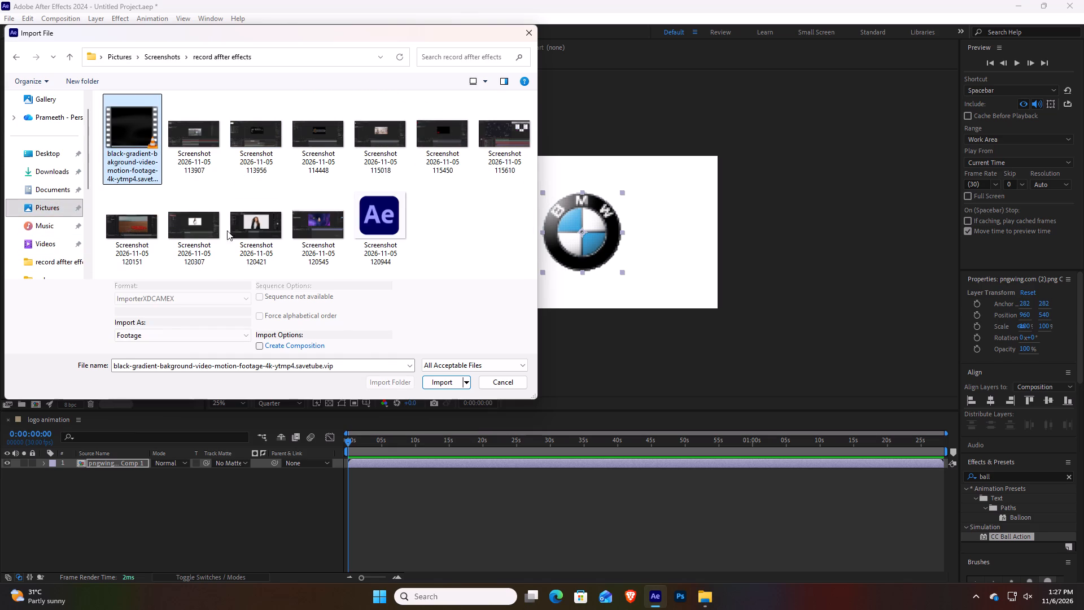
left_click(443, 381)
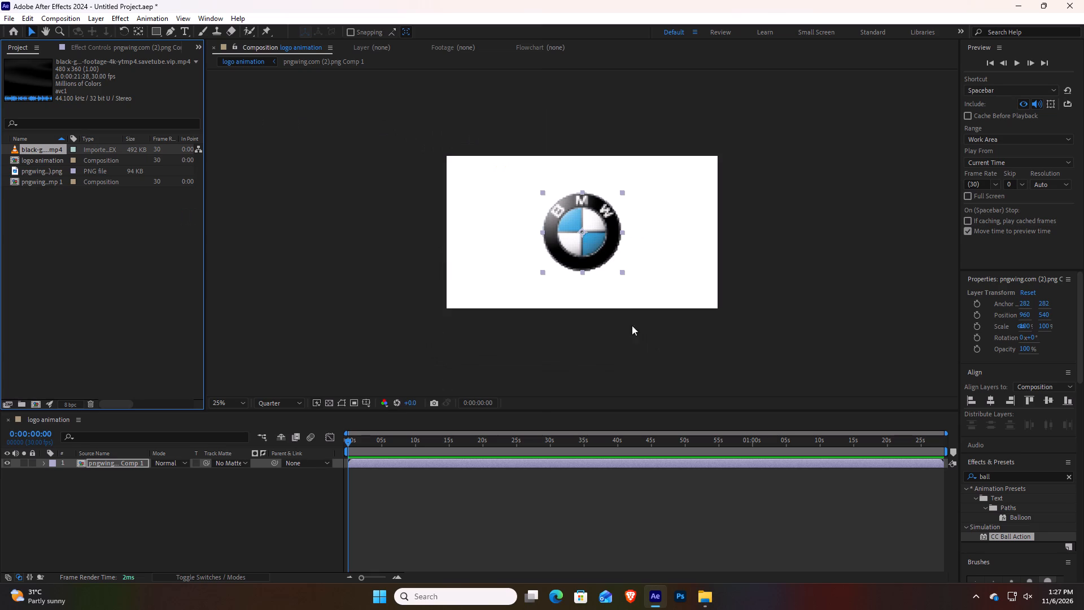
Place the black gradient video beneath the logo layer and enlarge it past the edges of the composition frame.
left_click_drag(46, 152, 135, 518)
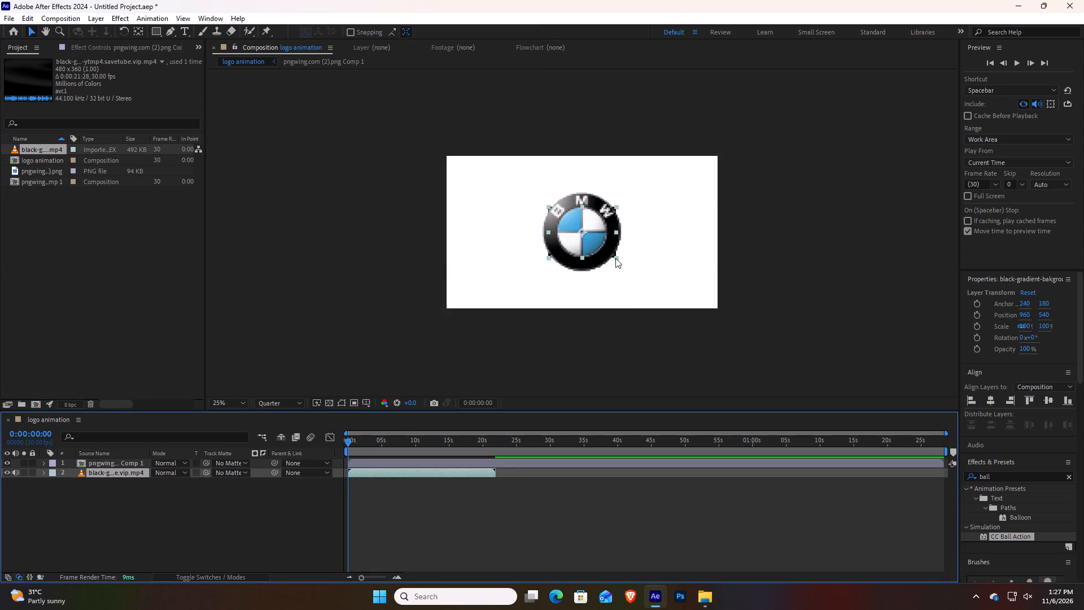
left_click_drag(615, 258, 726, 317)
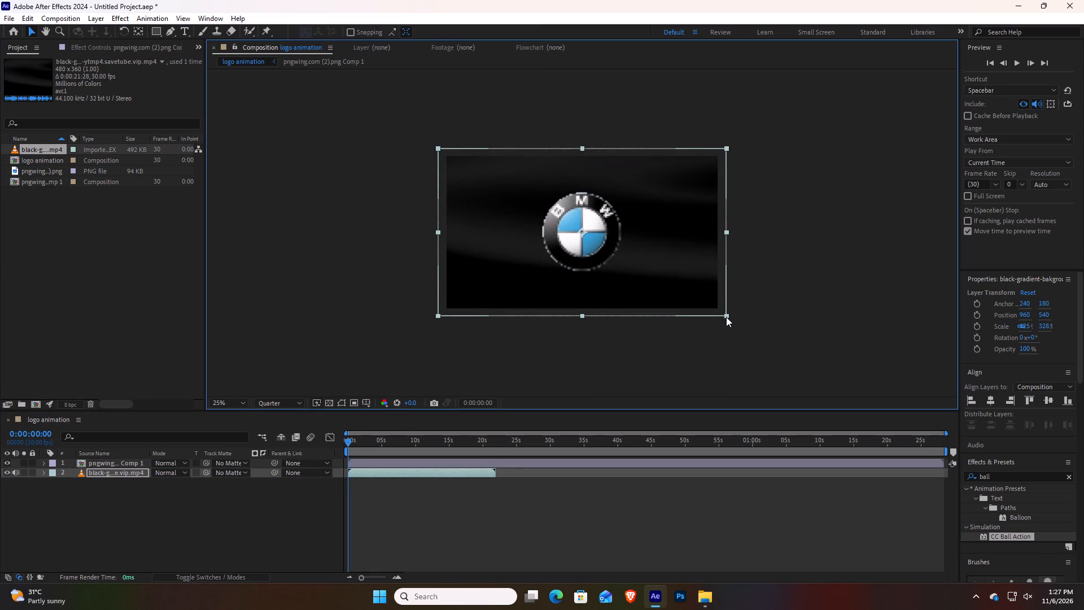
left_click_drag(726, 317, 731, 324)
Preview the logo over the moving black background and return the playhead to the start.
key("space")
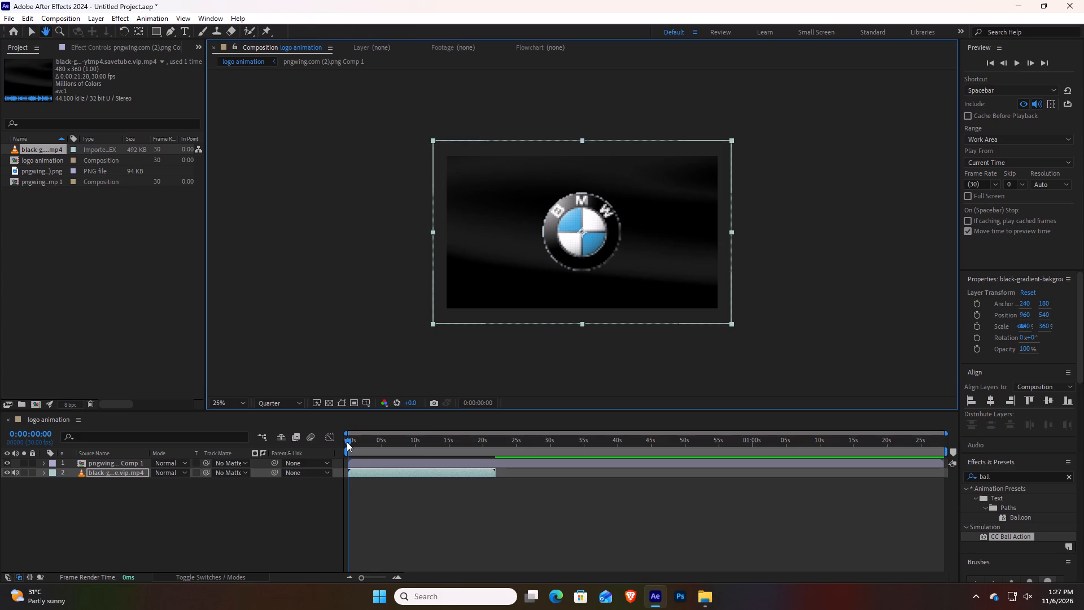
key("space")
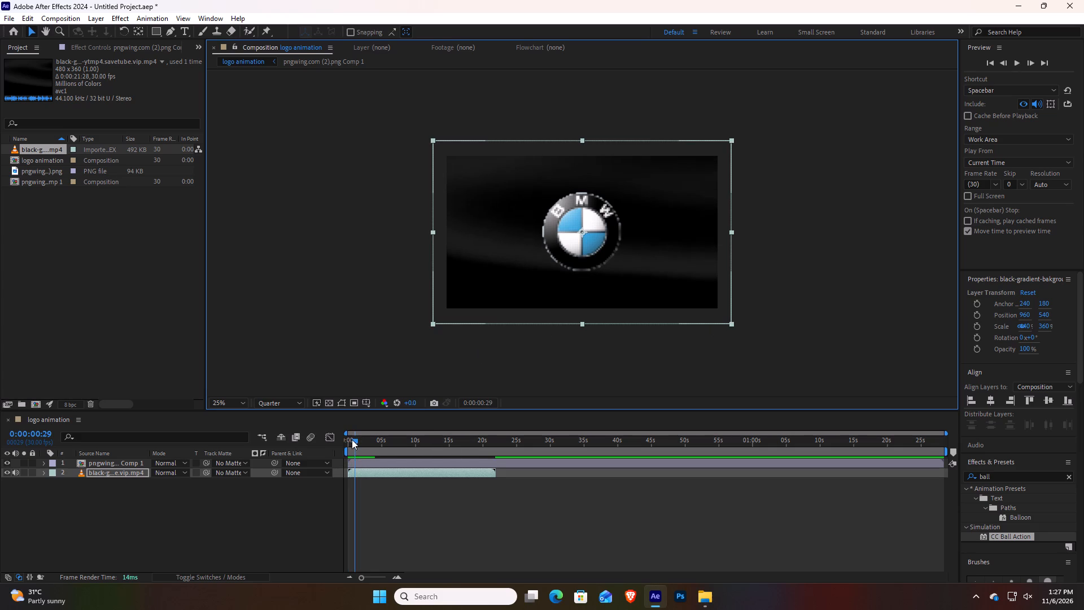
left_click_drag(352, 439, 335, 438)
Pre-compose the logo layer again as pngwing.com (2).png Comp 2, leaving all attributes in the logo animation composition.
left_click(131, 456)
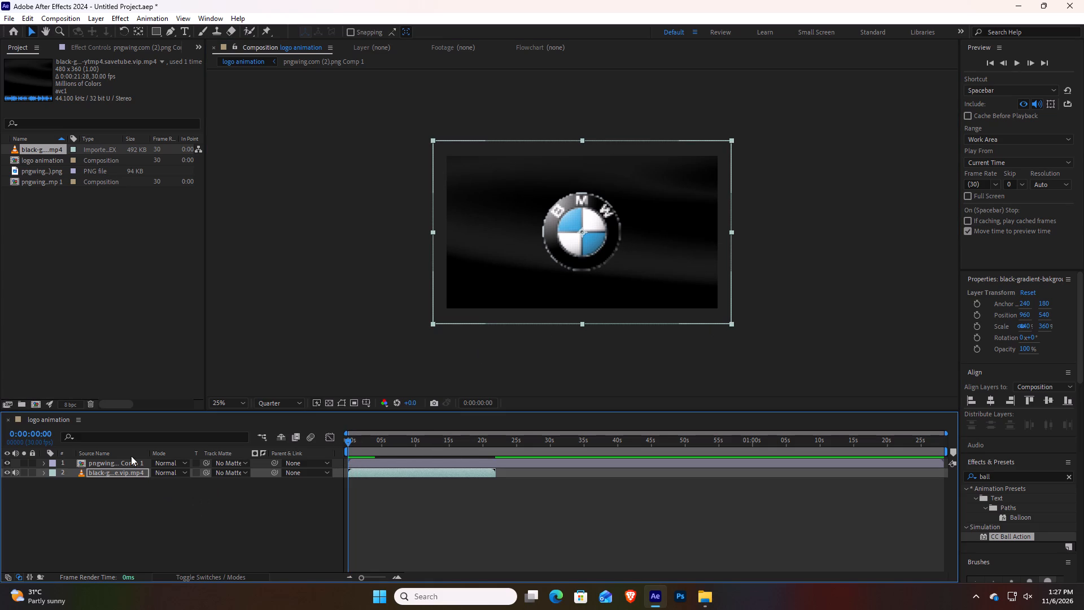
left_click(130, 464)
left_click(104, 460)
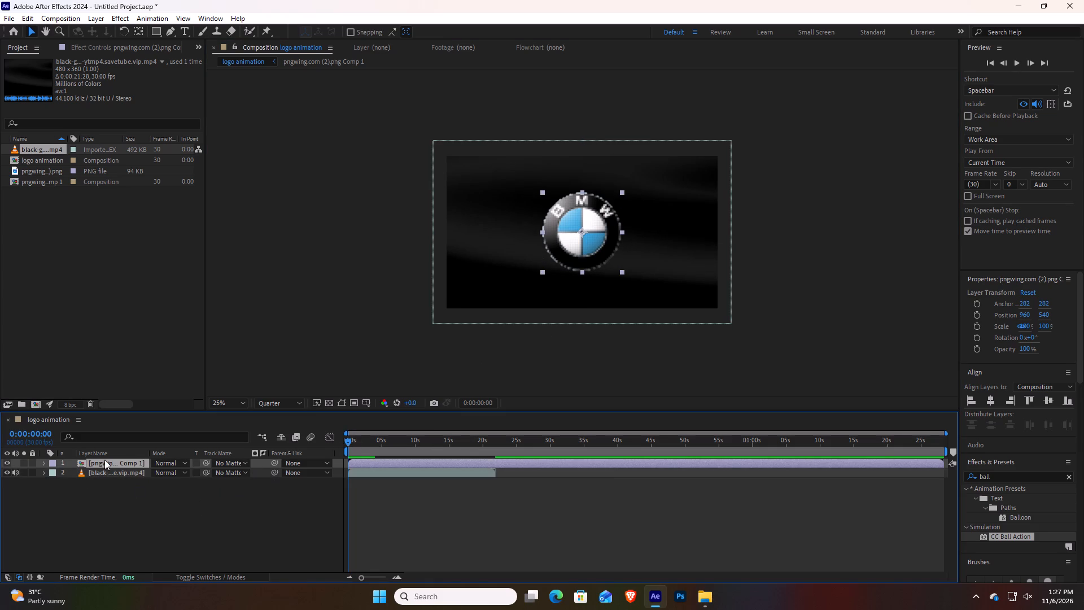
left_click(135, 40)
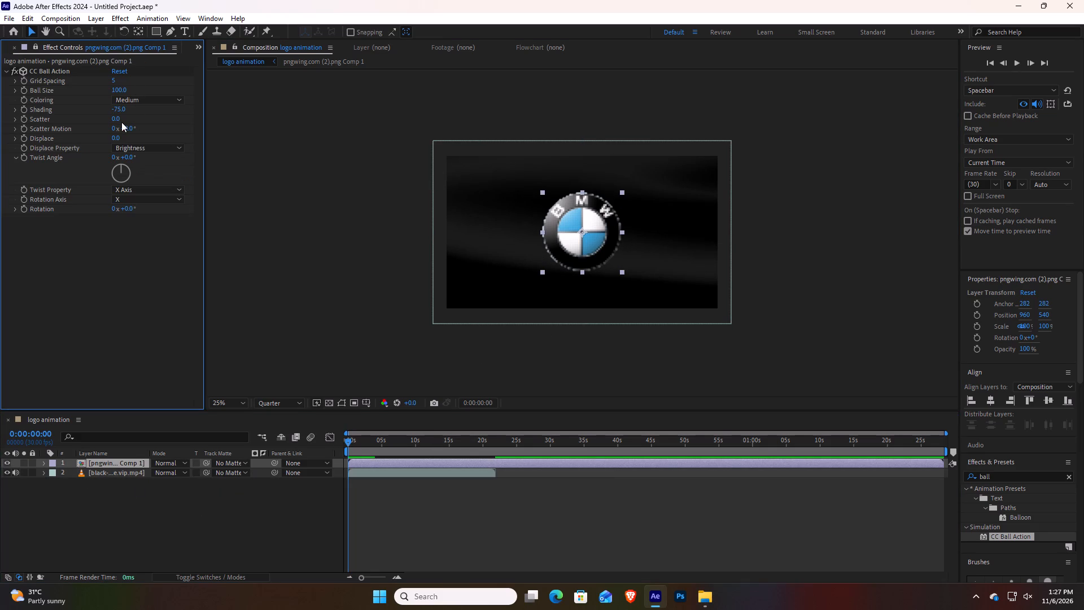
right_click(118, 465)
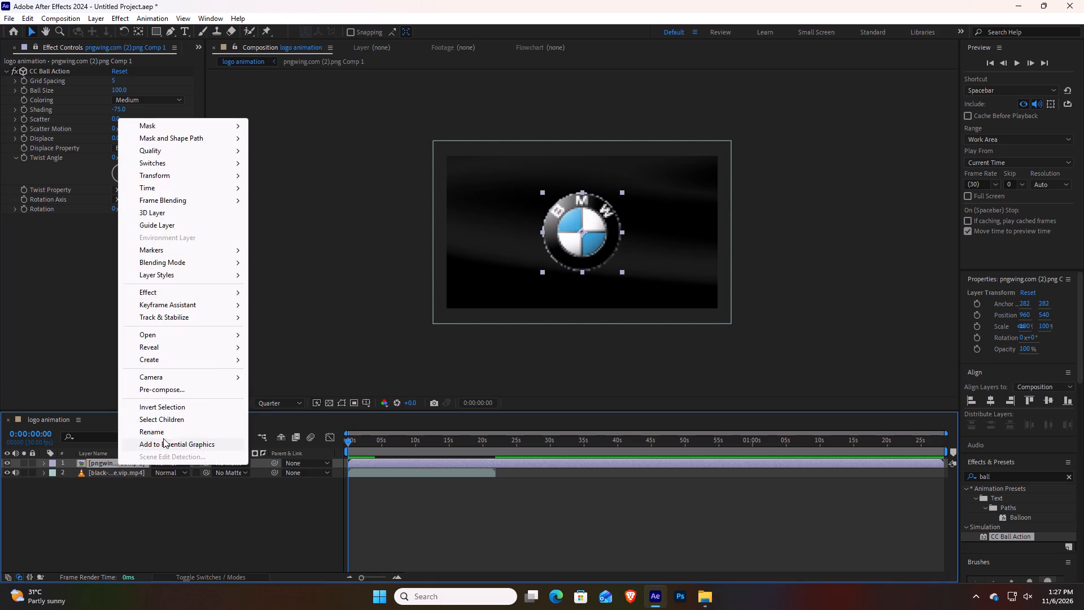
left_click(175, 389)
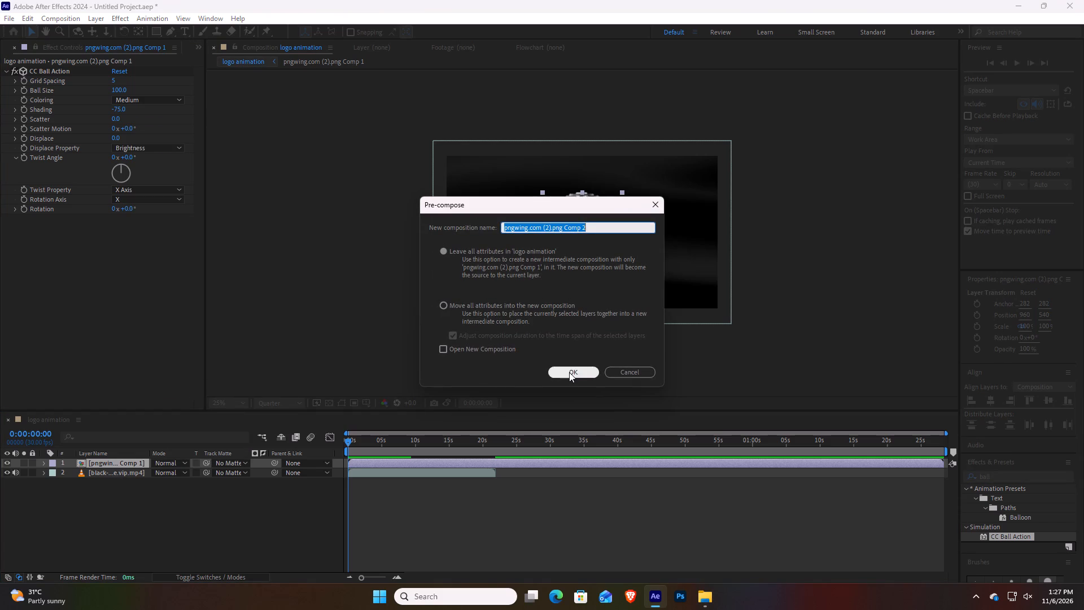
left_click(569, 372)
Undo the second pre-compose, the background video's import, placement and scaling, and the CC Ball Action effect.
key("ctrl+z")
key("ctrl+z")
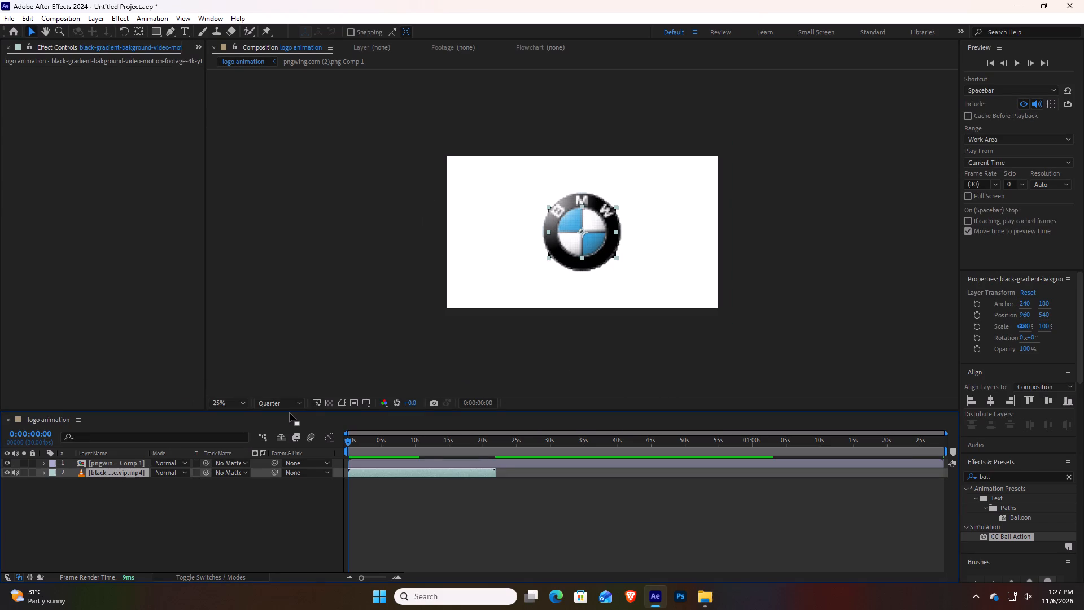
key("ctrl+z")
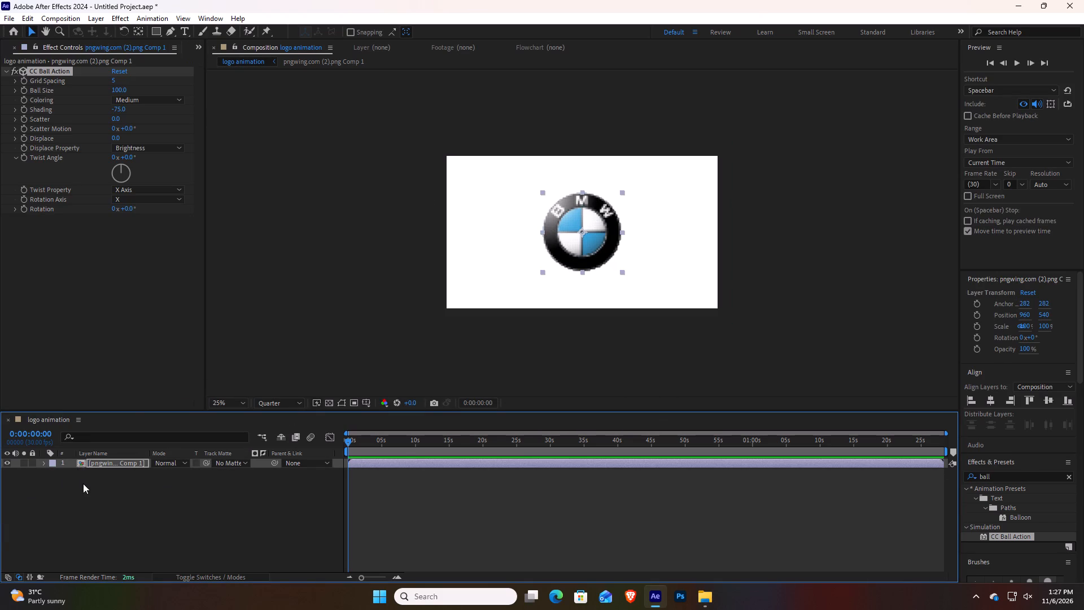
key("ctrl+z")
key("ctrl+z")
Import the black gradient background motion footage video from the record affter effects folder into the project.
scroll(121, 90, "up", 3)
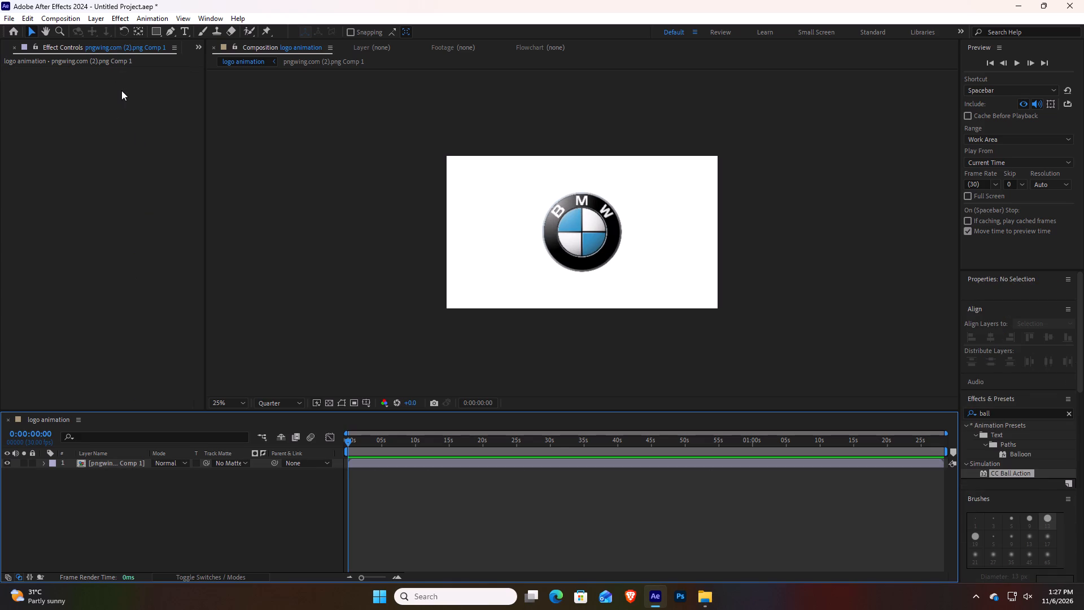
scroll(121, 90, "down", 1)
scroll(121, 90, "up", 4)
scroll(121, 90, "down", 8)
scroll(121, 90, "up", 5)
scroll(114, 37, "up", 6)
right_click(87, 223)
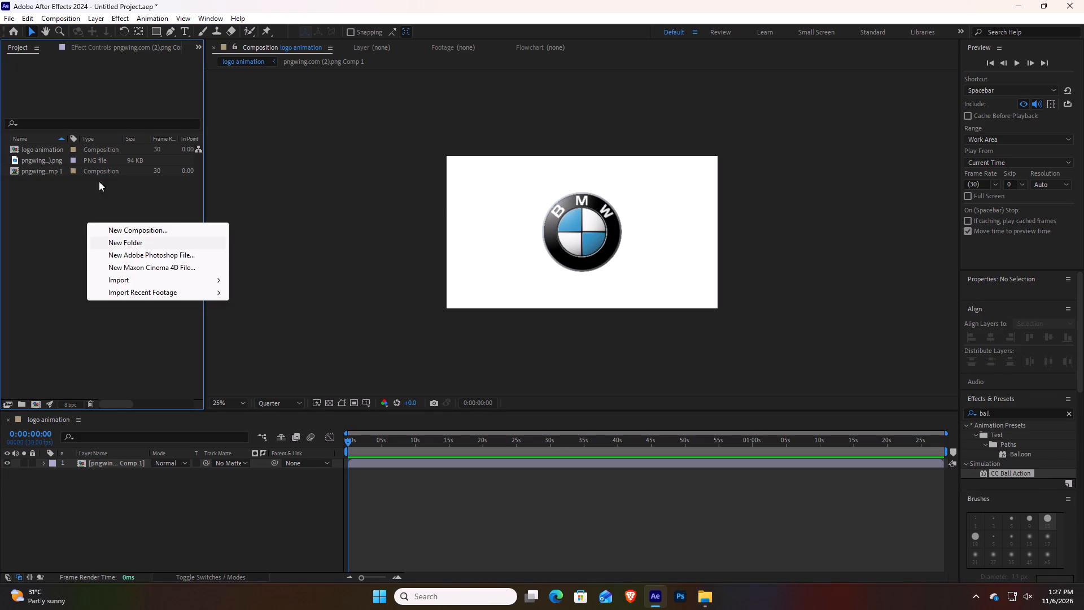
left_click(130, 284)
left_click(317, 282)
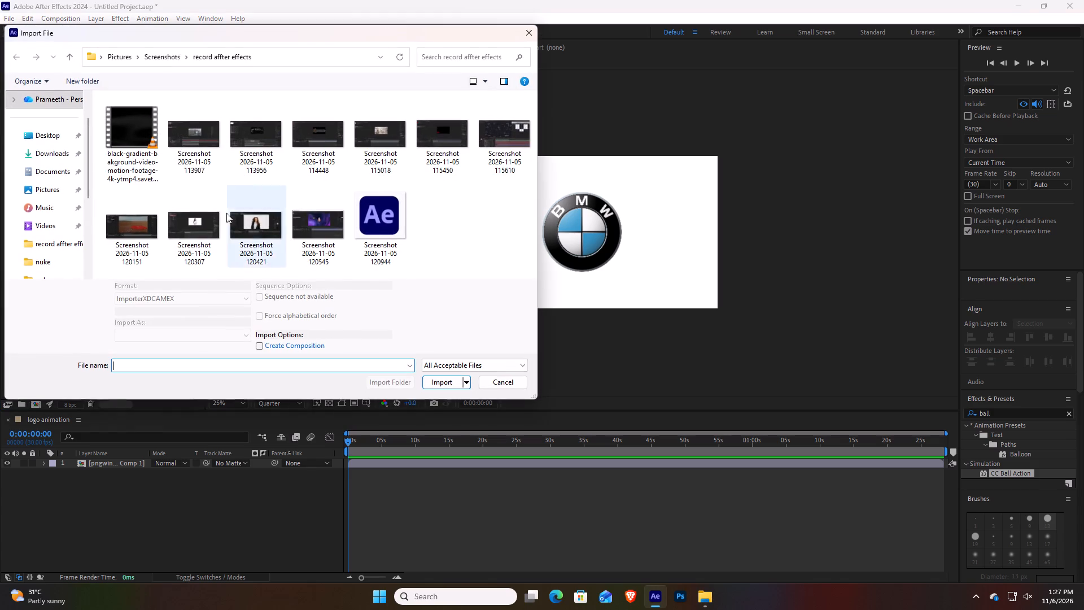
left_click(137, 142)
left_click(442, 378)
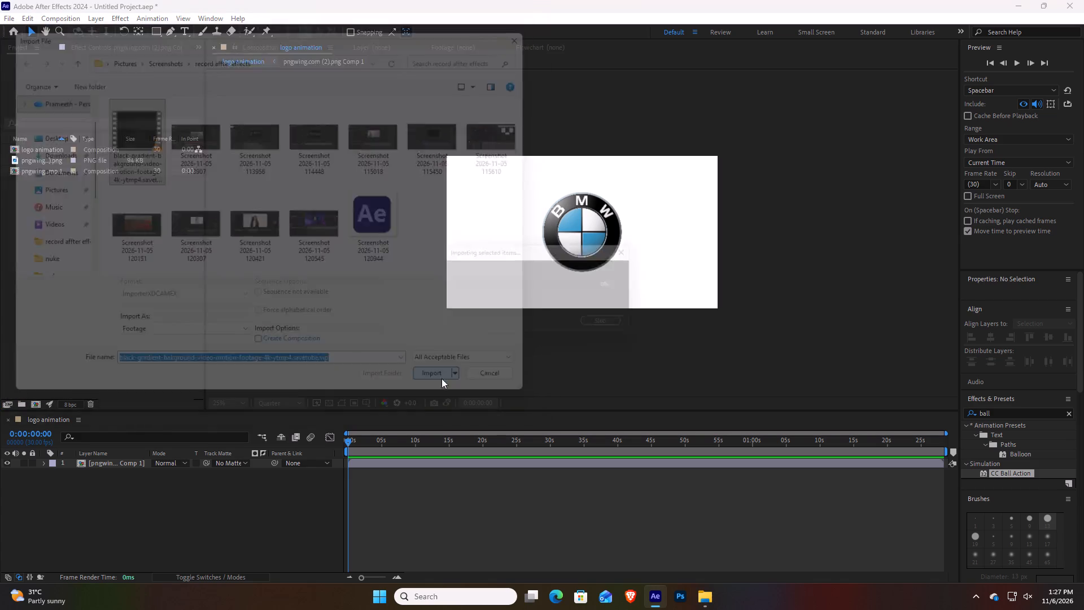
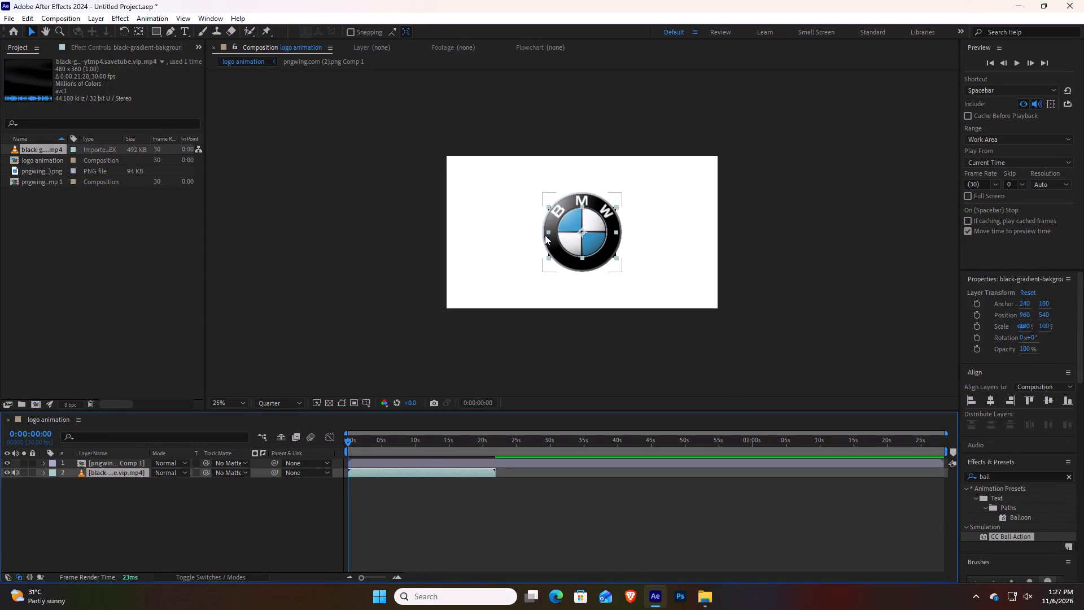
Enlarge the black gradient background video to about 495 by 431% so it covers the whole composition frame.
left_click_drag(617, 258, 753, 345)
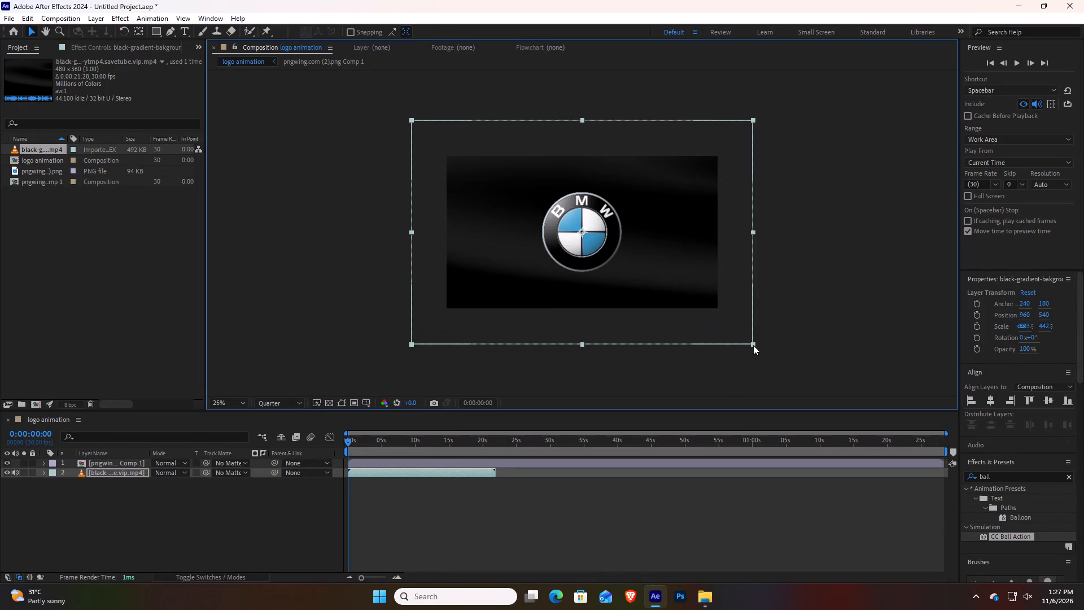
left_click_drag(753, 345, 750, 342)
Pre-compose the logo layer as pngwing.com (2).png Comp 2, moving all attributes into the new composition.
left_click(124, 464)
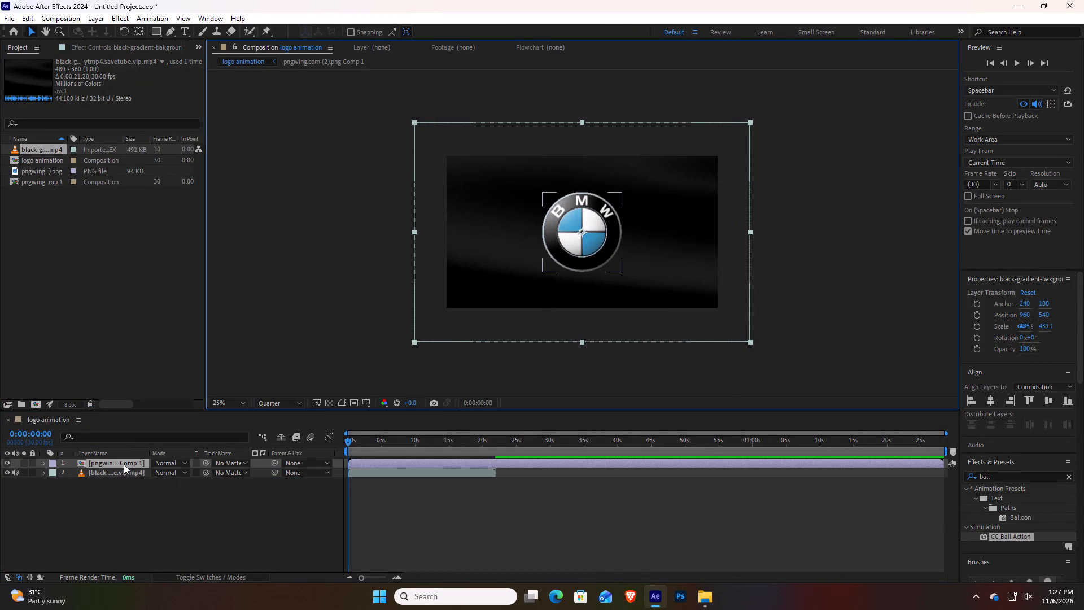
right_click(124, 464)
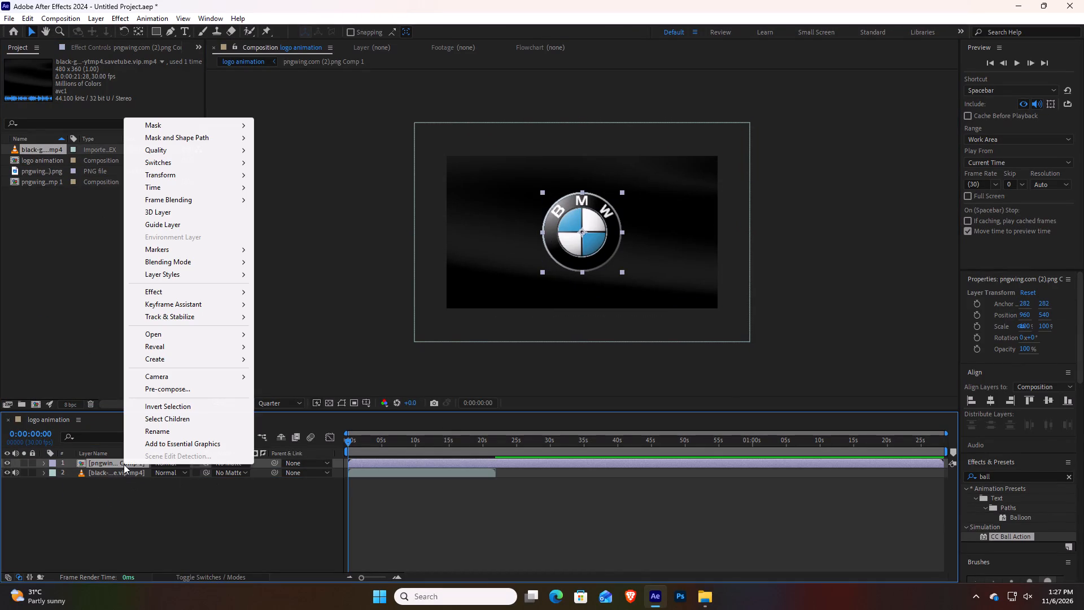
left_click(179, 392)
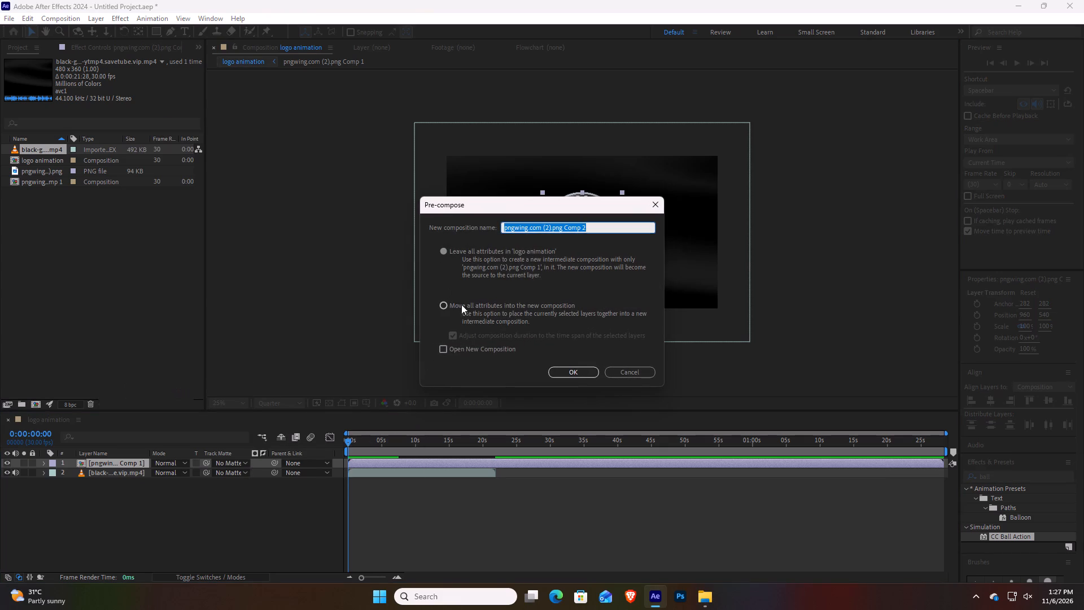
left_click(449, 305)
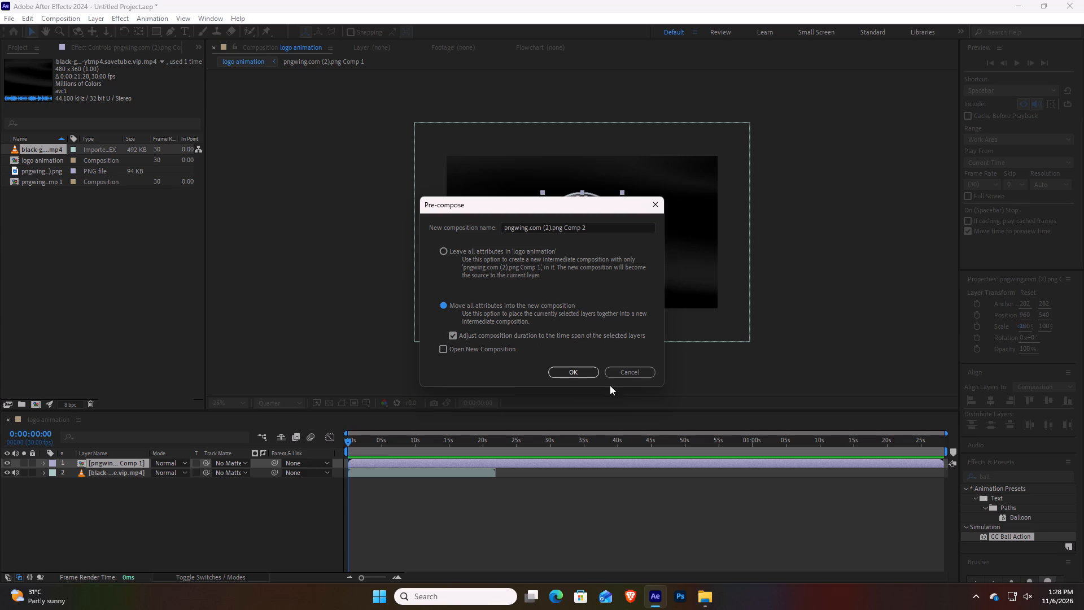
left_click(587, 372)
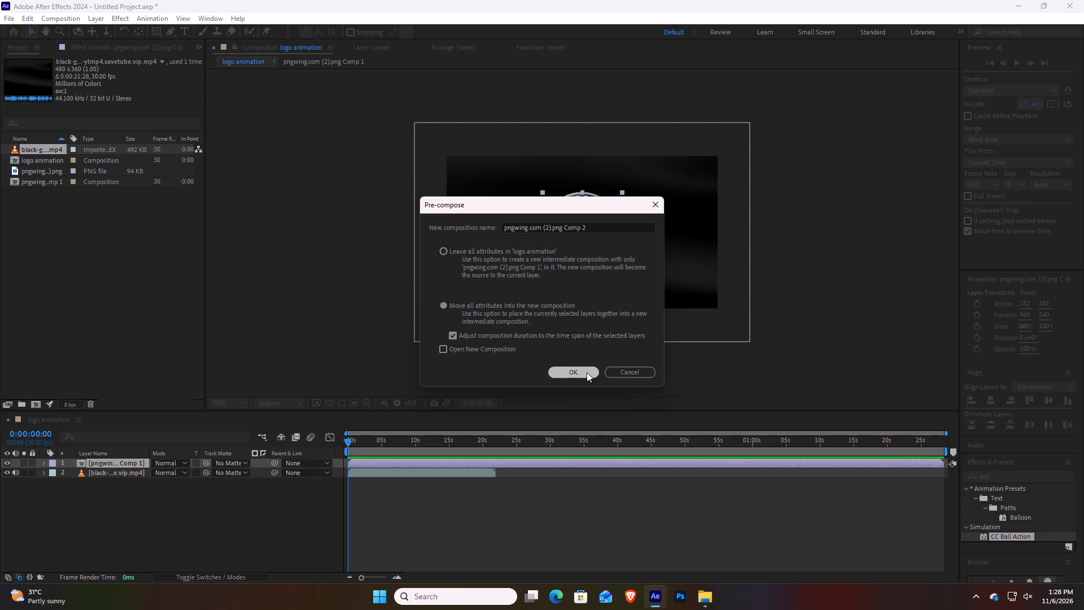
left_click(587, 265)
left_click(851, 244)
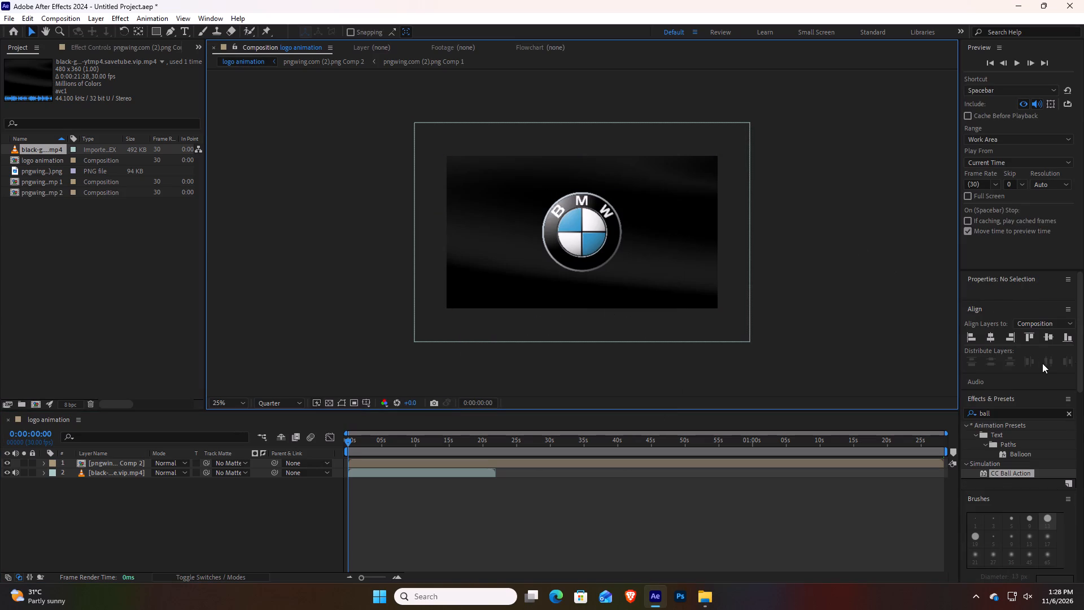
Apply the CC Ball Action effect to the newly pre-composed logo layer.
left_click_drag(1012, 474, 602, 224)
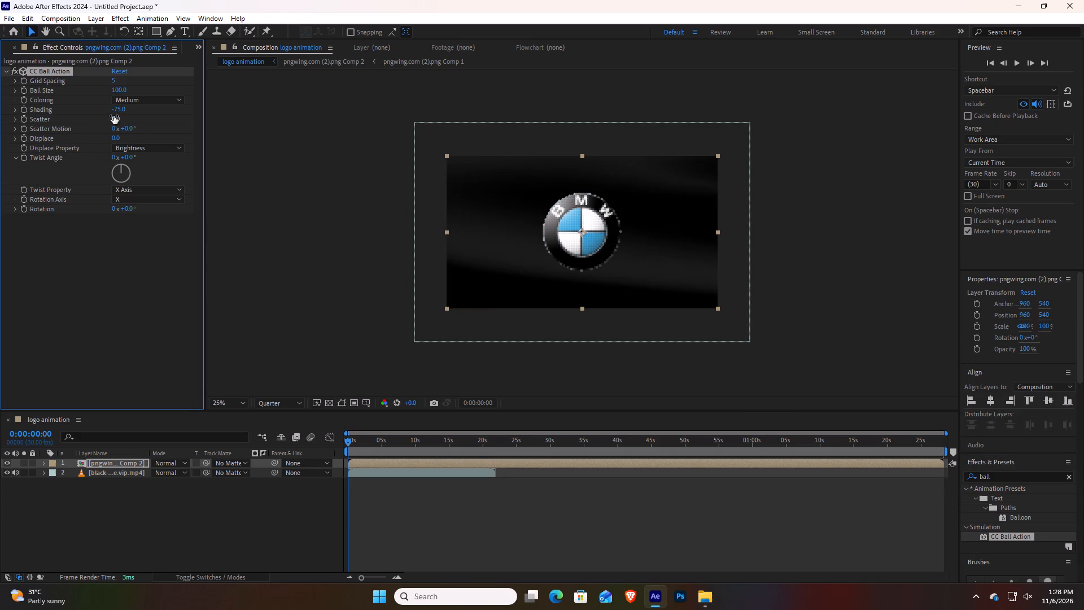
Set CC Ball Action's Scatter to 100 and enable its keyframing at 0:00:00:00.
left_click_drag(113, 116, 191, 194)
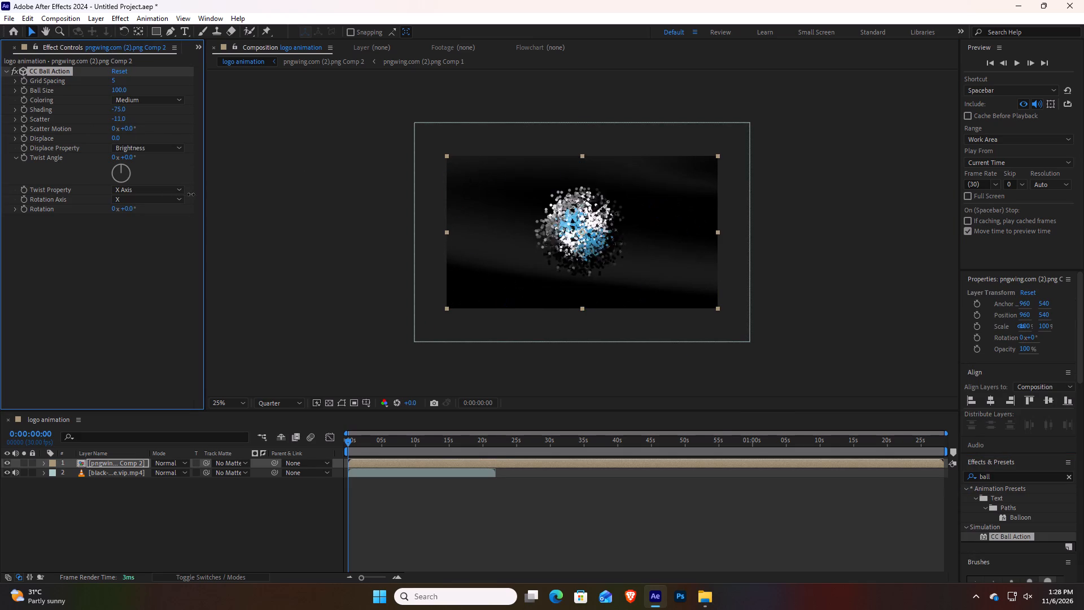
left_click_drag(191, 194, 193, 194)
left_click(118, 120)
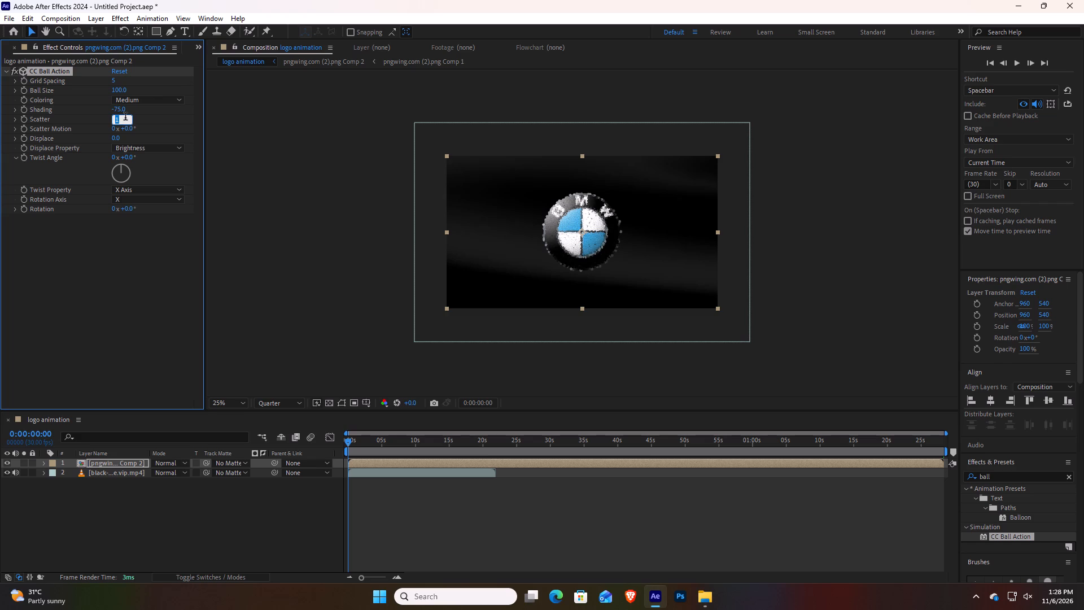
key("1")
type("00")
key("Return")
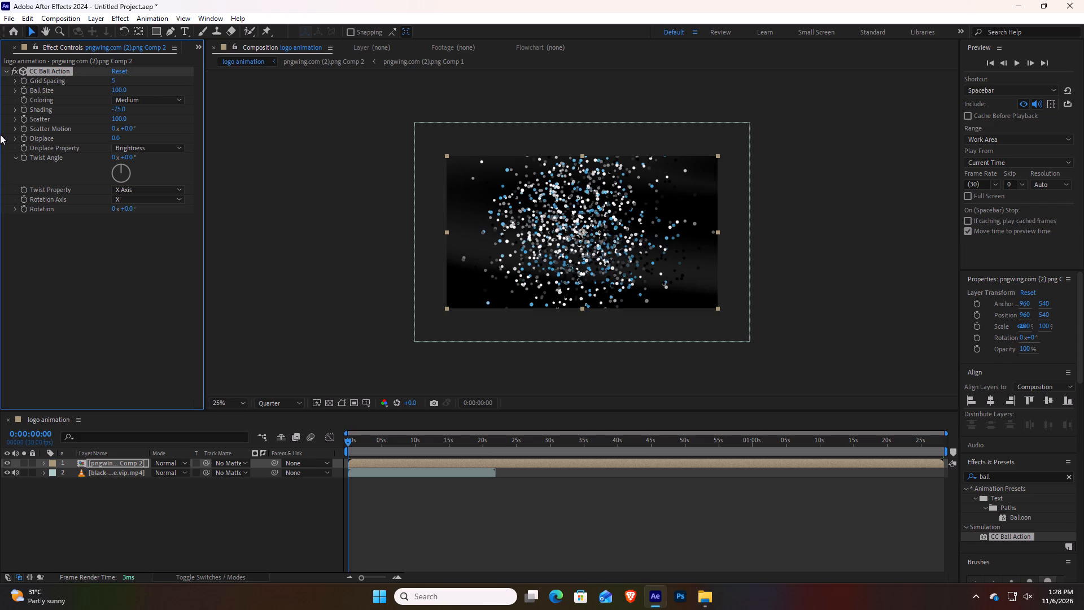
left_click(24, 120)
Add a Scatter keyframe of 0 at 0:00:21:23, near the end of the background video.
left_click_drag(348, 441, 493, 474)
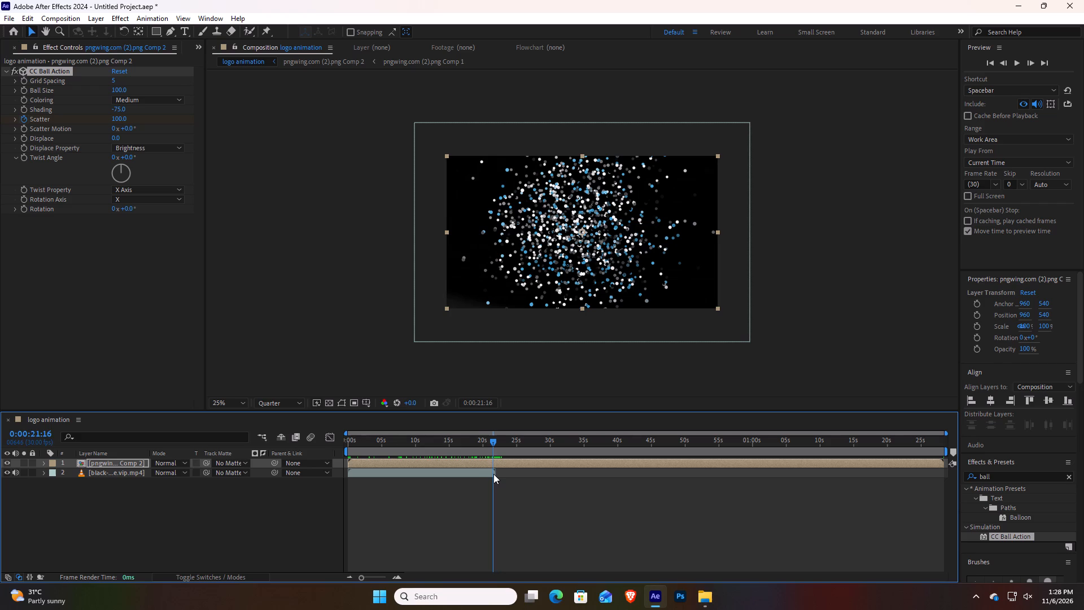
left_click_drag(493, 474, 495, 476)
left_click_drag(120, 117, 120, 141)
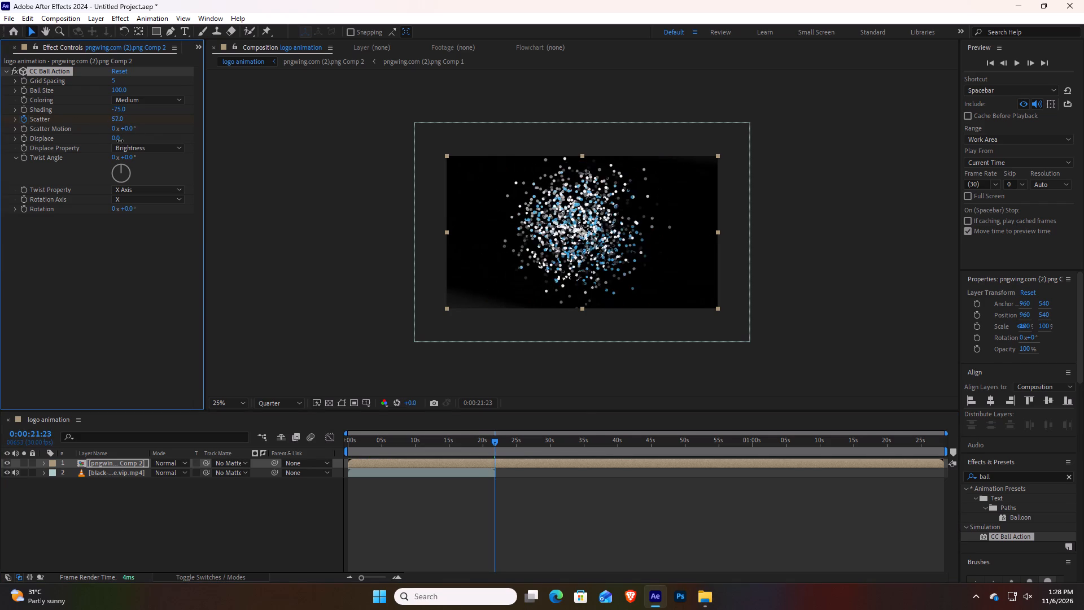
left_click_drag(120, 141, 84, 141)
left_click(120, 118)
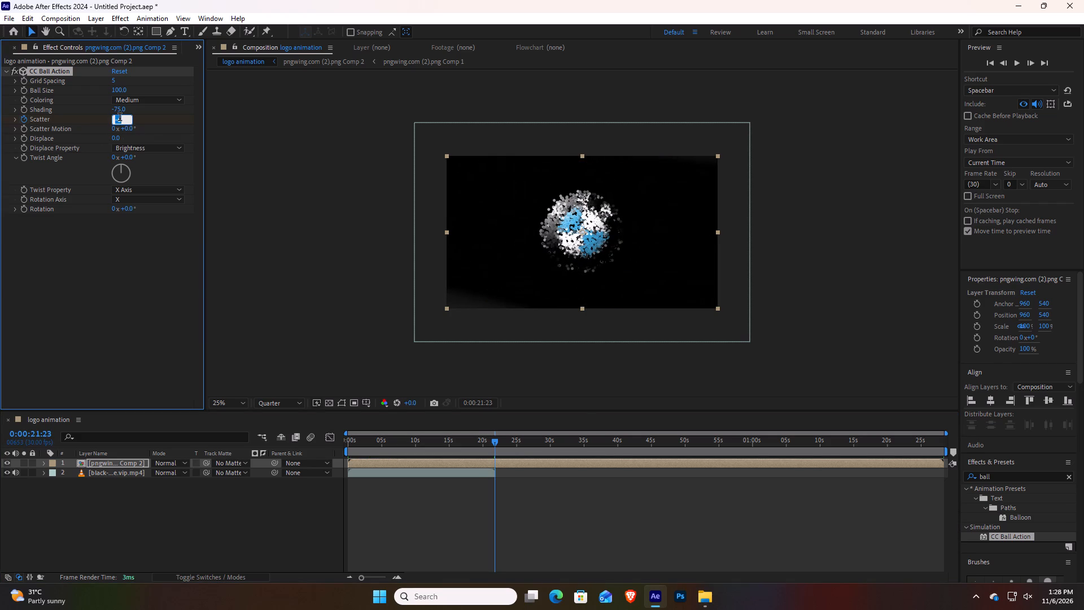
key("0")
key("Return")
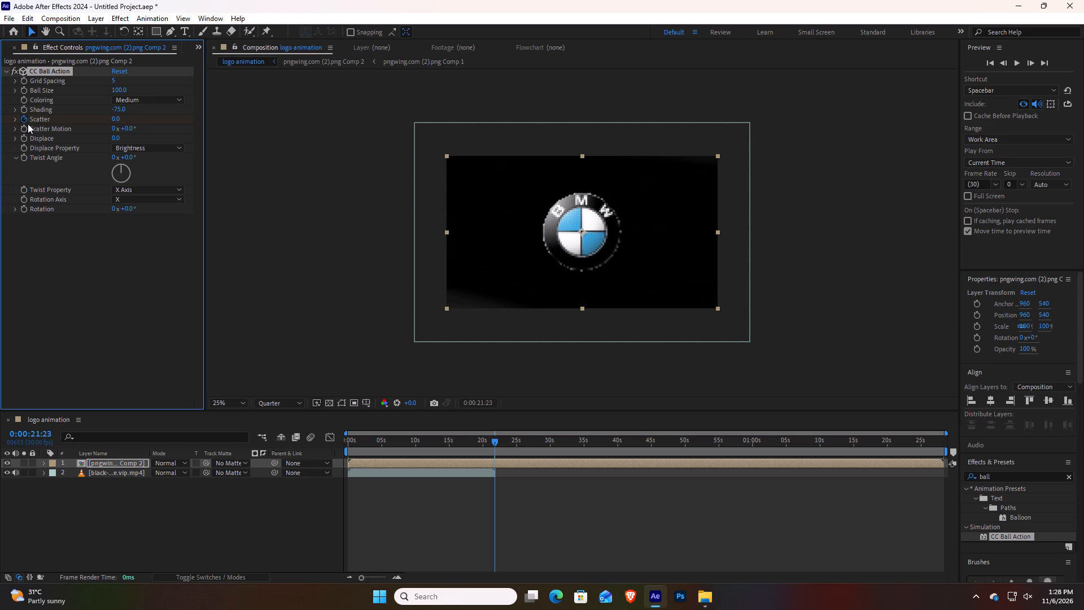
Set CC Ball Action's Grid Spacing to 0 and scrub near the last keyframe to review the logo forming from particles.
left_click_drag(491, 441, 418, 448)
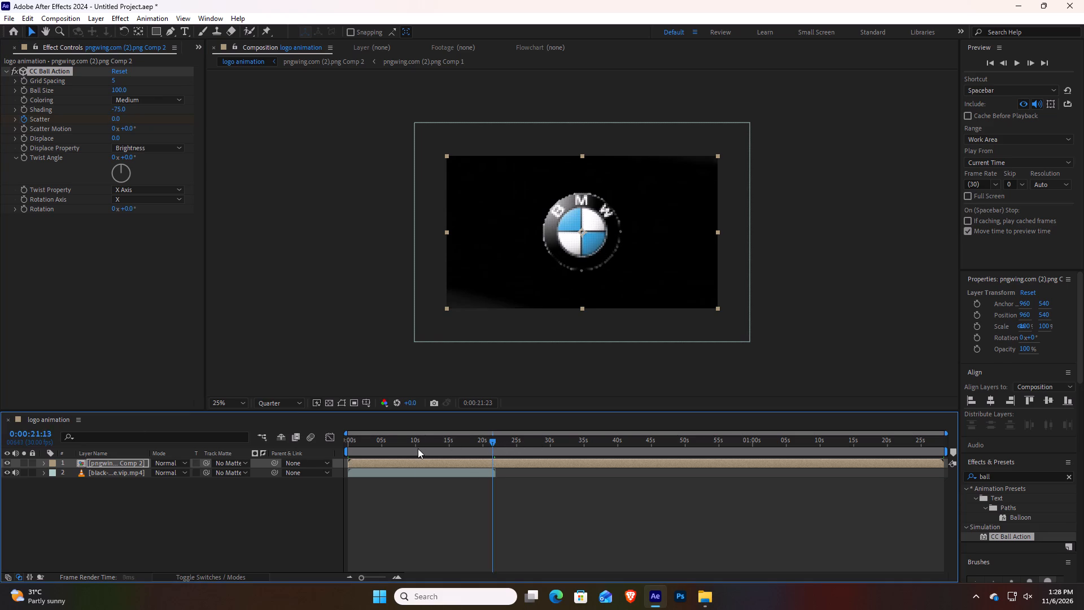
left_click_drag(418, 448, 491, 453)
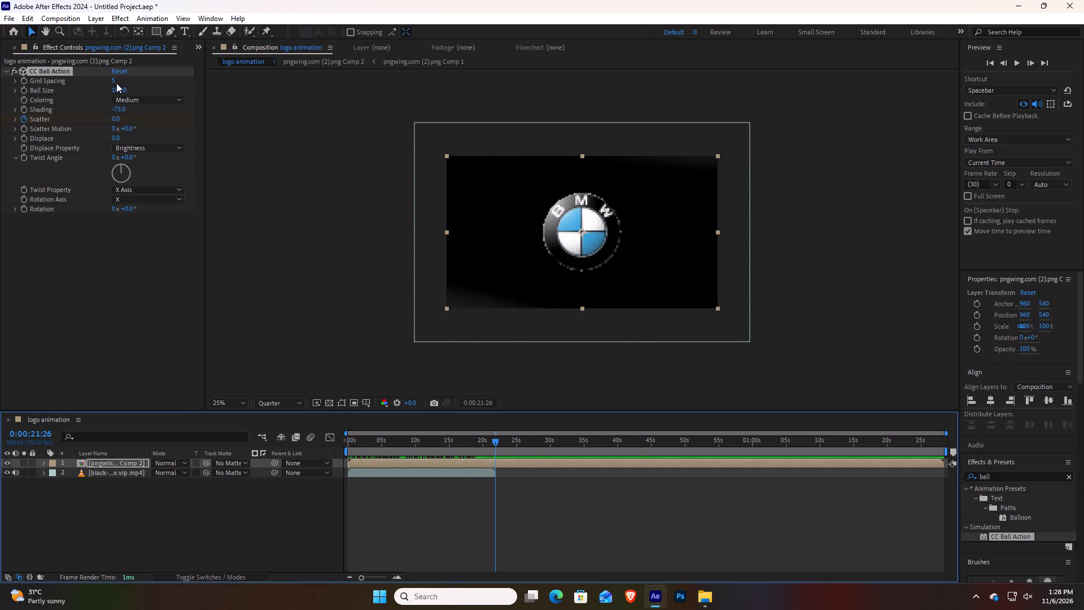
left_click_drag(112, 79, 60, 79)
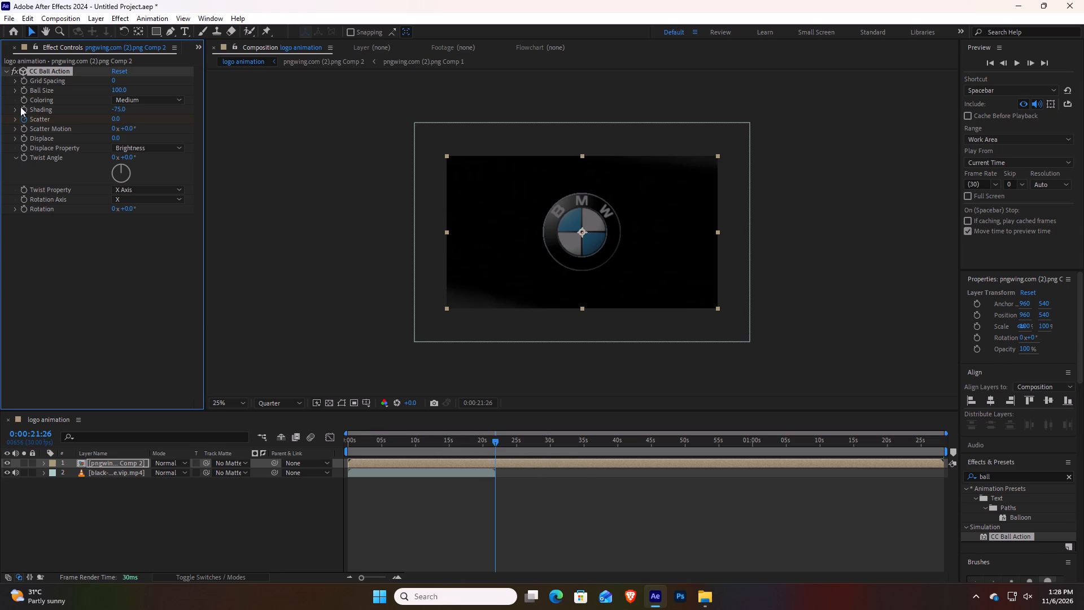
left_click_drag(495, 440, 464, 439)
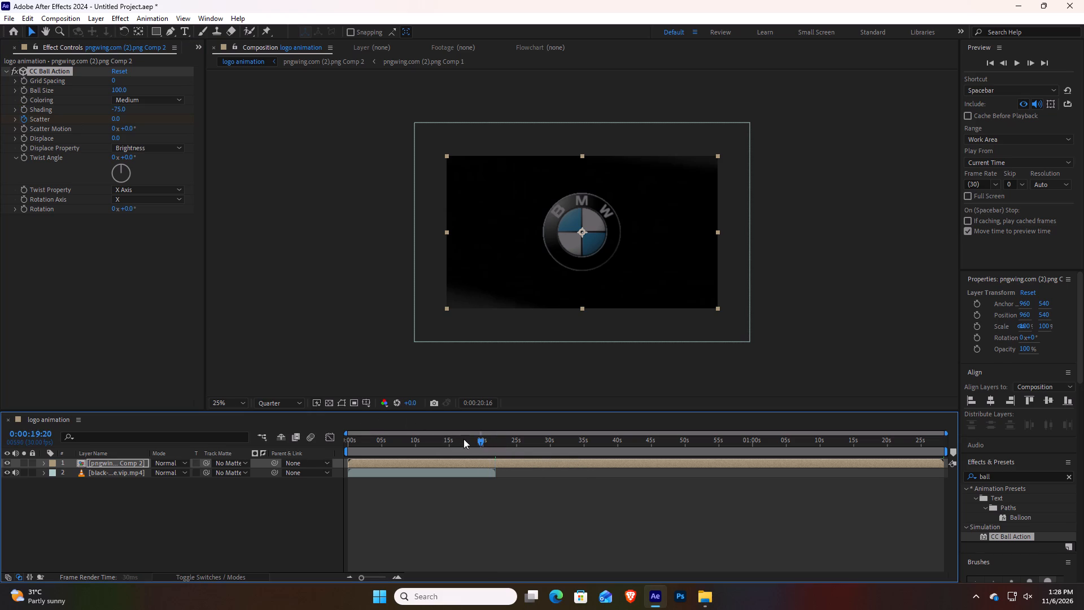
left_click_drag(464, 439, 466, 454)
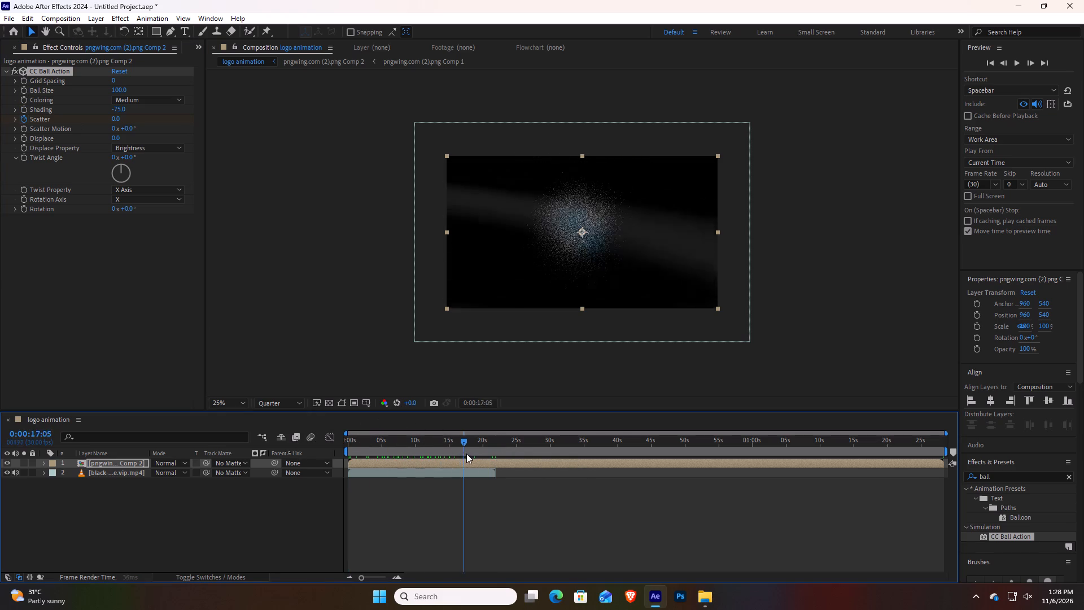
left_click_drag(466, 454, 497, 457)
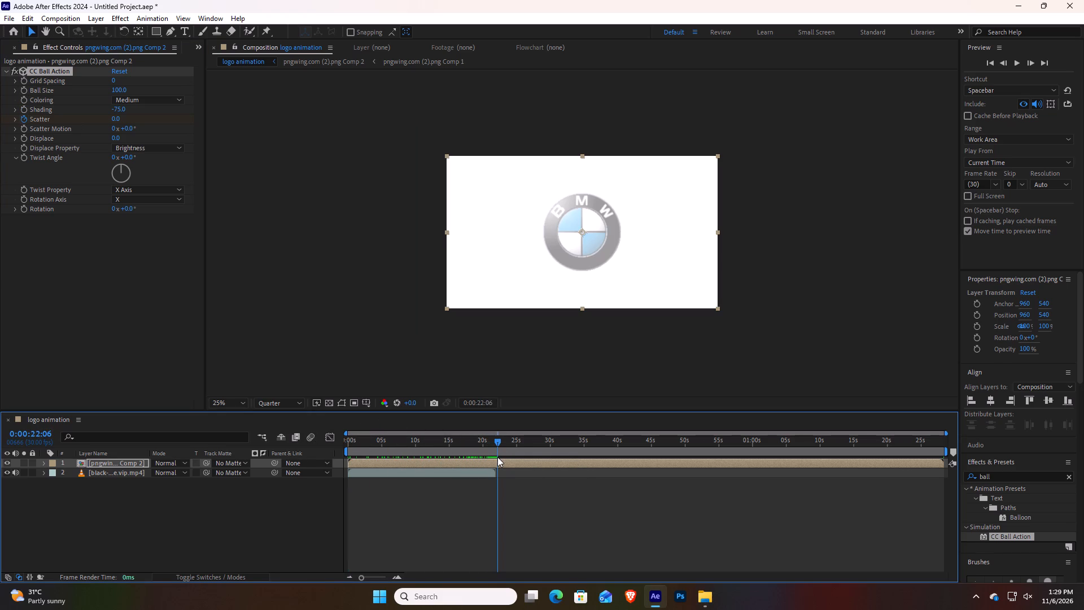
left_click_drag(497, 457, 493, 459)
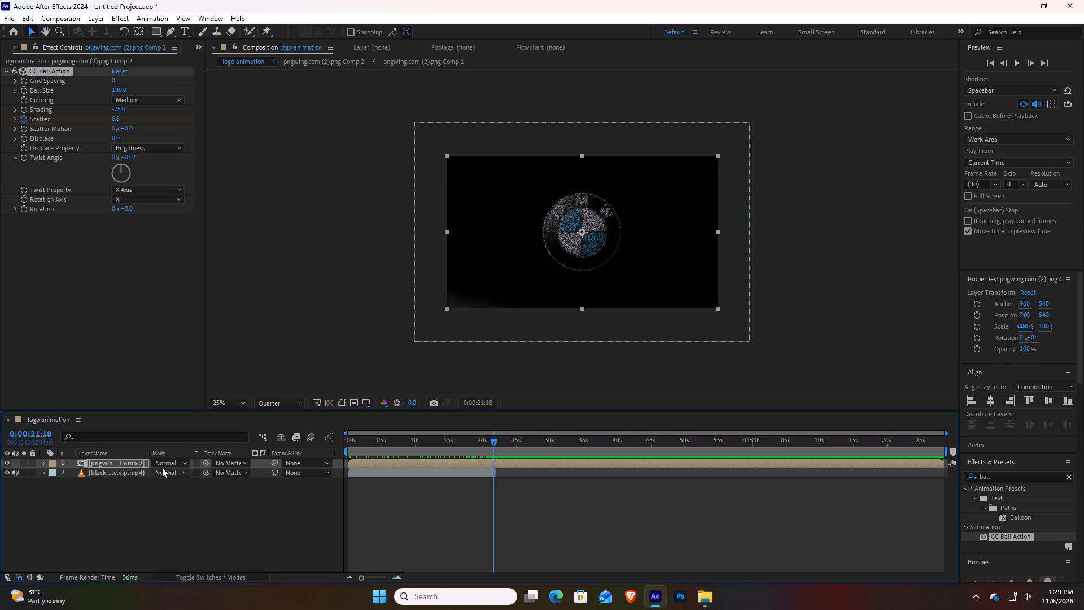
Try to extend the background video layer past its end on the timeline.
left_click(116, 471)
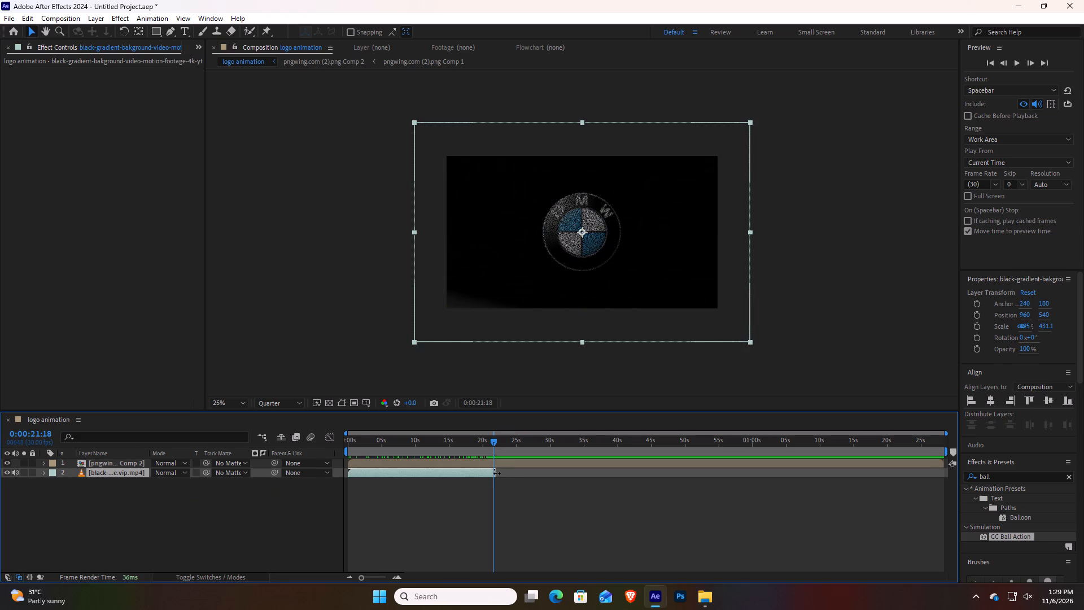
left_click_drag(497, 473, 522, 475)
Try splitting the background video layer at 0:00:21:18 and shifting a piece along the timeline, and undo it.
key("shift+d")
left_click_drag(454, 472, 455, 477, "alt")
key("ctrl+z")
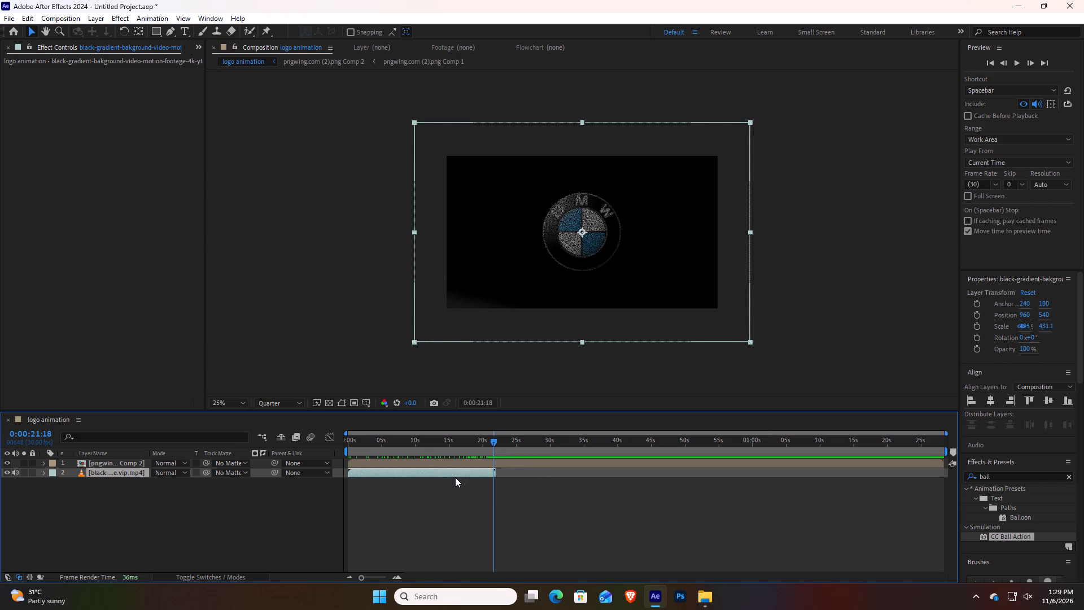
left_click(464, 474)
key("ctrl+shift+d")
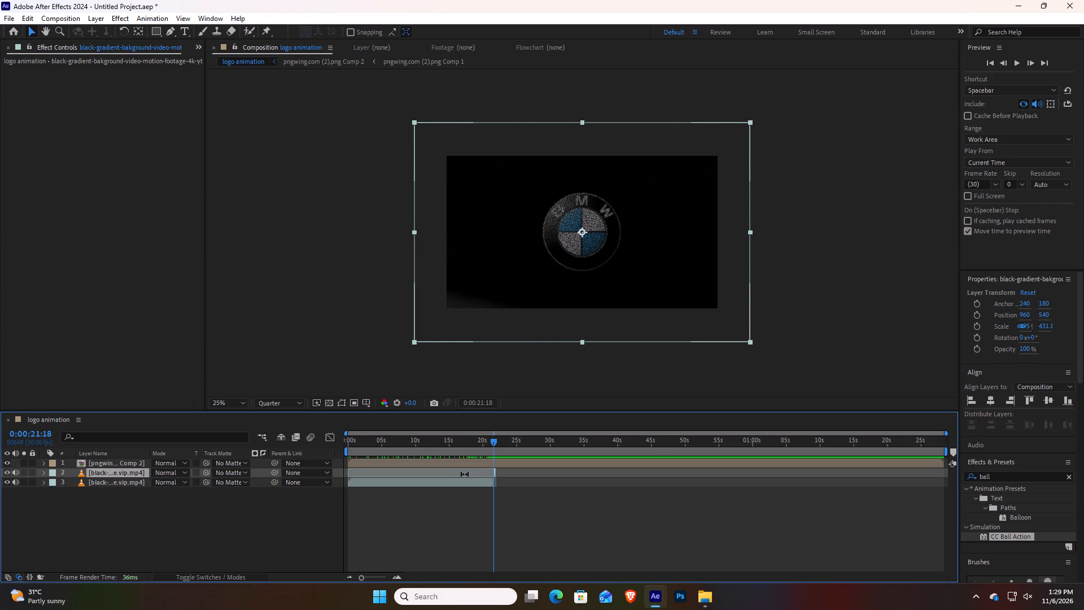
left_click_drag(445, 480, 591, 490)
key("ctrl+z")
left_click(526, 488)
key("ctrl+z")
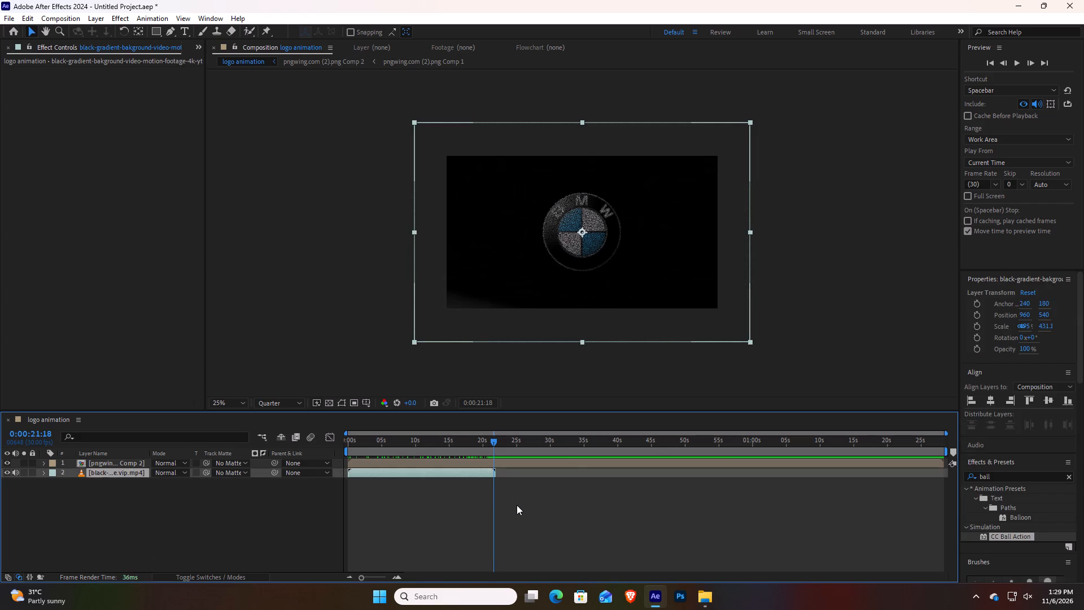
Duplicate the background video layer and move one copy to start at about 22 s, directly after the other ends.
left_click(517, 505)
left_click(478, 465)
left_click(470, 465)
left_click(470, 477)
key("ctrl+c")
key("ctrl+v")
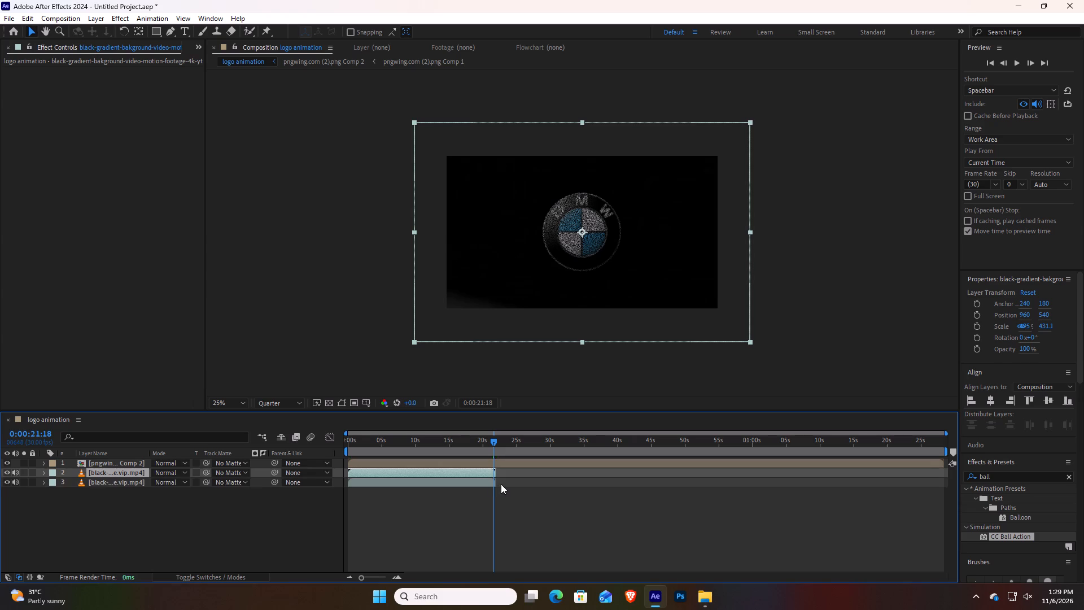
left_click_drag(454, 482, 602, 486)
Paste another copy of the background video and lay the copies end to end, starting at about 22 s and 44 s.
key("ctrl+v")
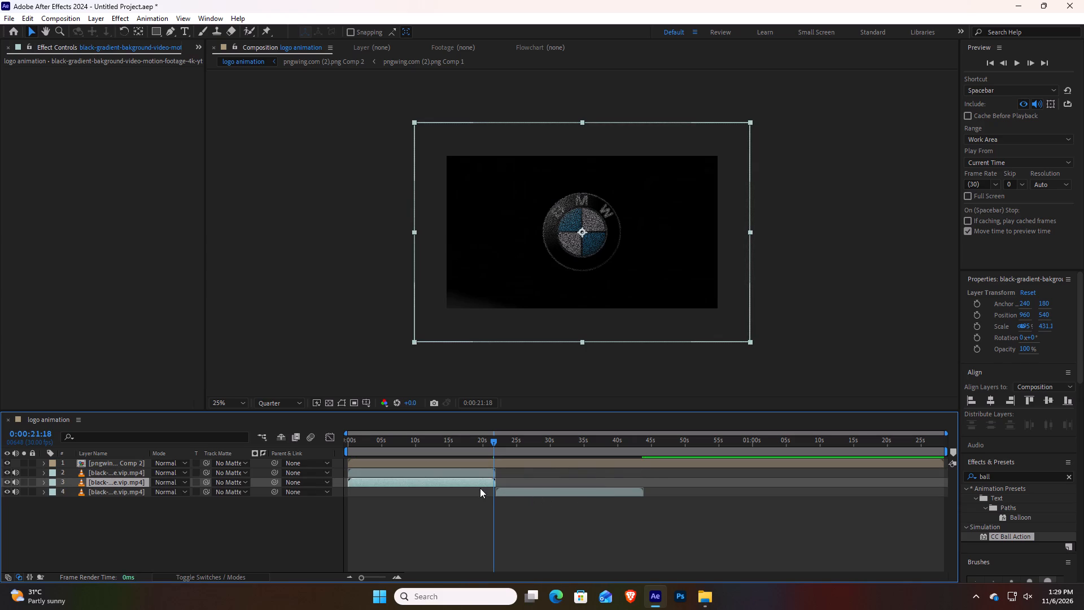
left_click_drag(477, 484, 625, 491)
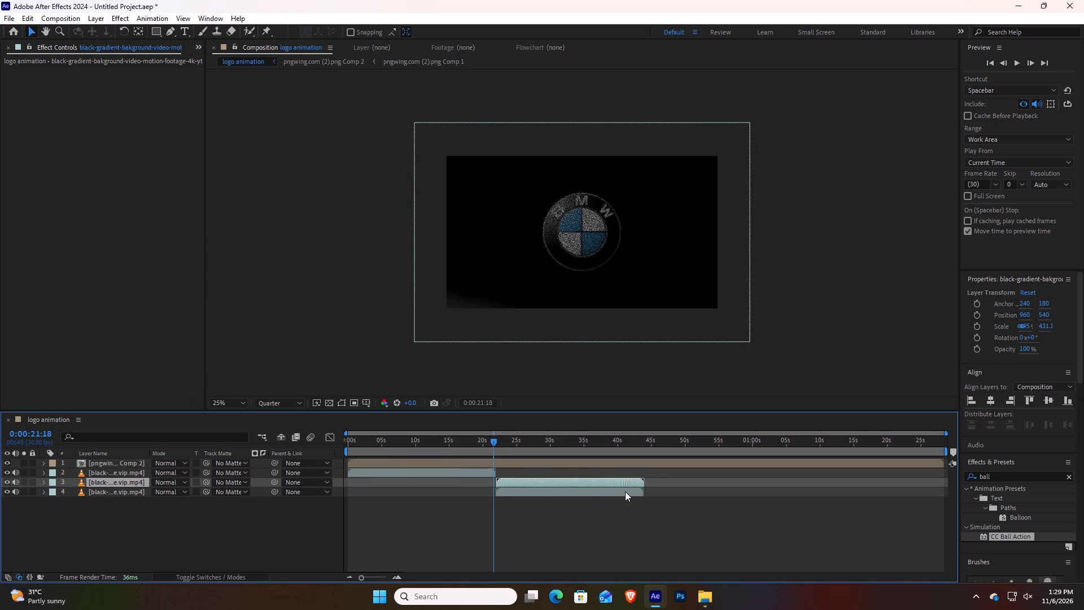
left_click_drag(625, 491, 624, 491)
left_click_drag(615, 495, 754, 498)
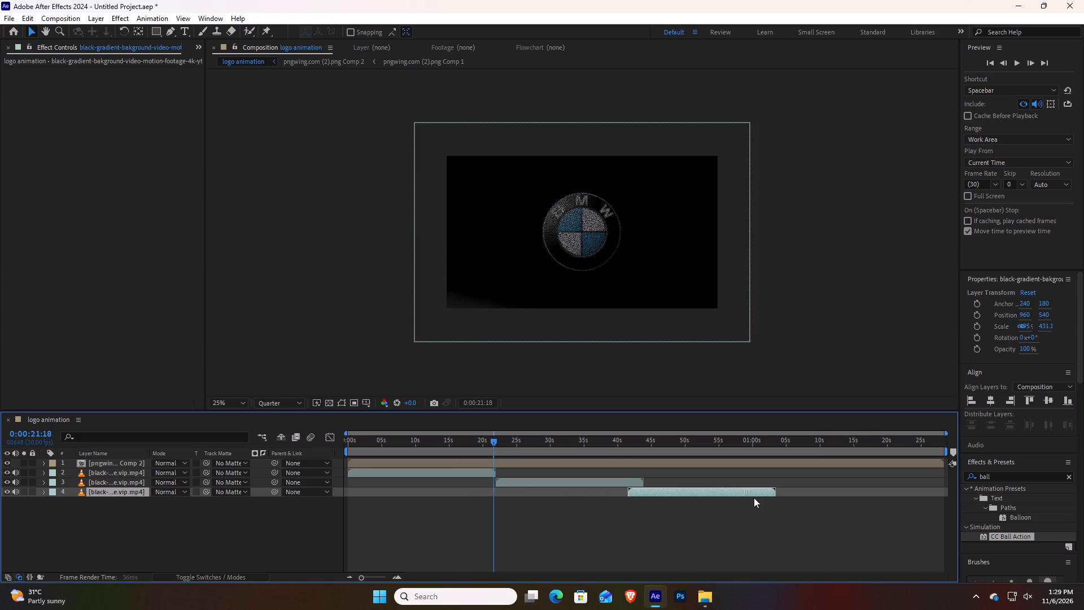
left_click_drag(754, 498, 763, 496)
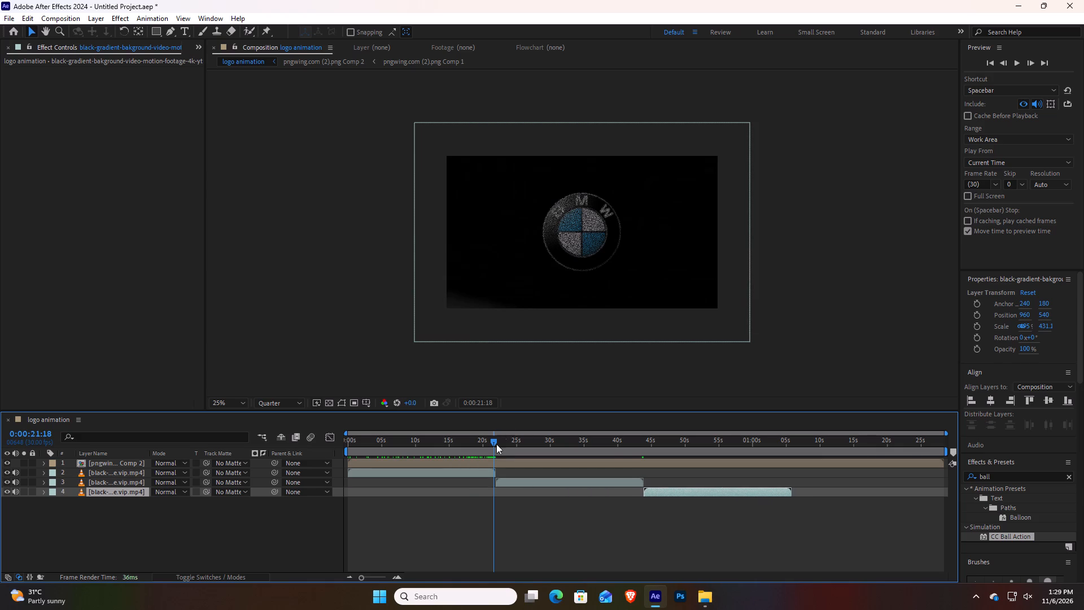
Play the logo animation from the start to about 22 s to review it over the repeated background.
left_click_drag(493, 443, 325, 443)
key("space")
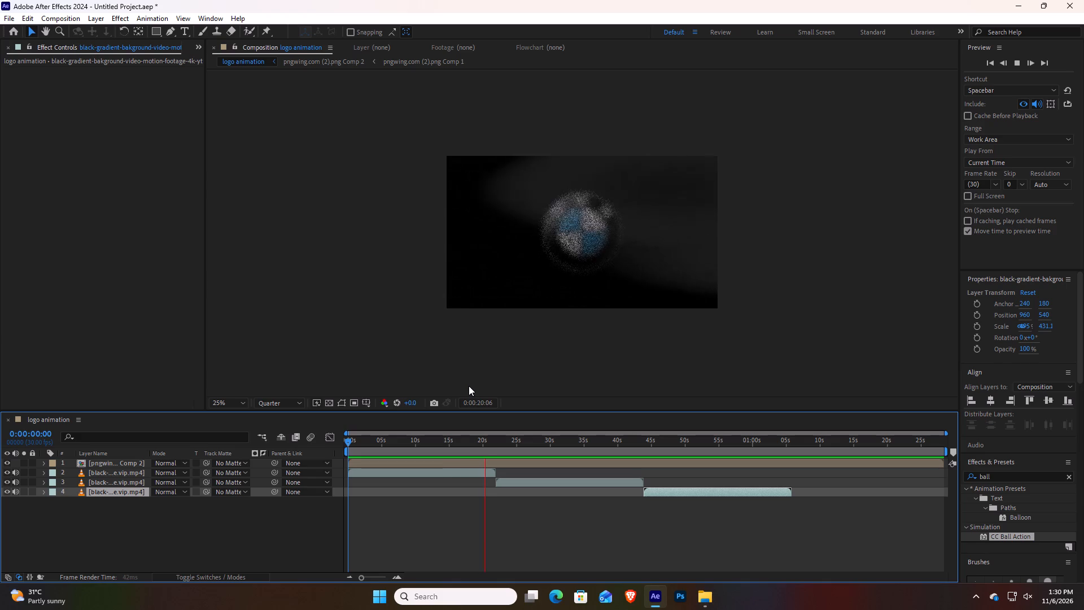
key("space")
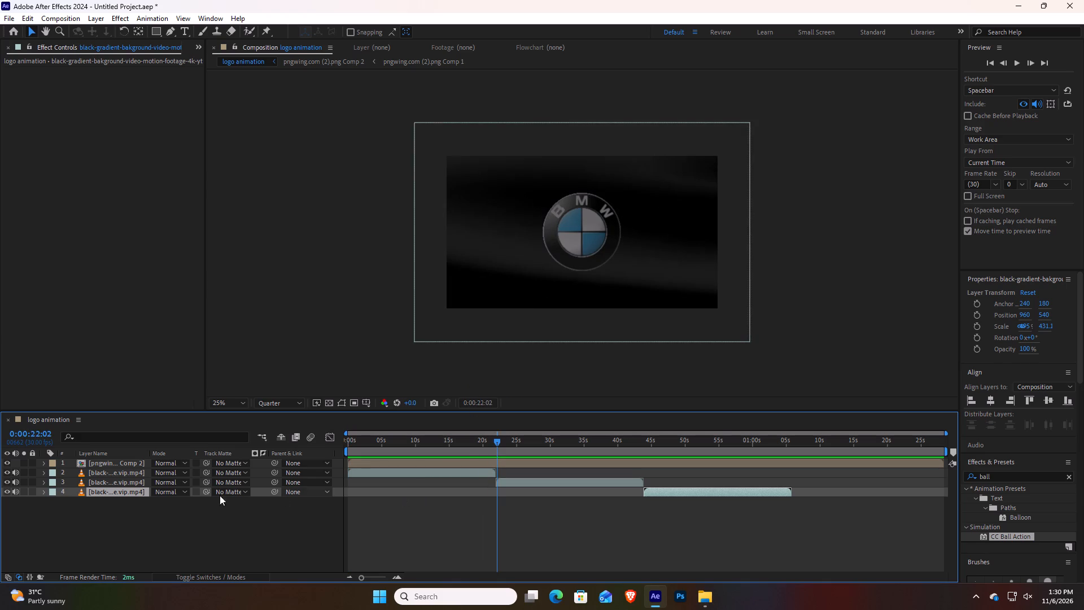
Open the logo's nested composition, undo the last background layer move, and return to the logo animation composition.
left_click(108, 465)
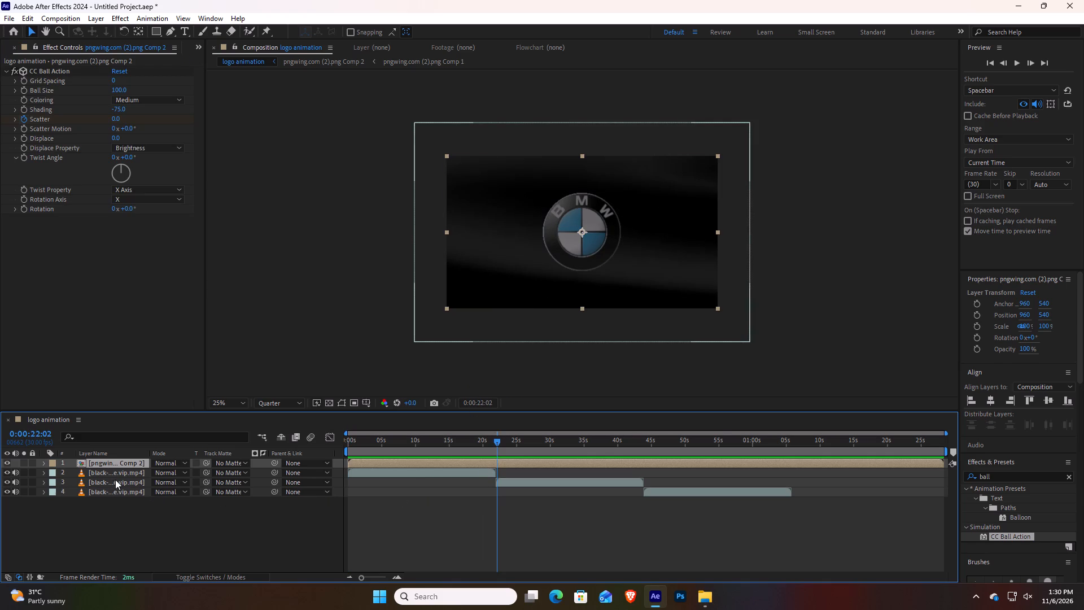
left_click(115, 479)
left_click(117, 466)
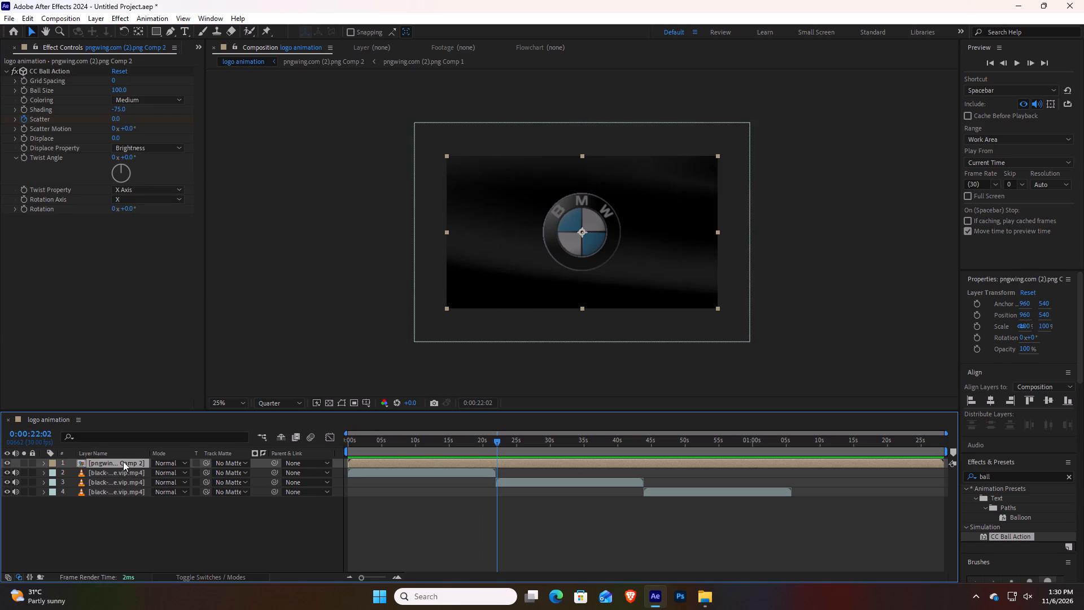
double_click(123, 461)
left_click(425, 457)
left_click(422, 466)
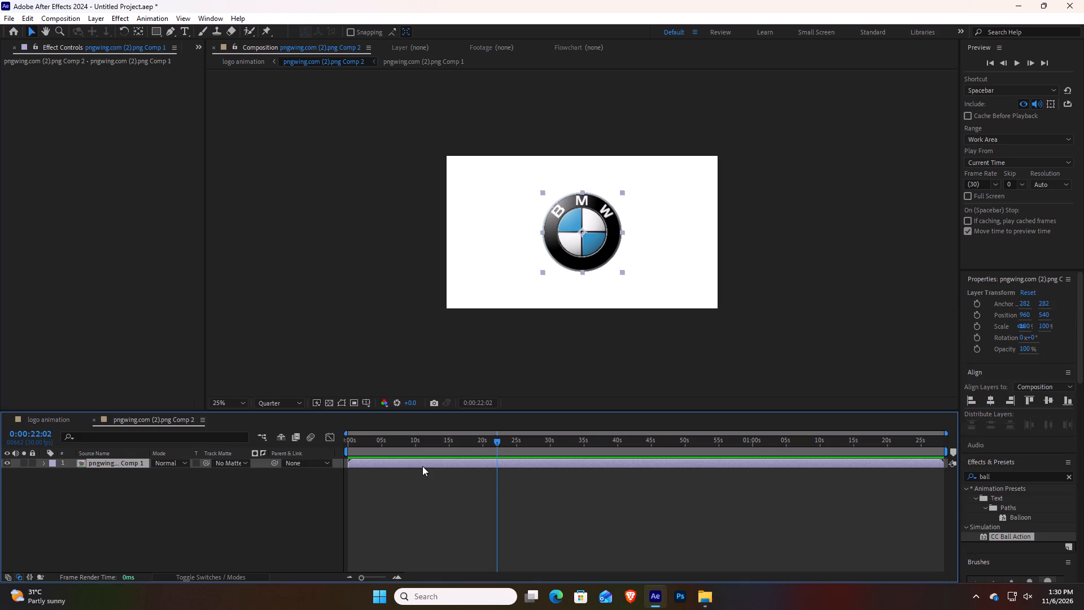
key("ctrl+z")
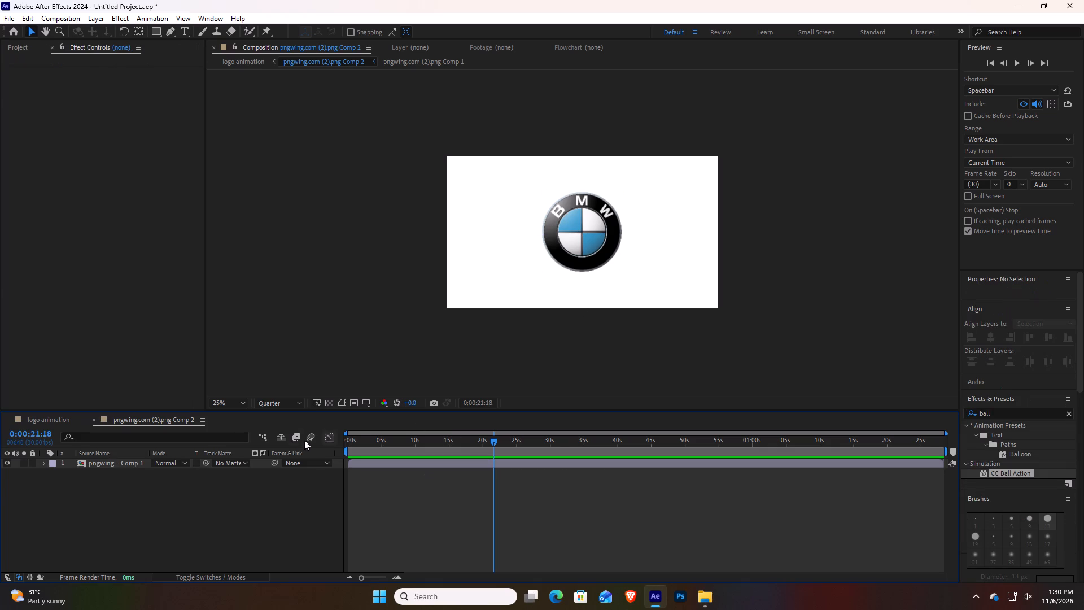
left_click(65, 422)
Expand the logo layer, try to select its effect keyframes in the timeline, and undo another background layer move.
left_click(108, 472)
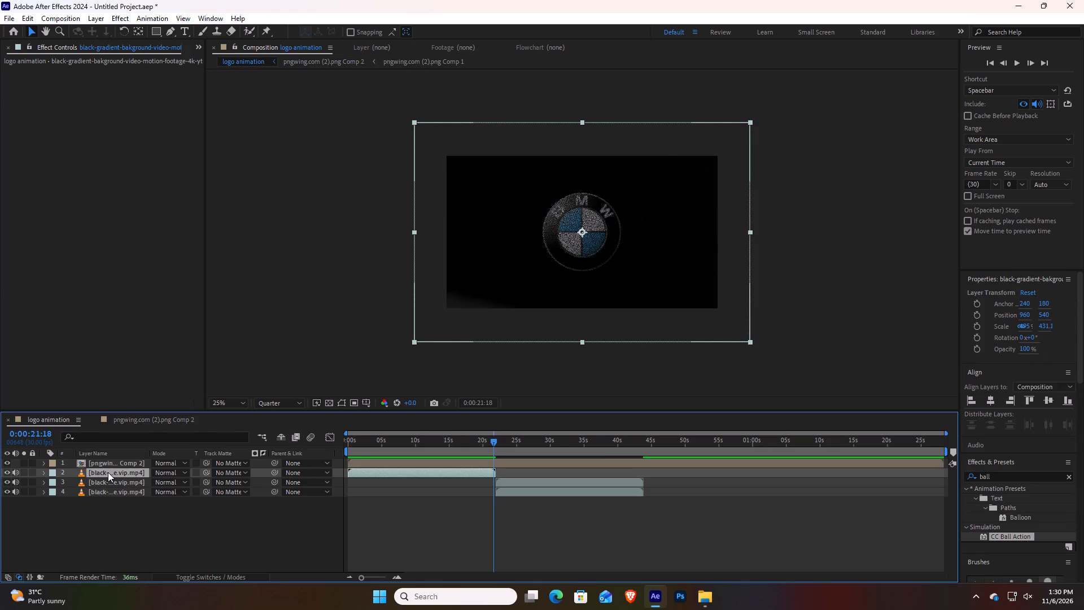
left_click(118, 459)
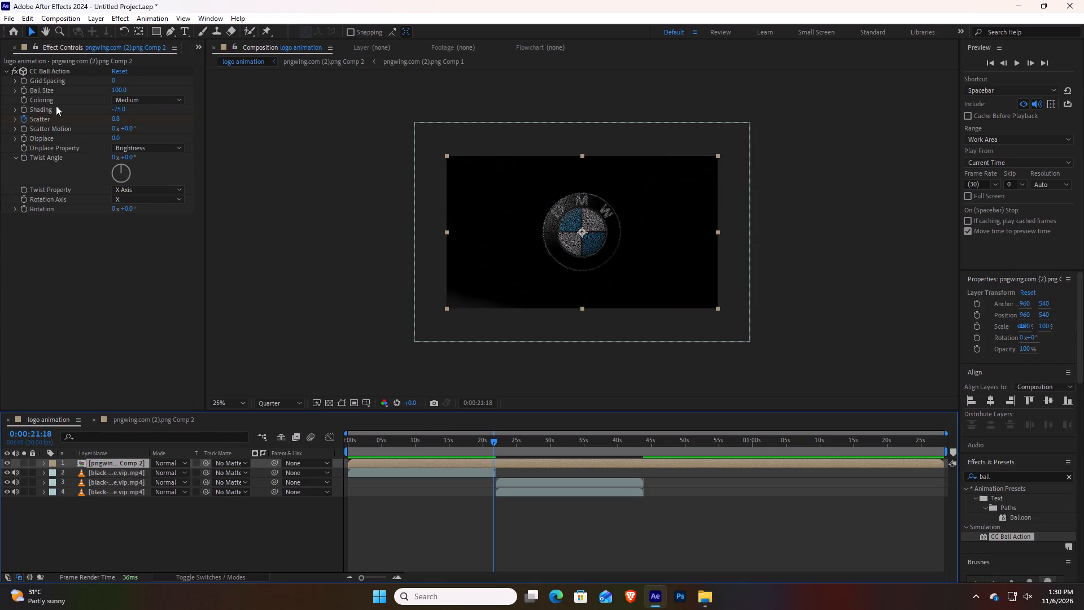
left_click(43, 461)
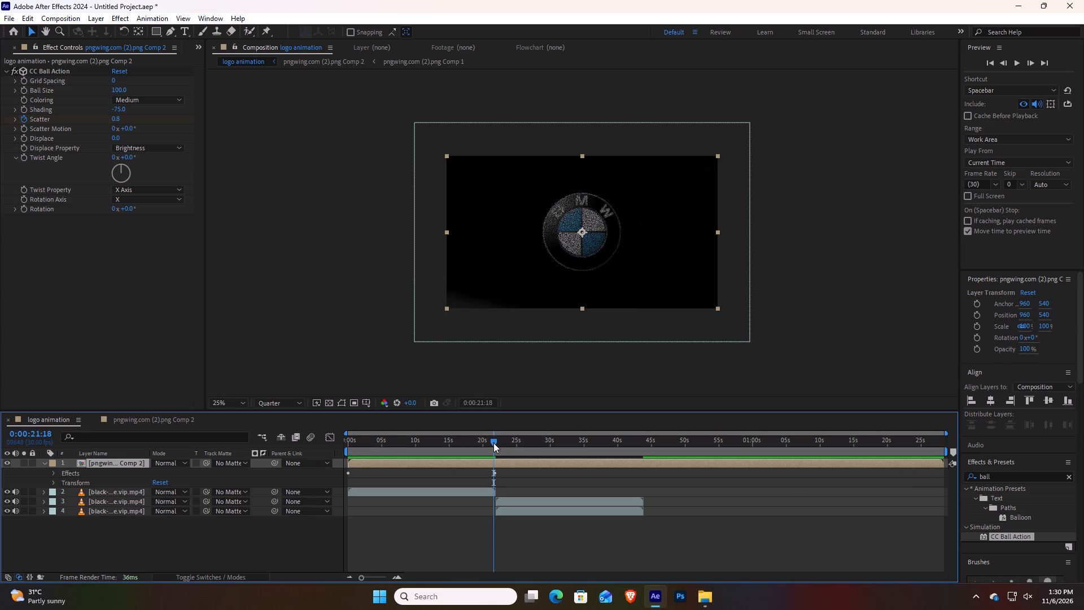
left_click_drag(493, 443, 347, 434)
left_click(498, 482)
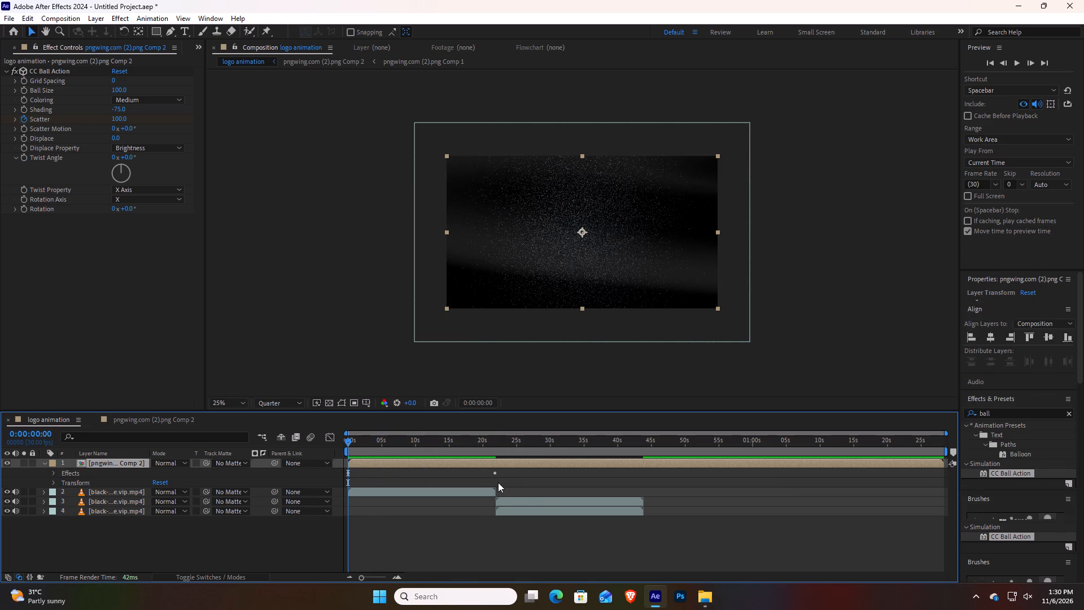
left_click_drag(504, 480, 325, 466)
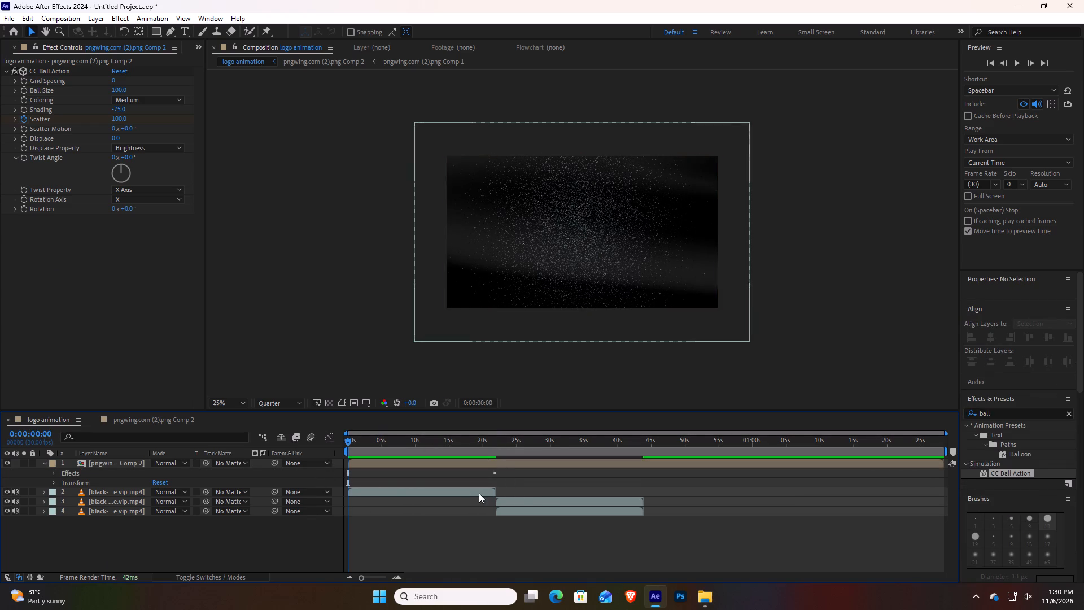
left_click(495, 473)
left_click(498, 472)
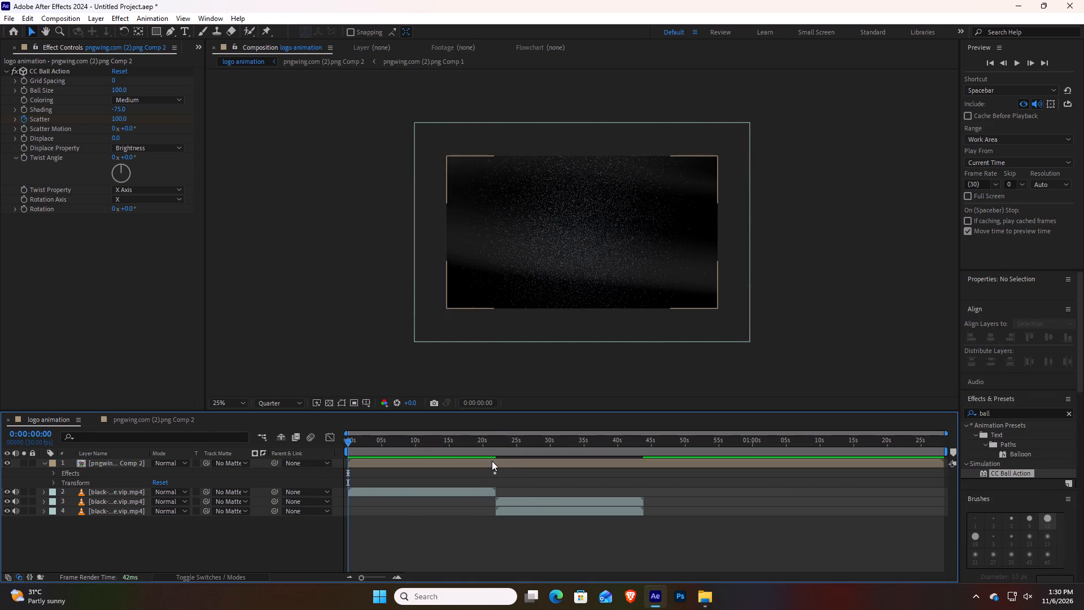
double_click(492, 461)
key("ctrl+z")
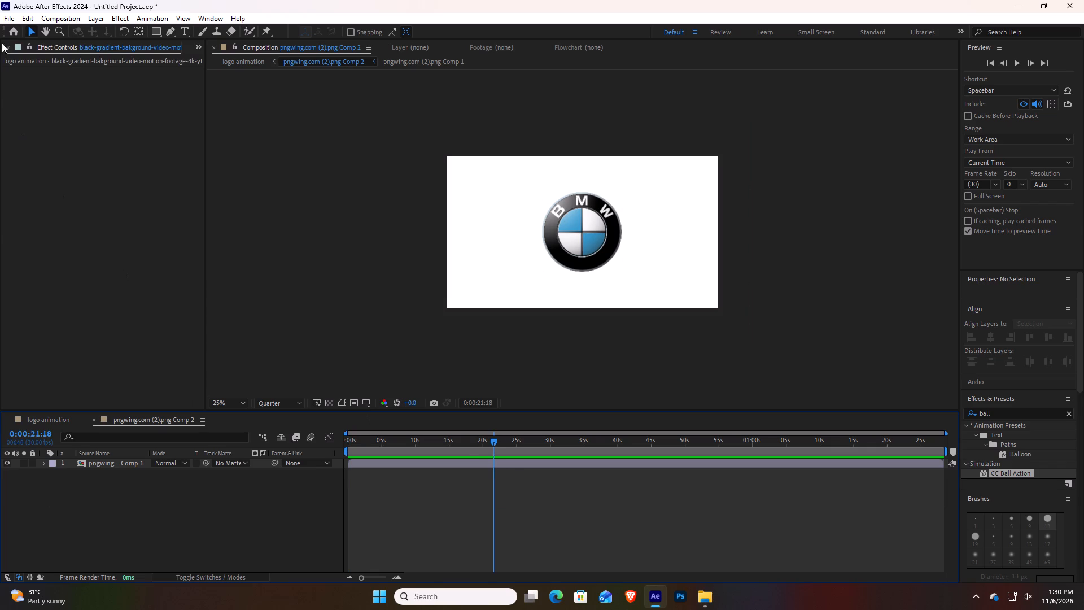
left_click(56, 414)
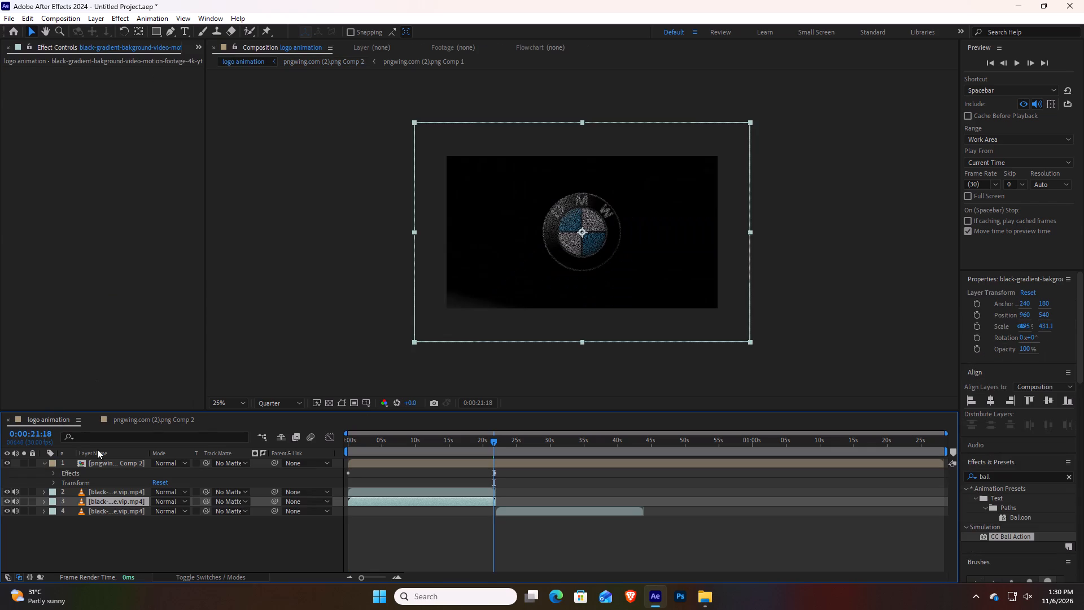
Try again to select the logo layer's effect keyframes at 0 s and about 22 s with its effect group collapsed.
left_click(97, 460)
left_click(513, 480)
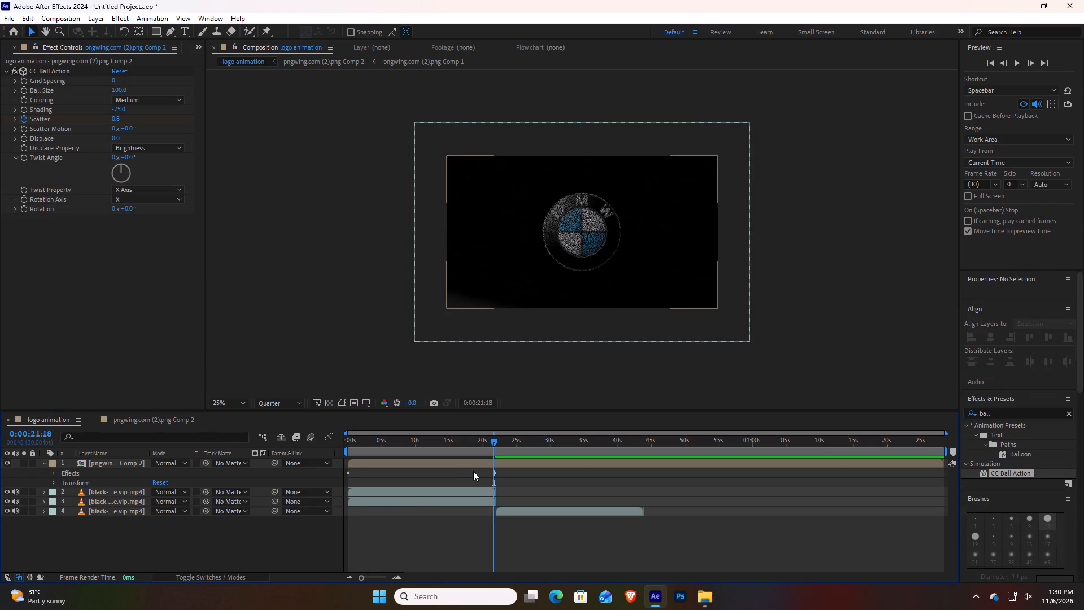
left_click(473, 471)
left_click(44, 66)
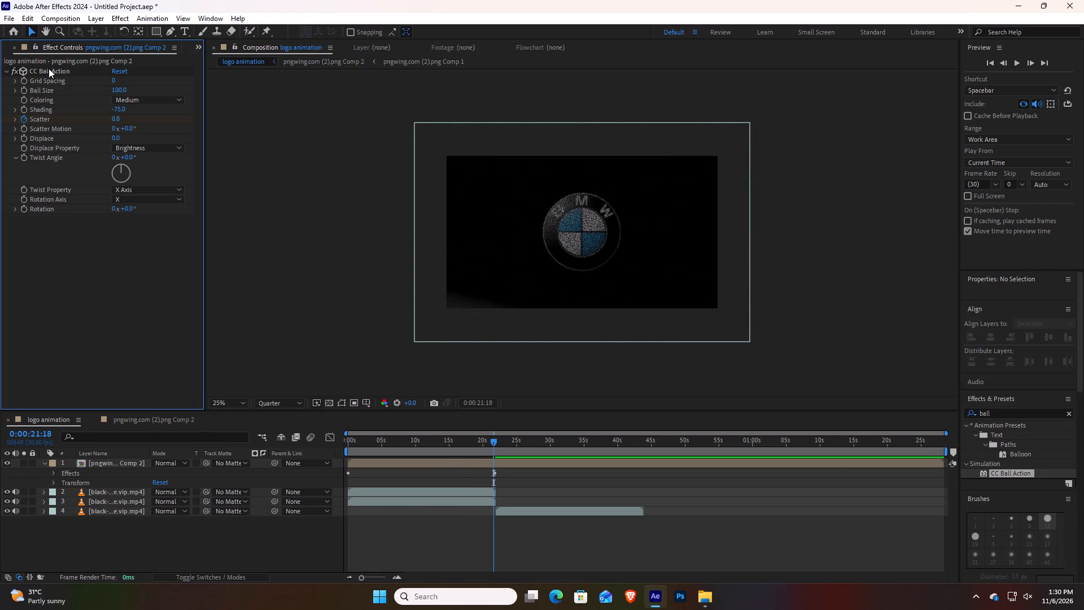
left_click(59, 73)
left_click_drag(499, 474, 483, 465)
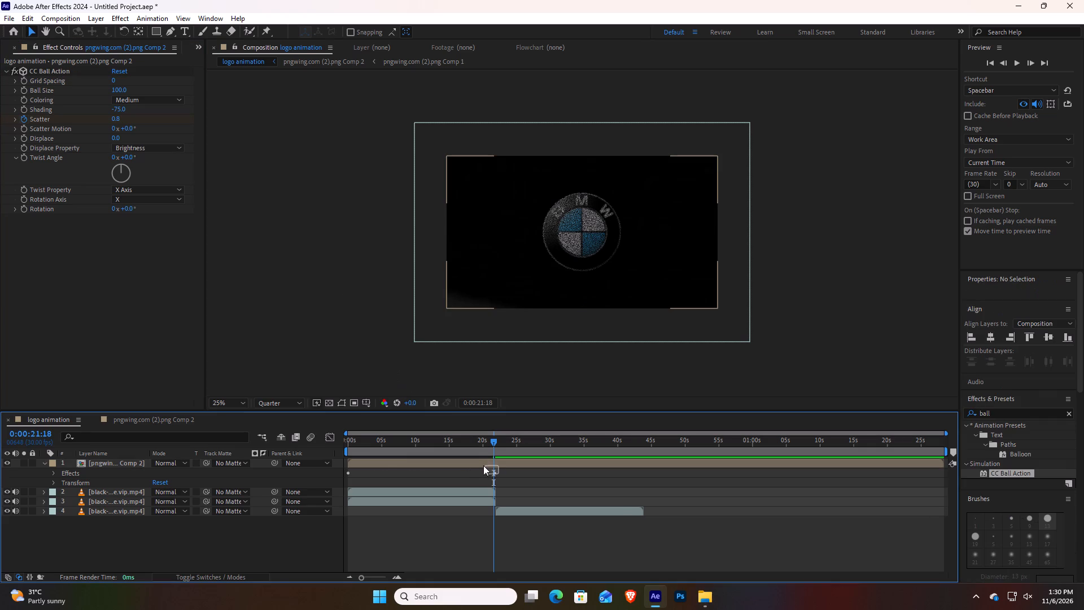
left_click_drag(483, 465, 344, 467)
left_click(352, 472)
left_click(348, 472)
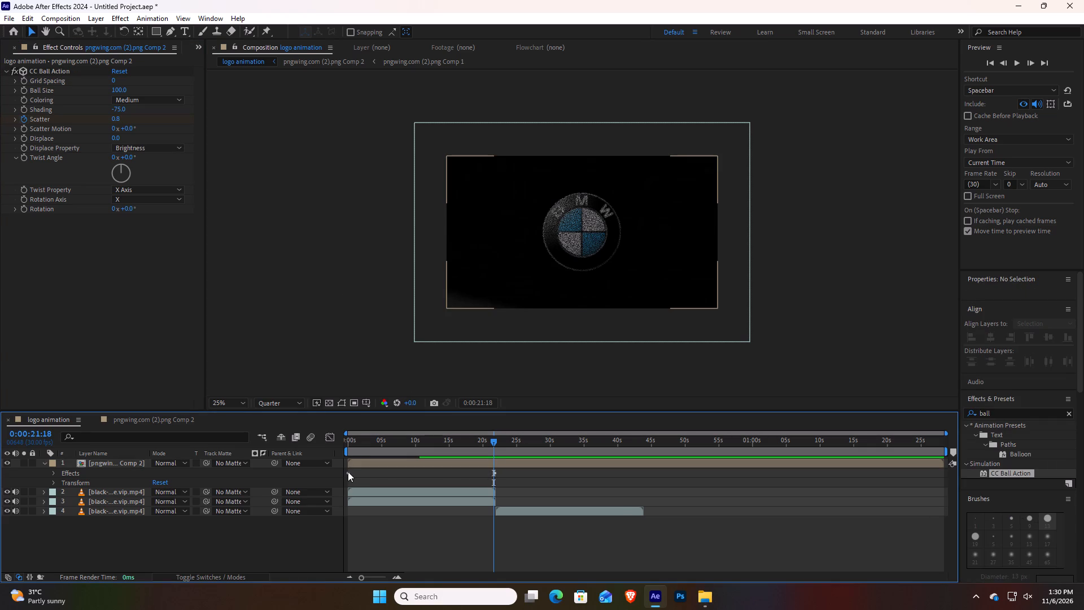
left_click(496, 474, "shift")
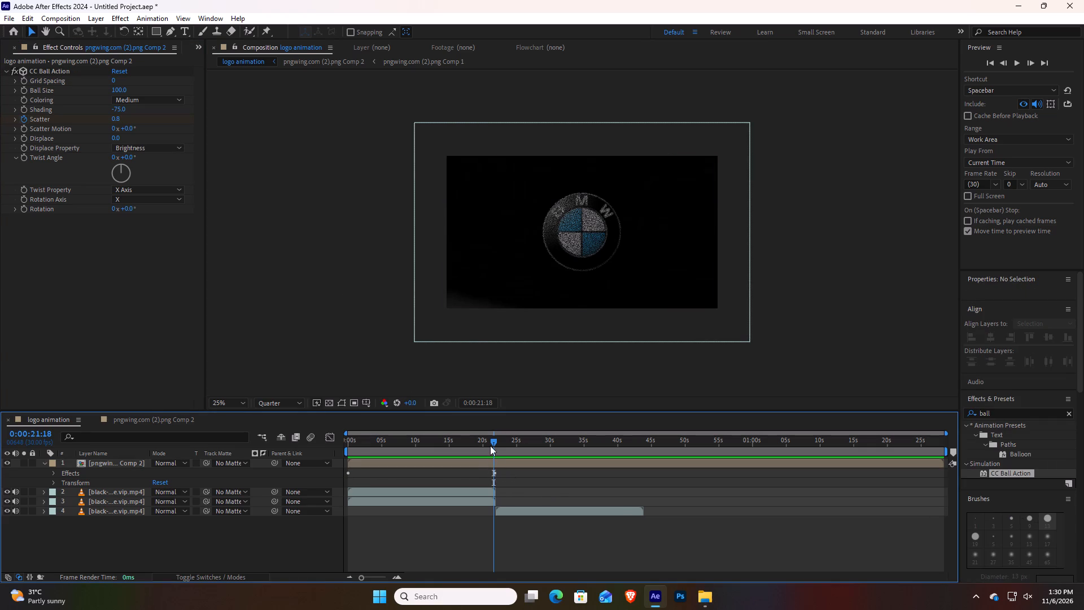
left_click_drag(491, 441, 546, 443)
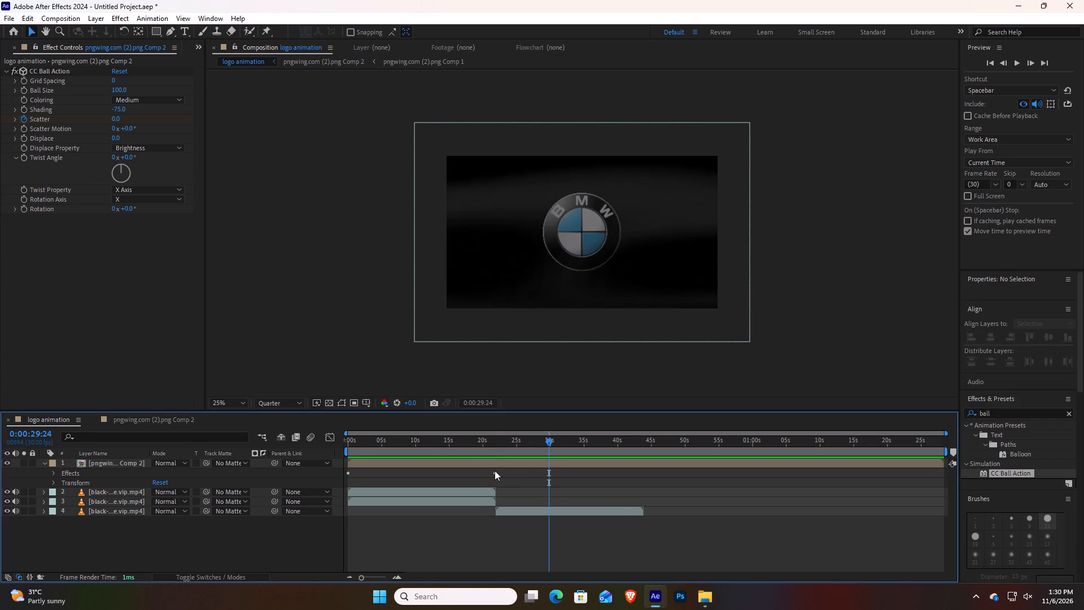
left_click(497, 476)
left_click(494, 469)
Expand CC Ball Action on the logo layer and apply Easy Ease to both Scatter keyframes.
left_click(90, 464)
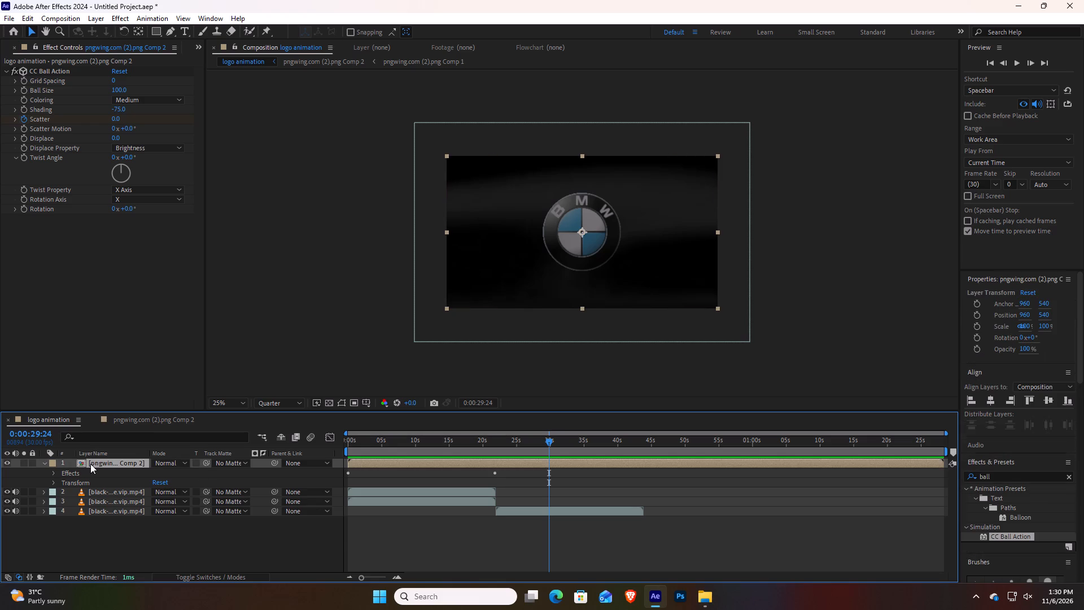
left_click(56, 470)
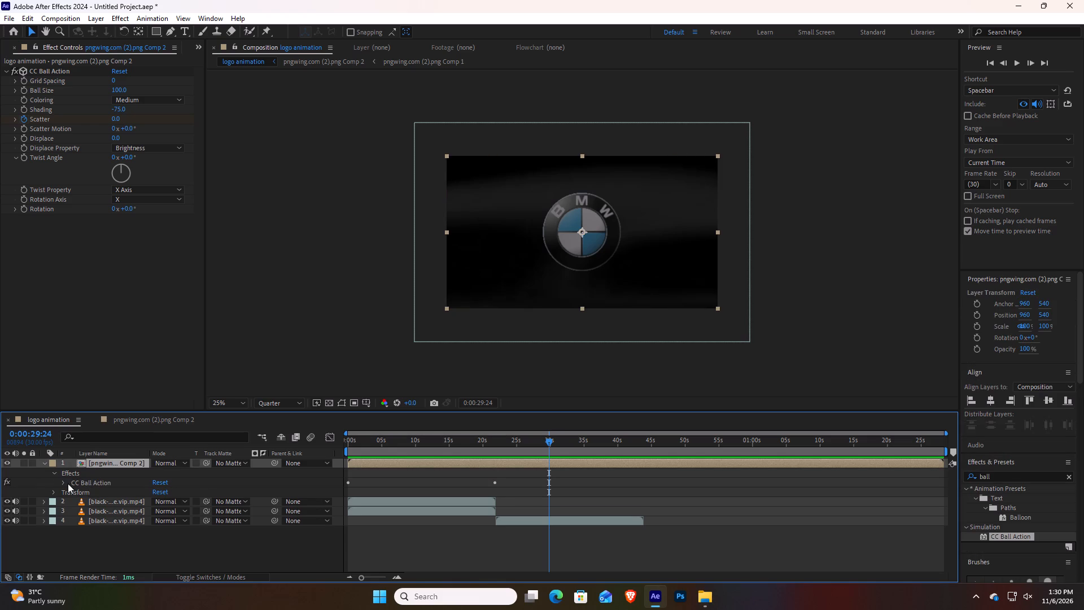
left_click(65, 483)
left_click(103, 484)
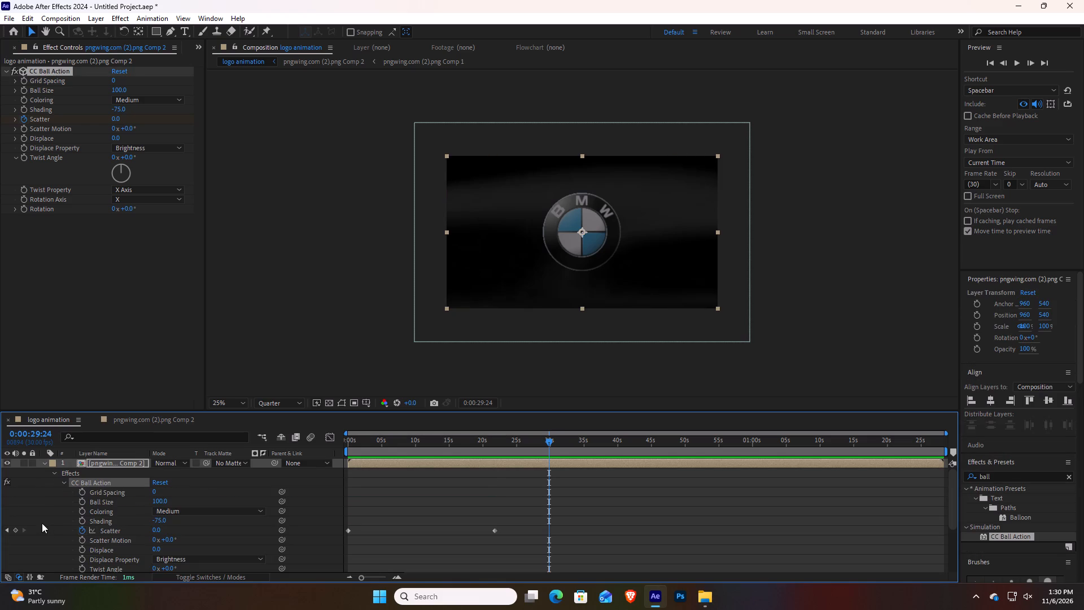
left_click(40, 522)
left_click(42, 530)
left_click_drag(547, 437, 543, 474)
left_click_drag(506, 557, 396, 519)
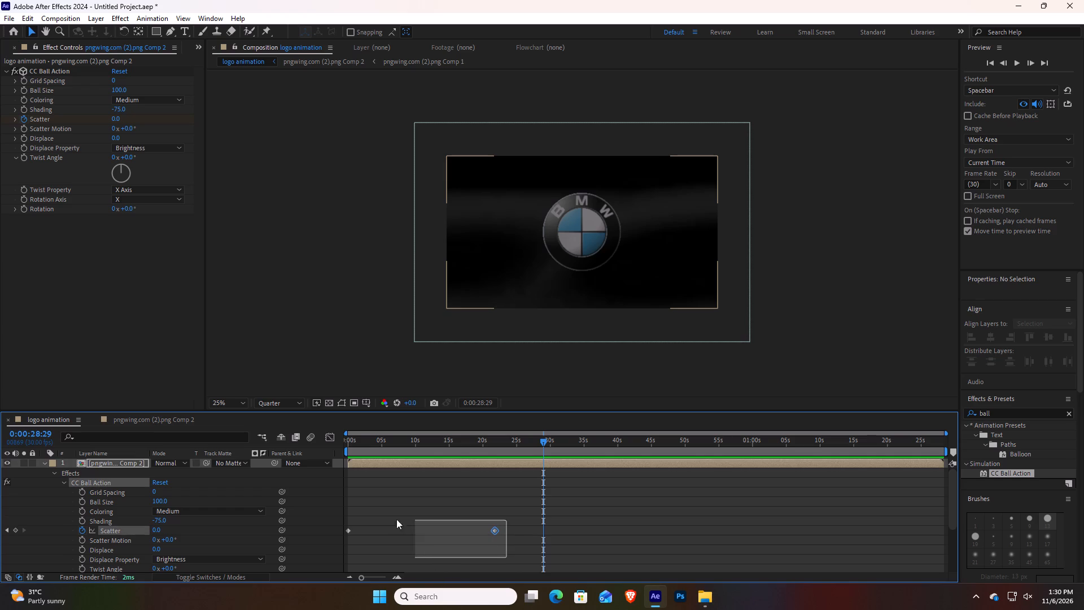
left_click_drag(396, 519, 341, 523)
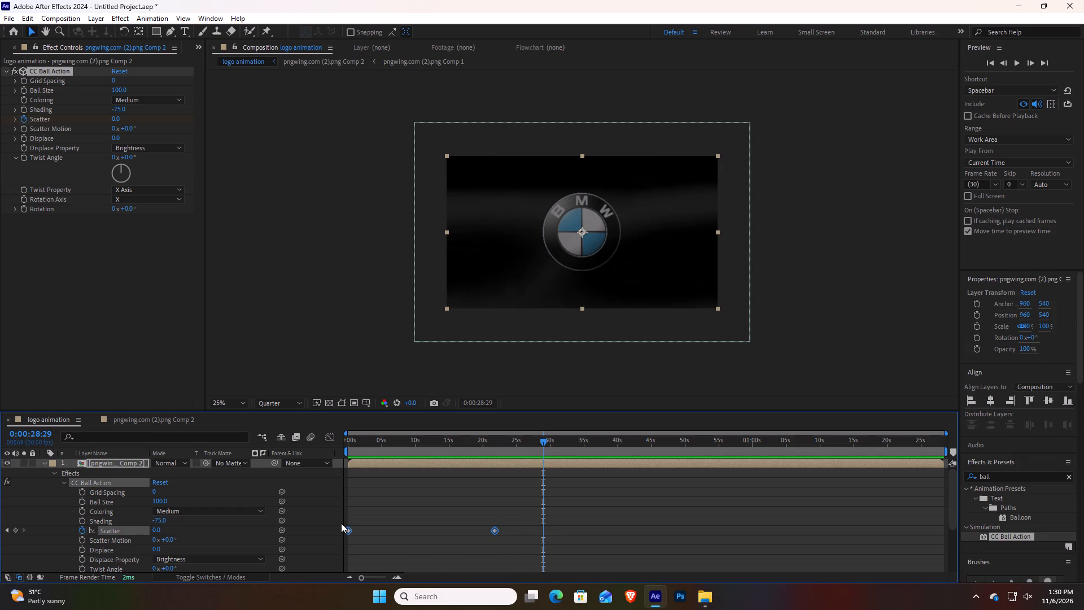
key("F9")
left_click(523, 534)
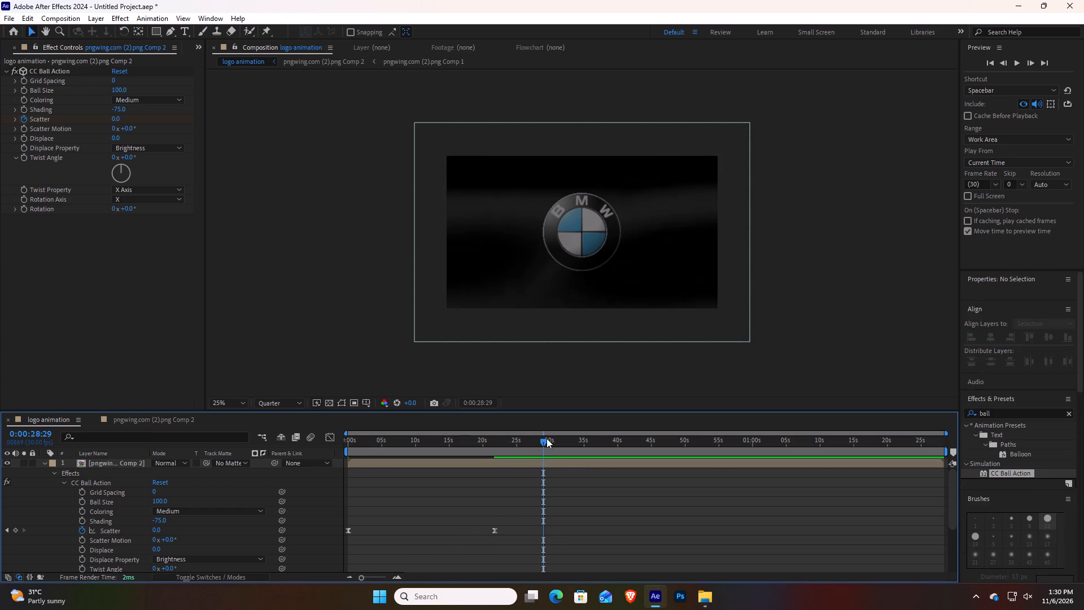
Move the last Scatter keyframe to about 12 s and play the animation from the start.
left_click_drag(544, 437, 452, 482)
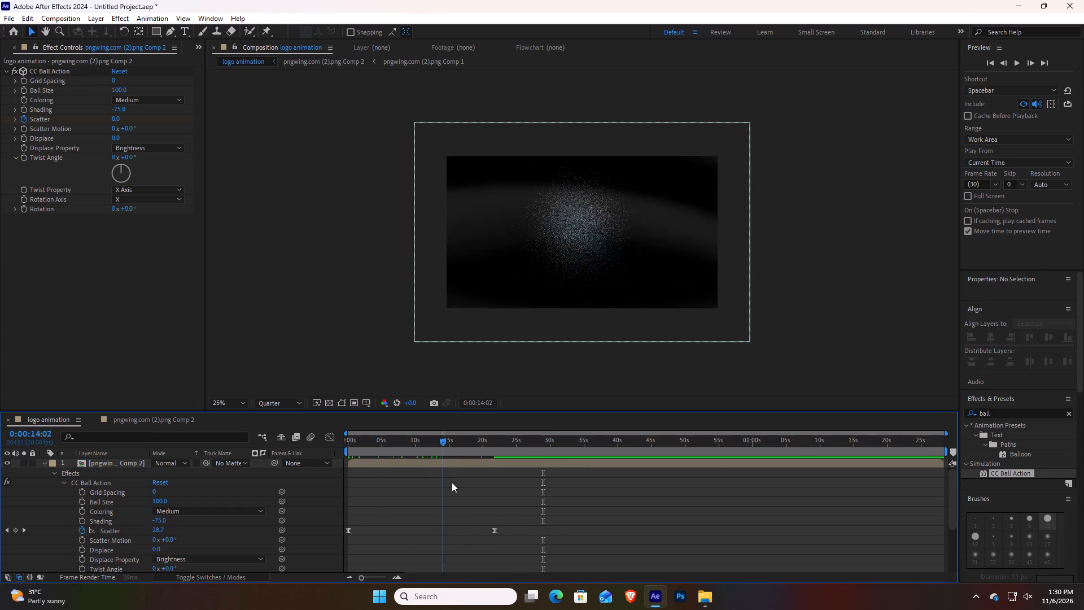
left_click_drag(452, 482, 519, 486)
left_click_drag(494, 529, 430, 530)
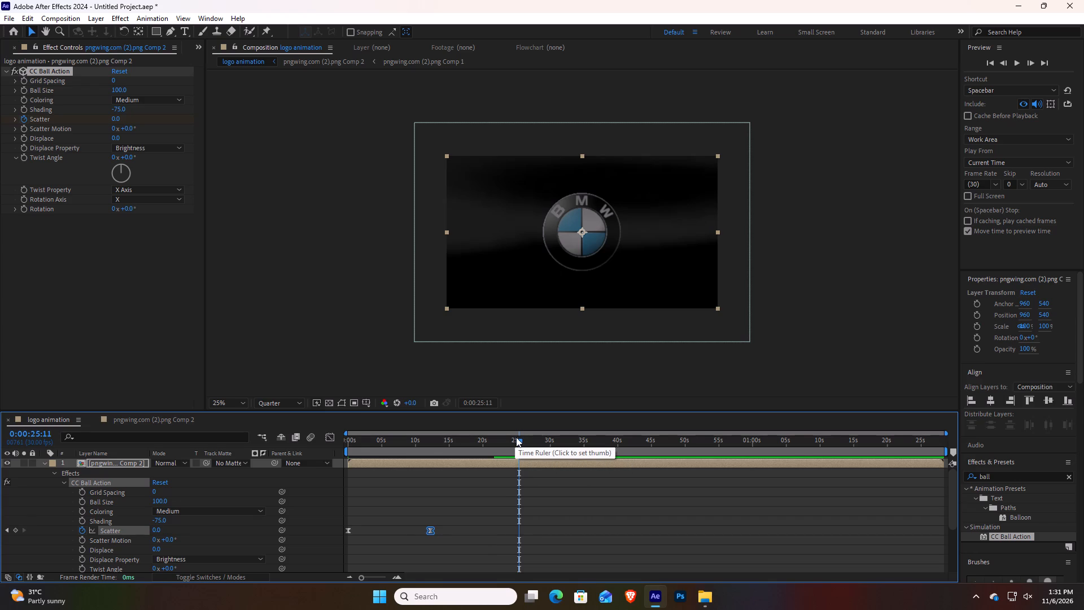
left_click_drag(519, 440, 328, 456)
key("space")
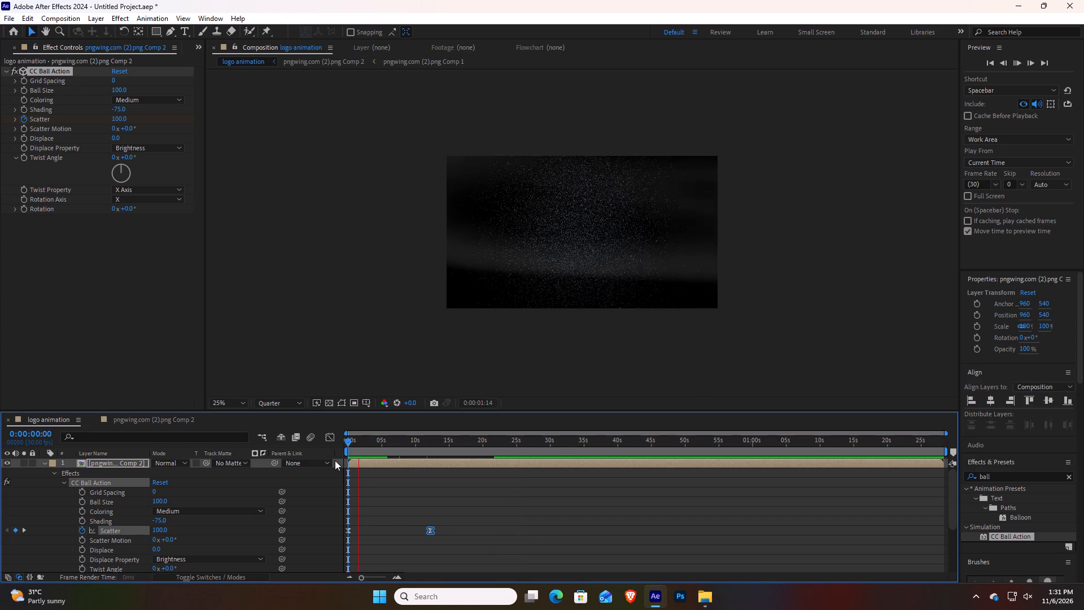
Move the last Scatter keyframe earlier to 0:00:07:14.
left_click_drag(429, 530, 397, 530)
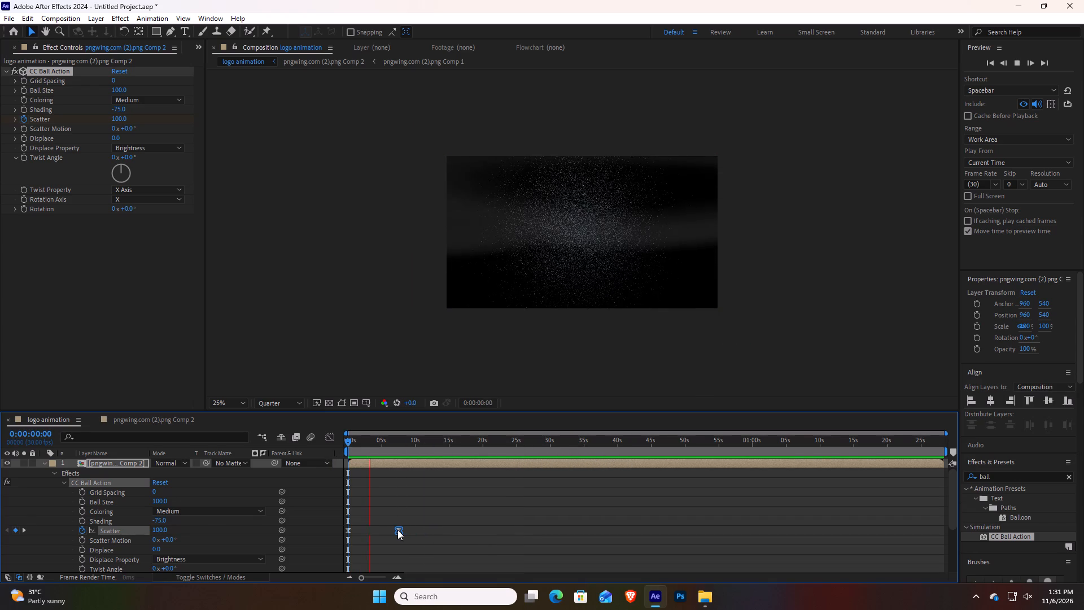
left_click_drag(397, 530, 397, 530)
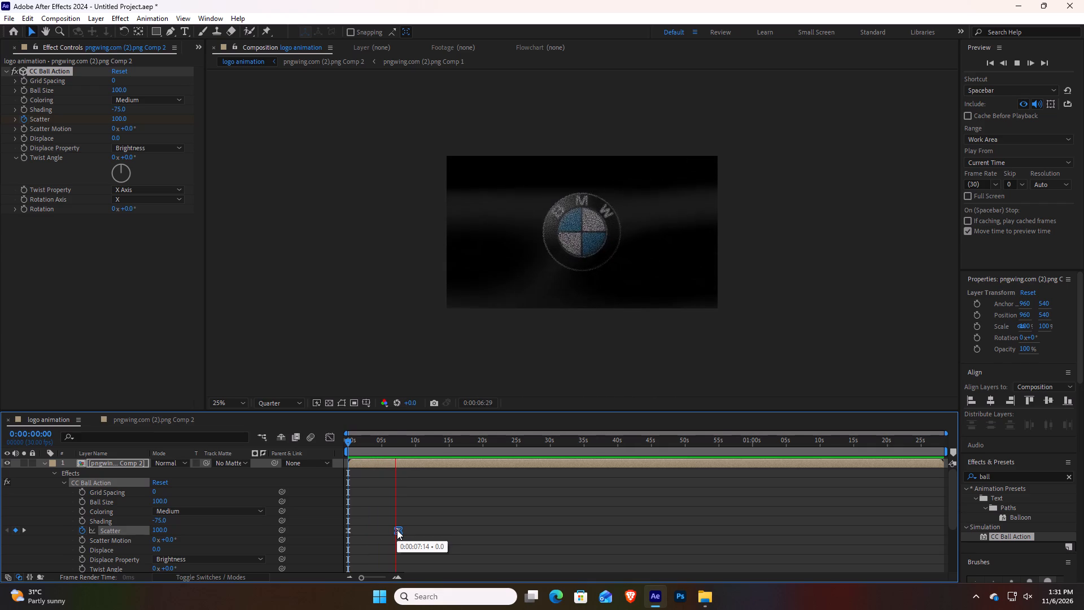
Stop playback, shift both Scatter keyframes together so the last one sits at 0:00:24:06, and collapse the logo layer.
key("space")
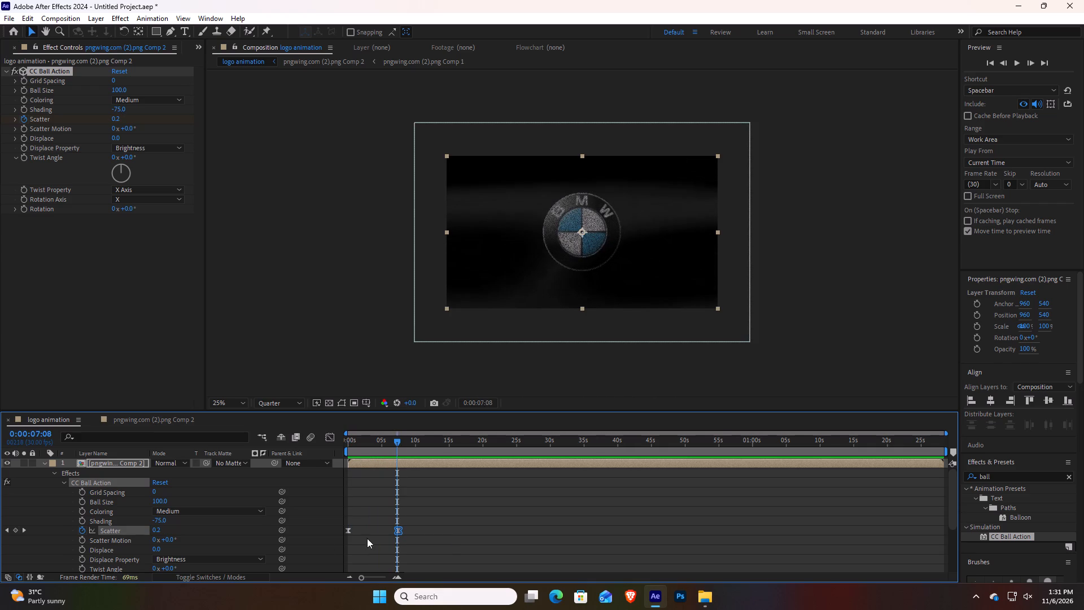
left_click_drag(342, 542, 408, 526)
left_click_drag(401, 529, 447, 530)
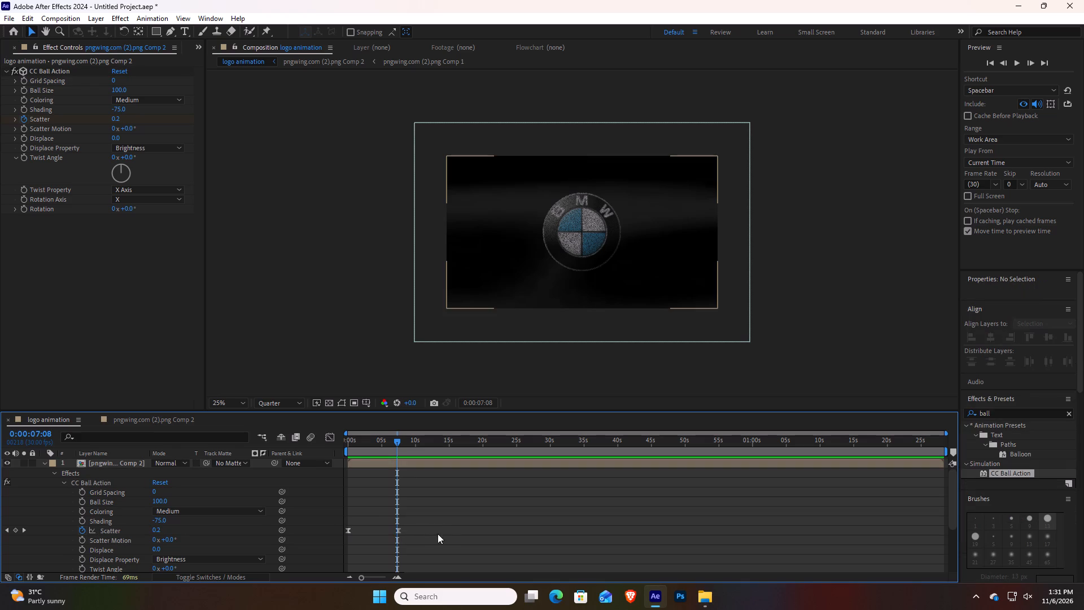
left_click_drag(344, 540, 414, 533)
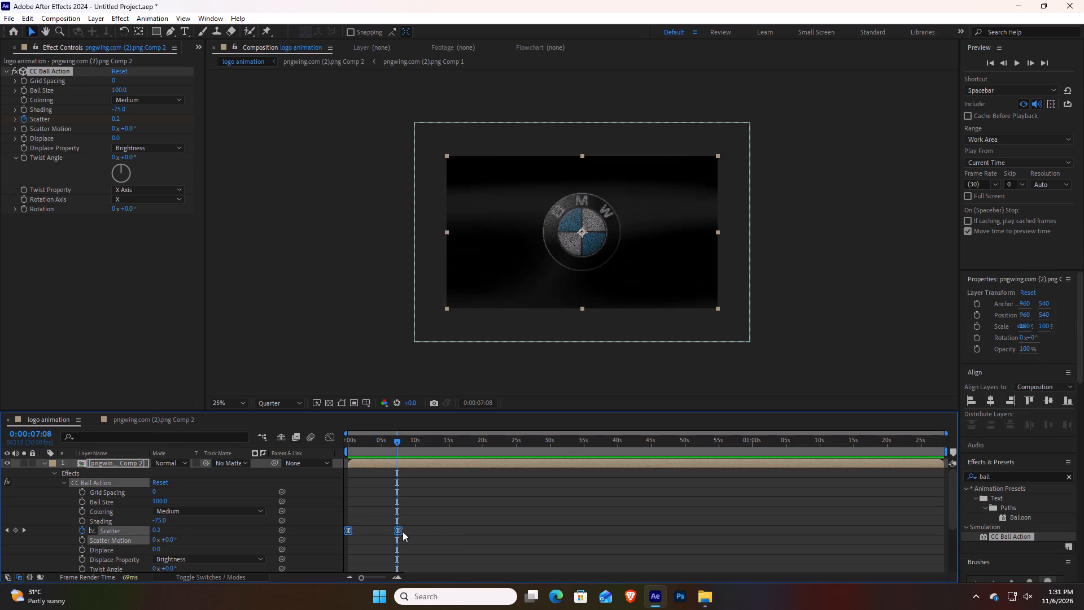
left_click_drag(397, 531, 510, 534)
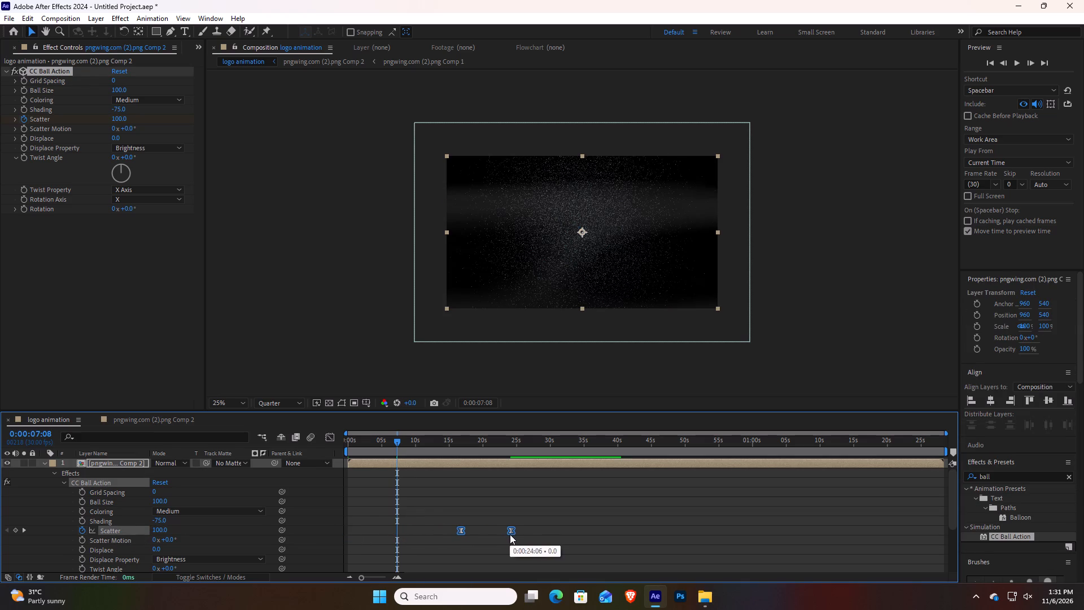
scroll(100, 469, "down", 7)
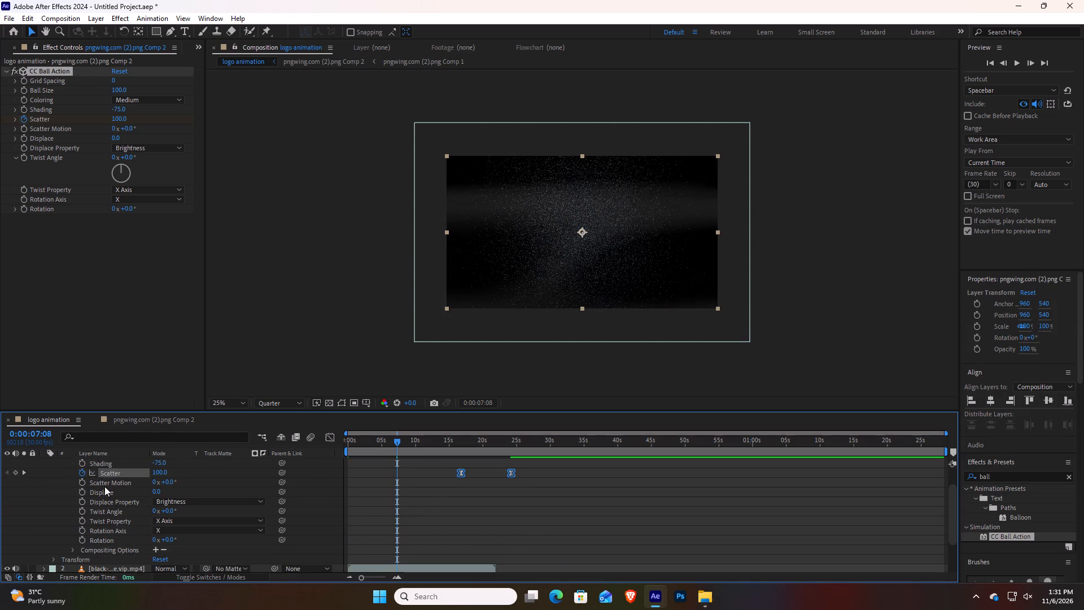
scroll(112, 495, "down", 5)
scroll(112, 495, "up", 7)
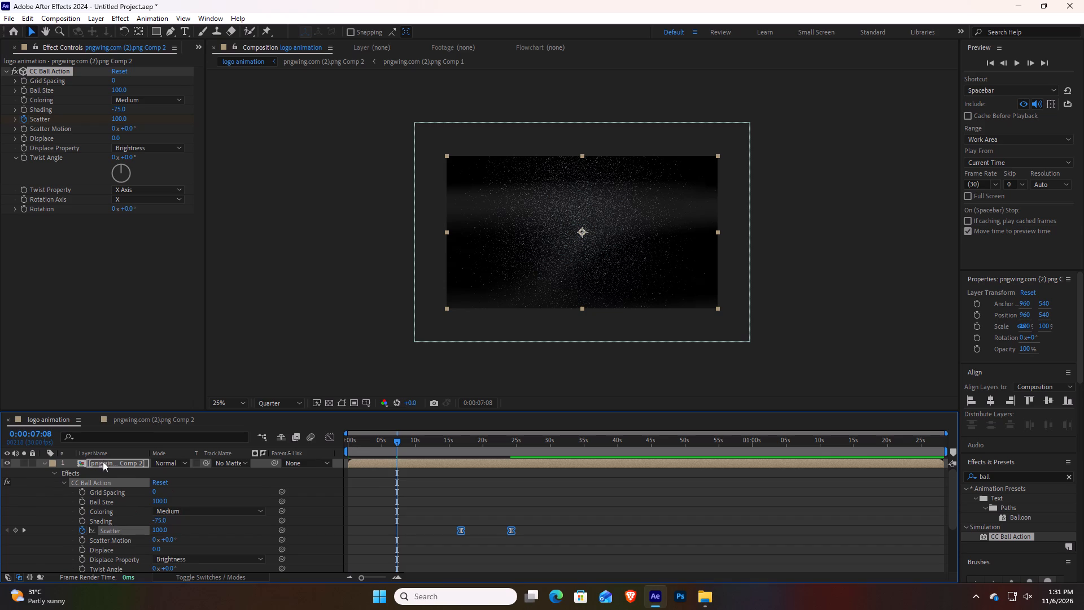
left_click(46, 463)
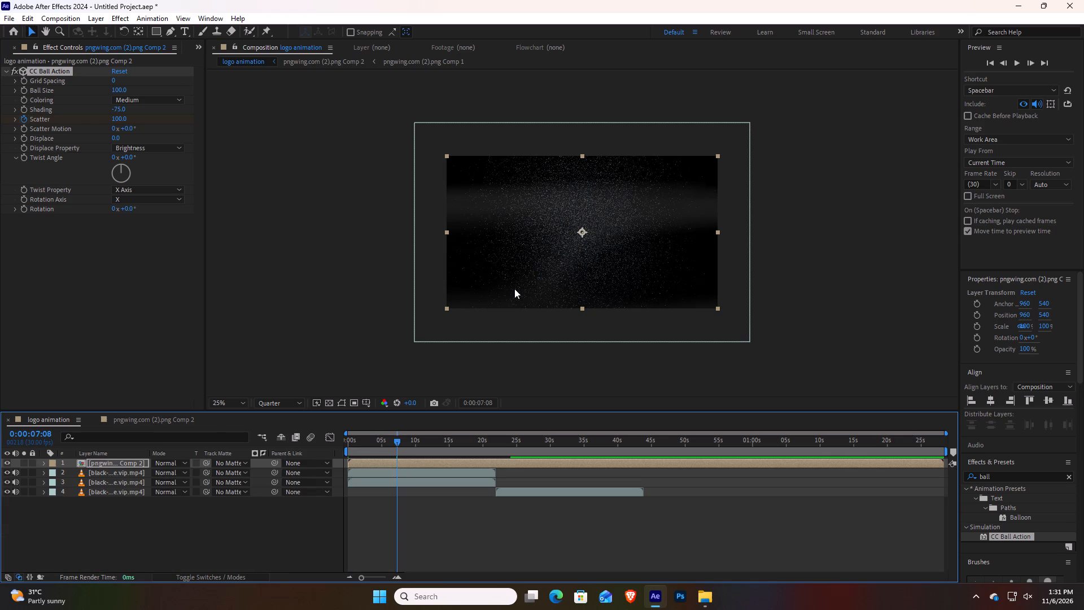
Save the project as "logo animation 1" in the MOTION_GRAPHICS_EXAM folder, outside its Logo animation subfolder.
key("ctrl+shift+s")
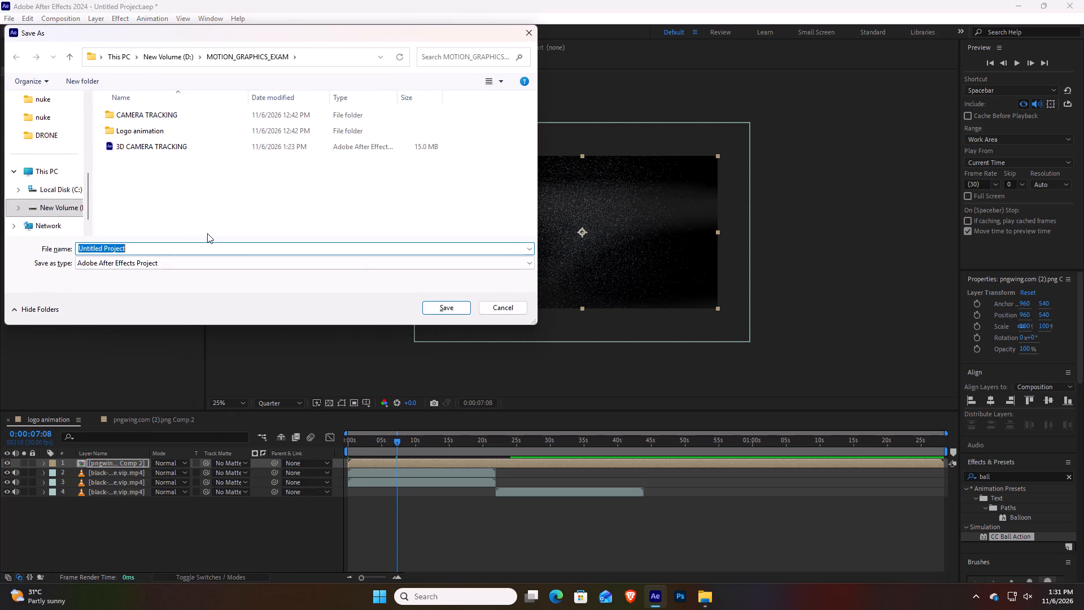
type("logo")
key("space")
type("an")
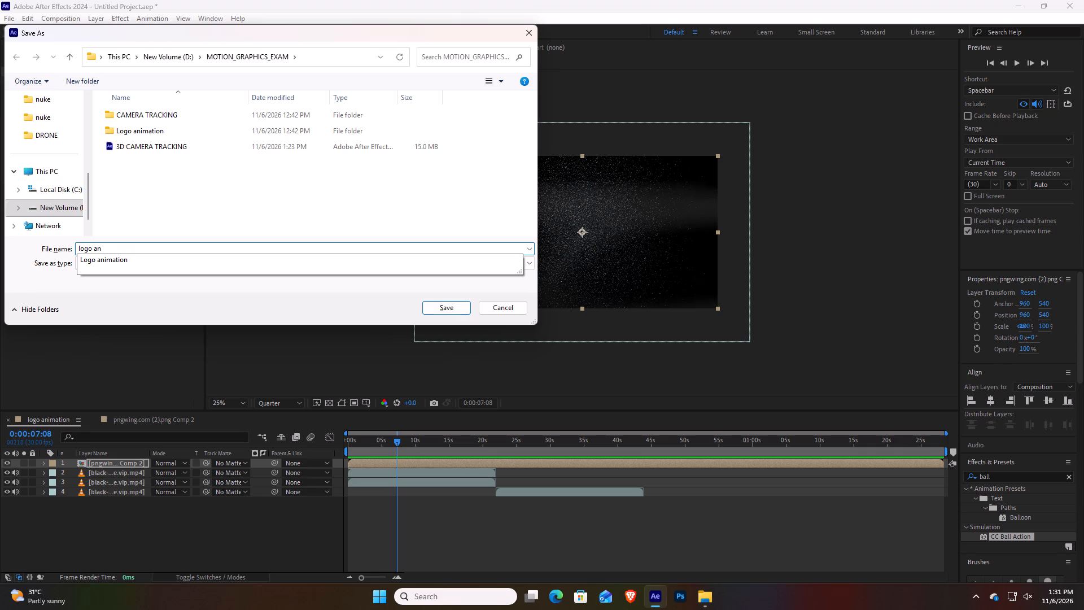
type("imation")
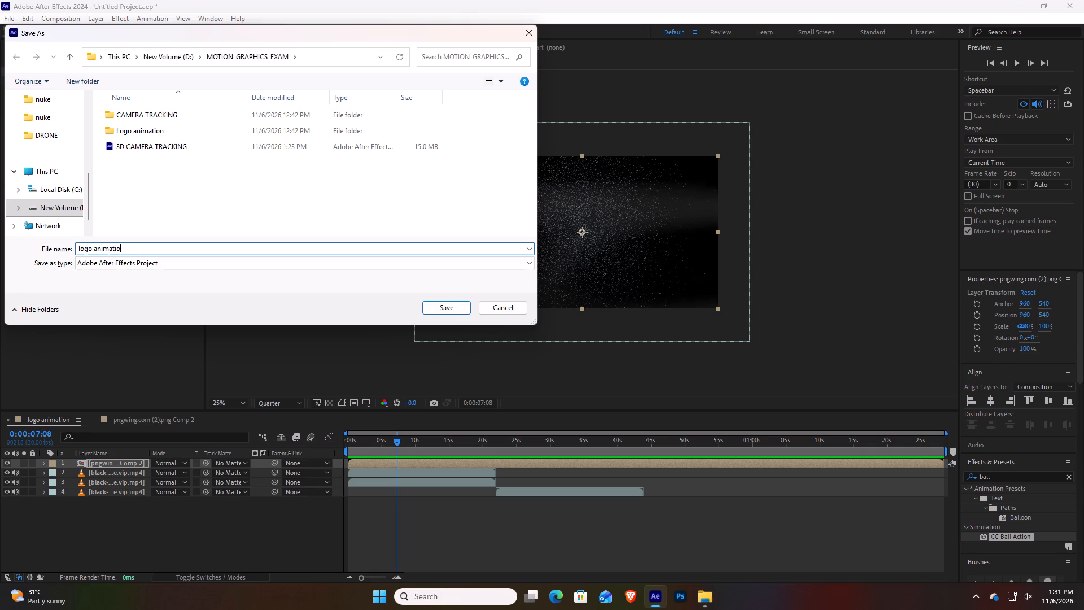
key("Return")
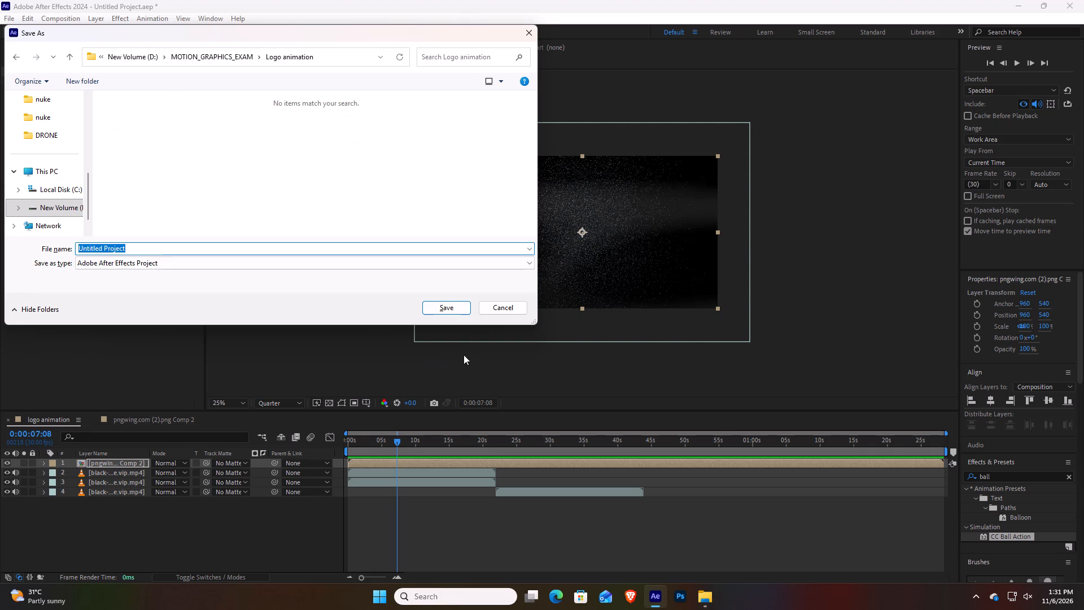
key("BackSpace")
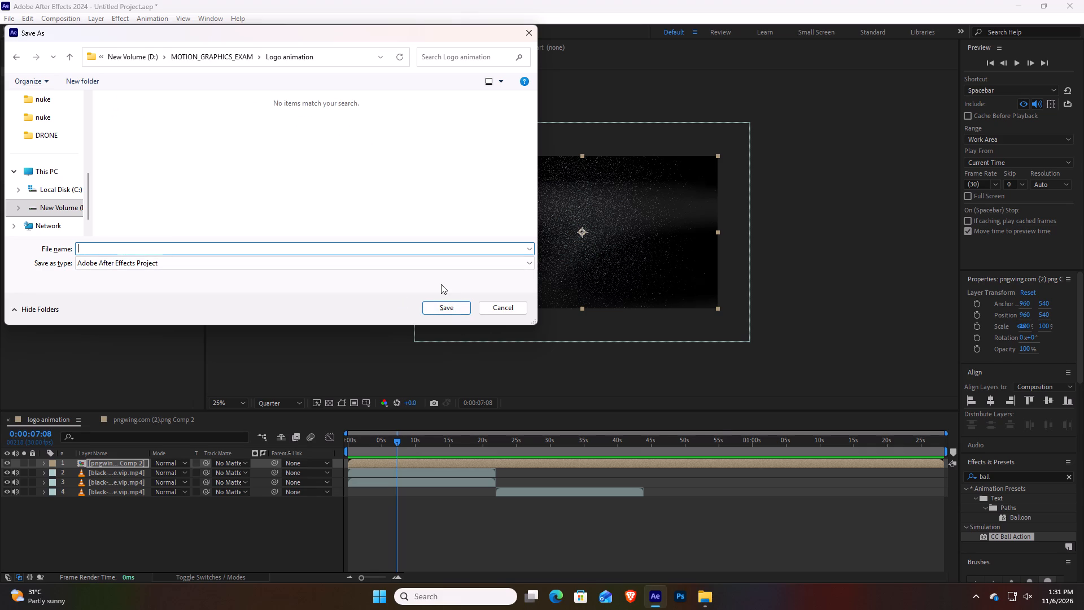
left_click(7, 60)
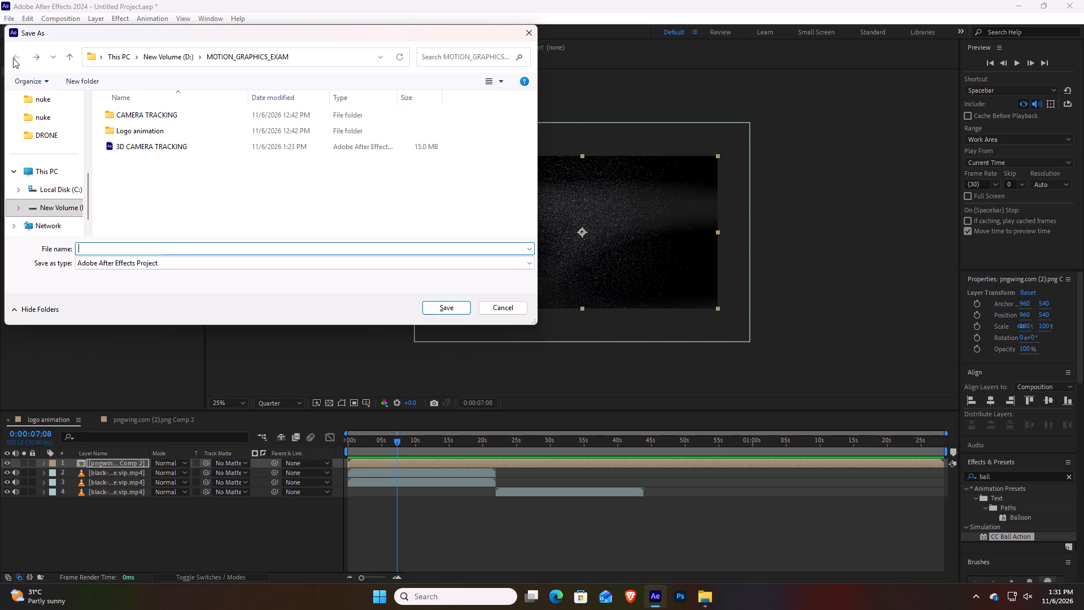
left_click(204, 210)
left_click(160, 247)
type("logog")
key("space")
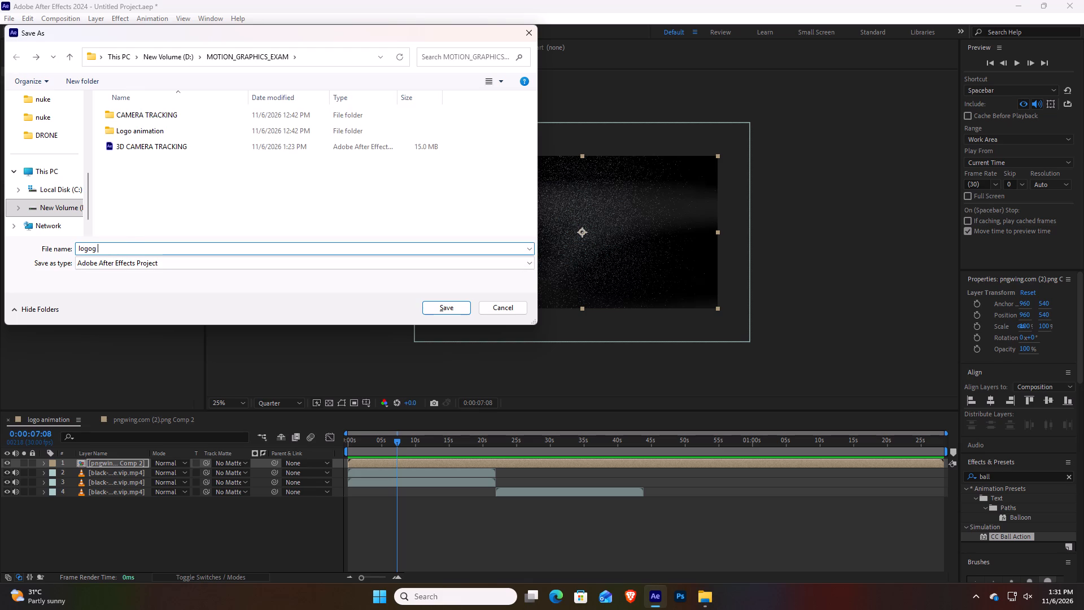
key("BackSpace")
key("BackSpace")
key("space")
type("animaiyto")
key("BackSpace")
key("BackSpace")
key("t")
key("BackSpace")
key("BackSpace")
key("BackSpace")
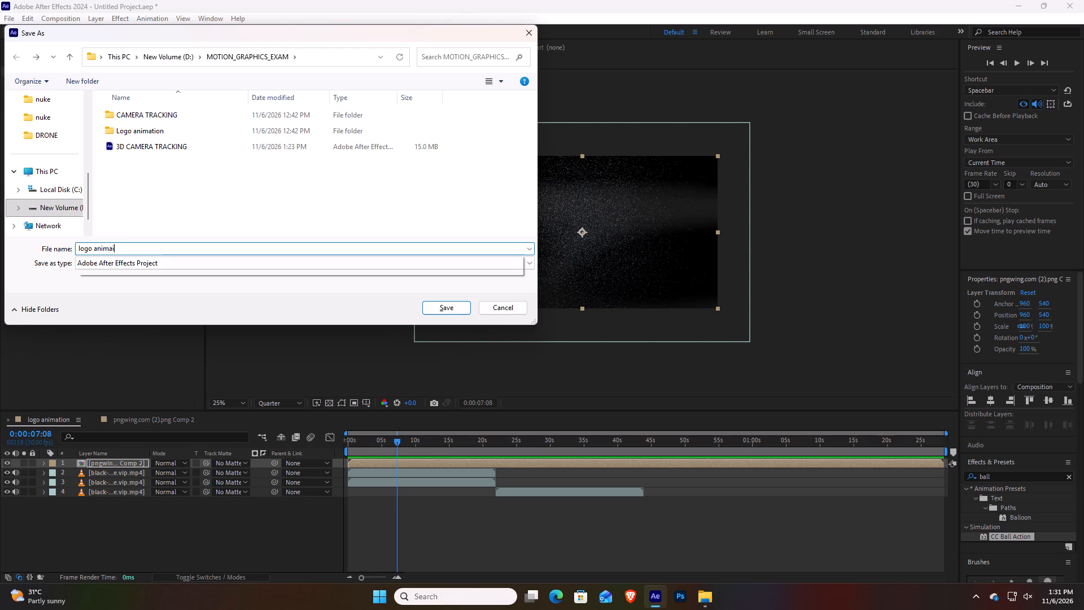
type("tion")
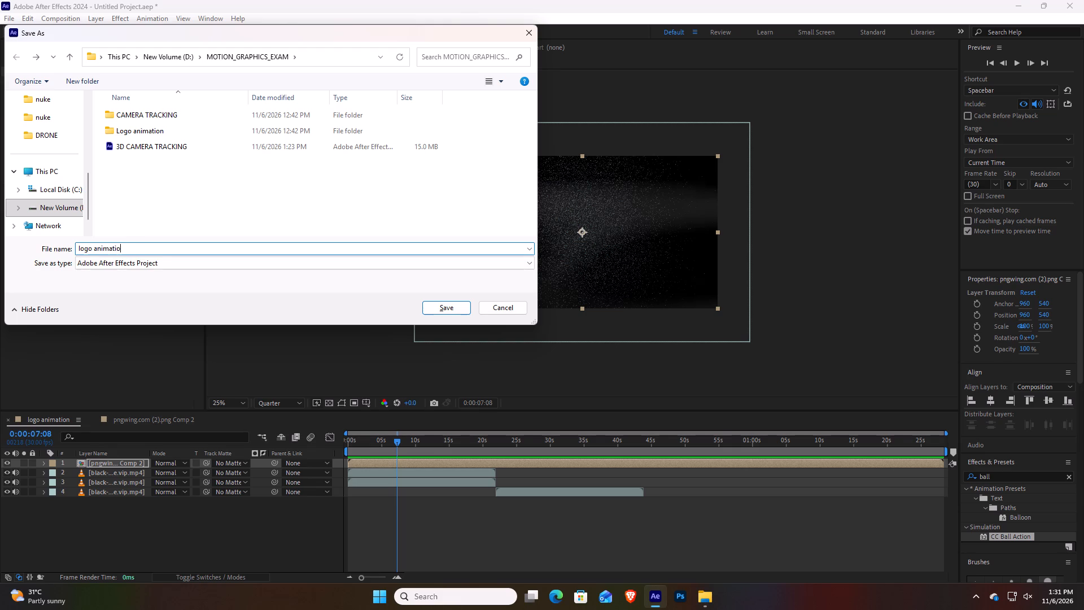
key("space")
type("11")
key("BackSpace")
key("Return")
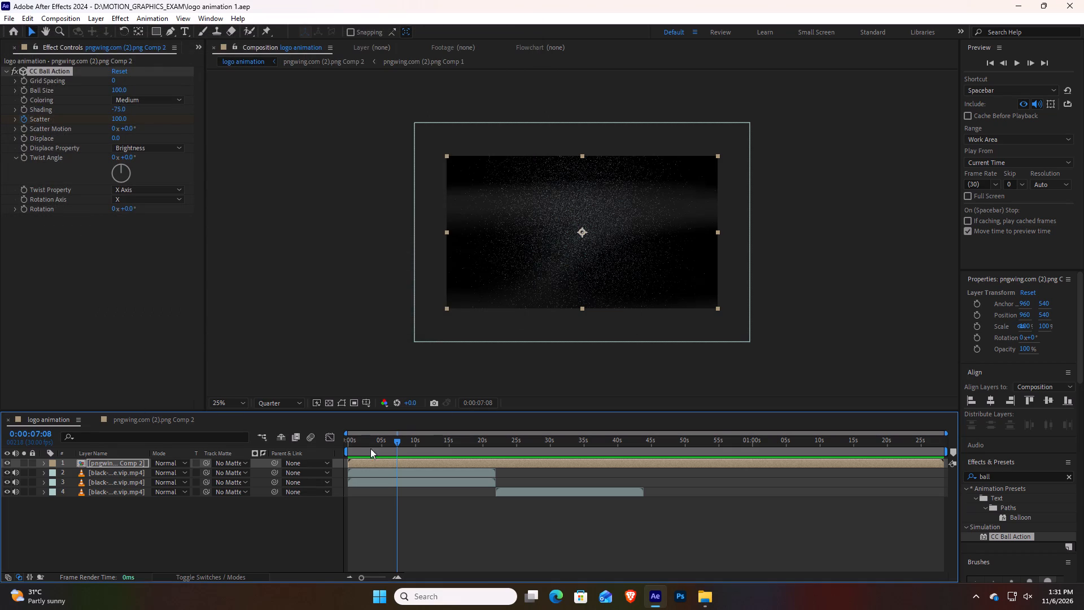
Scrub through the animation, and stagger the second and third black gradient clips to start at about 21 s and 43 s with slight overlaps.
left_click_drag(399, 440, 508, 450)
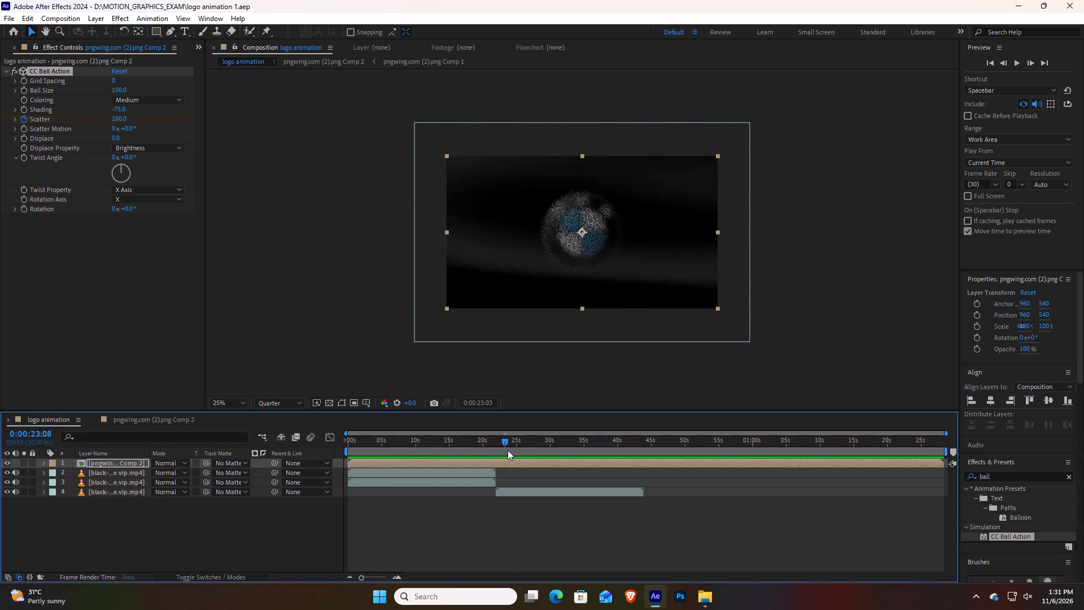
left_click_drag(508, 450, 484, 458)
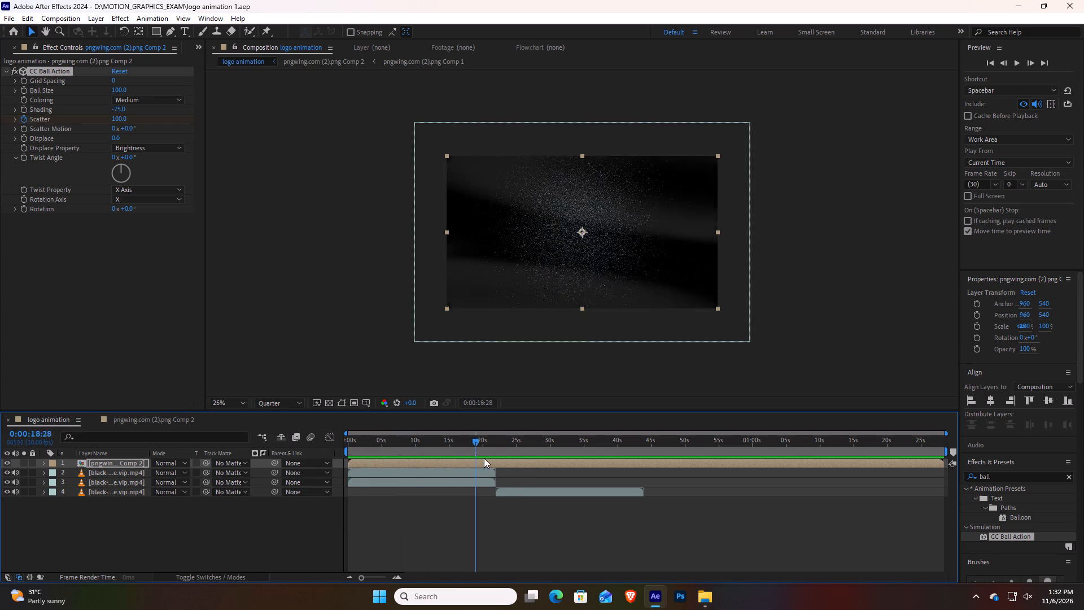
left_click_drag(484, 458, 622, 462)
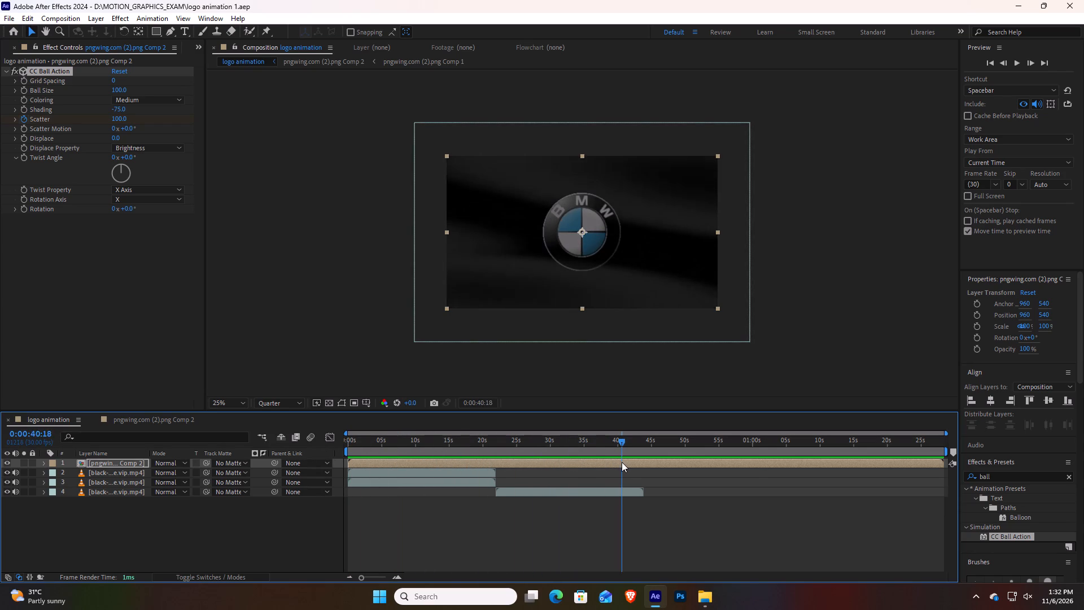
left_click_drag(622, 462, 513, 455)
left_click_drag(481, 482, 628, 500)
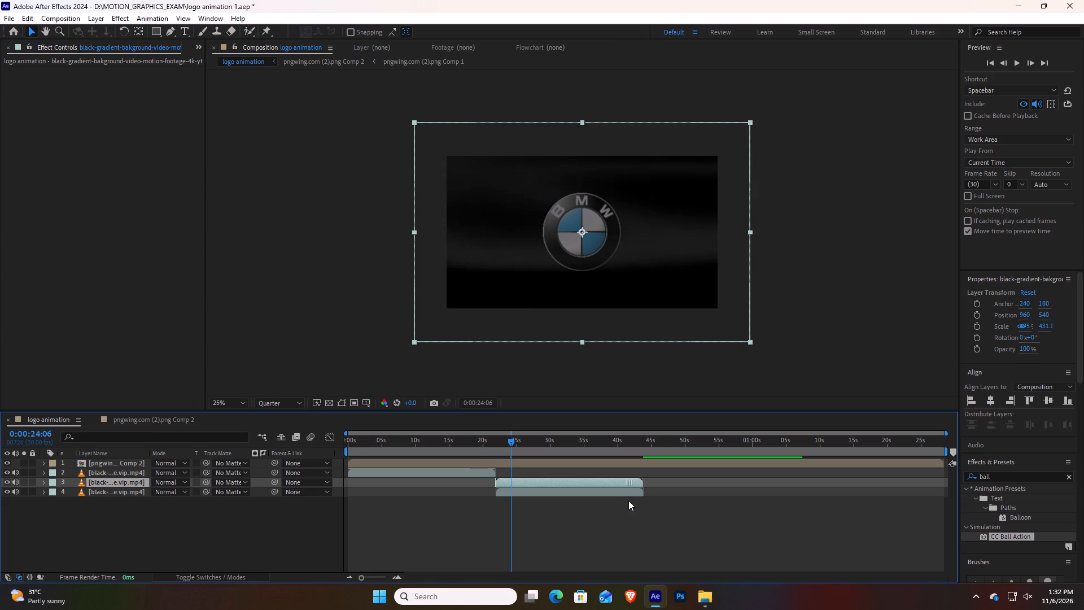
left_click_drag(628, 500, 625, 502)
left_click_drag(619, 492, 752, 502)
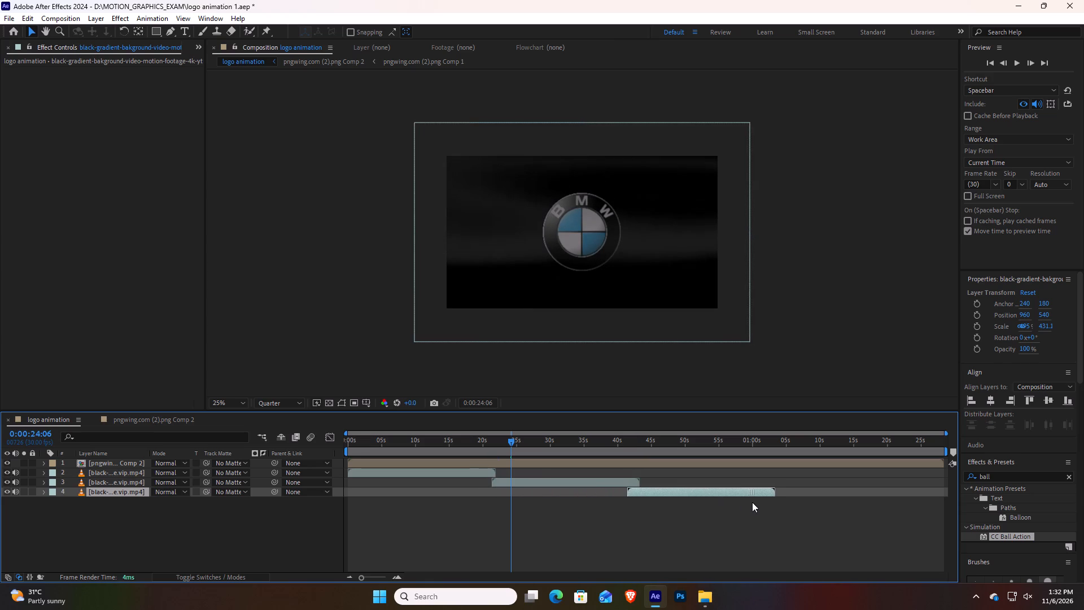
left_click_drag(752, 502, 757, 502)
Lock the logo layer and expand its CC Ball Action properties in the timeline.
left_click_drag(511, 442, 314, 435)
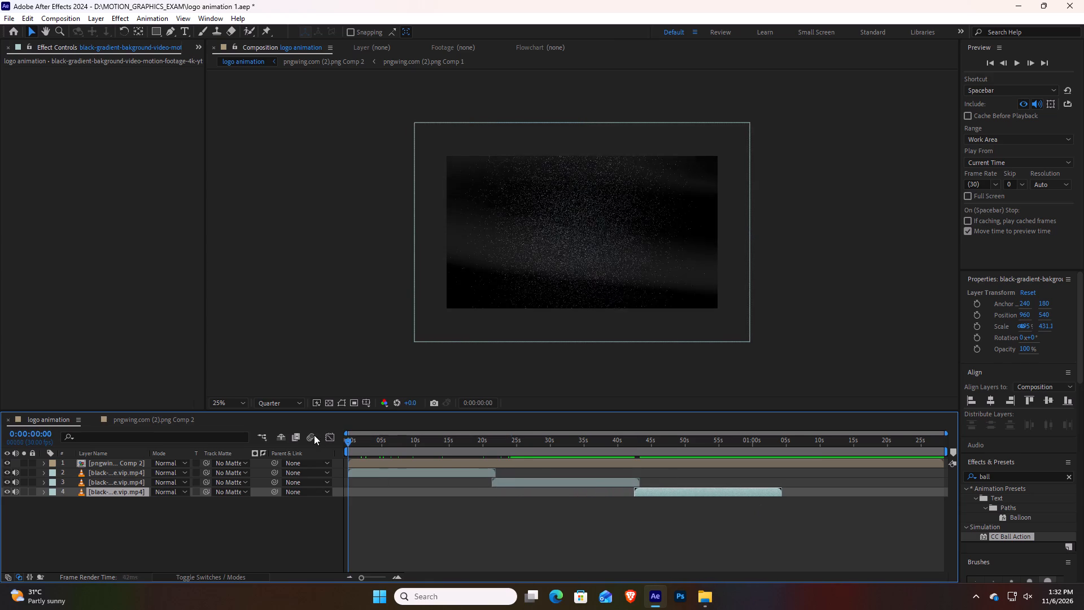
left_click_drag(314, 435, 353, 448)
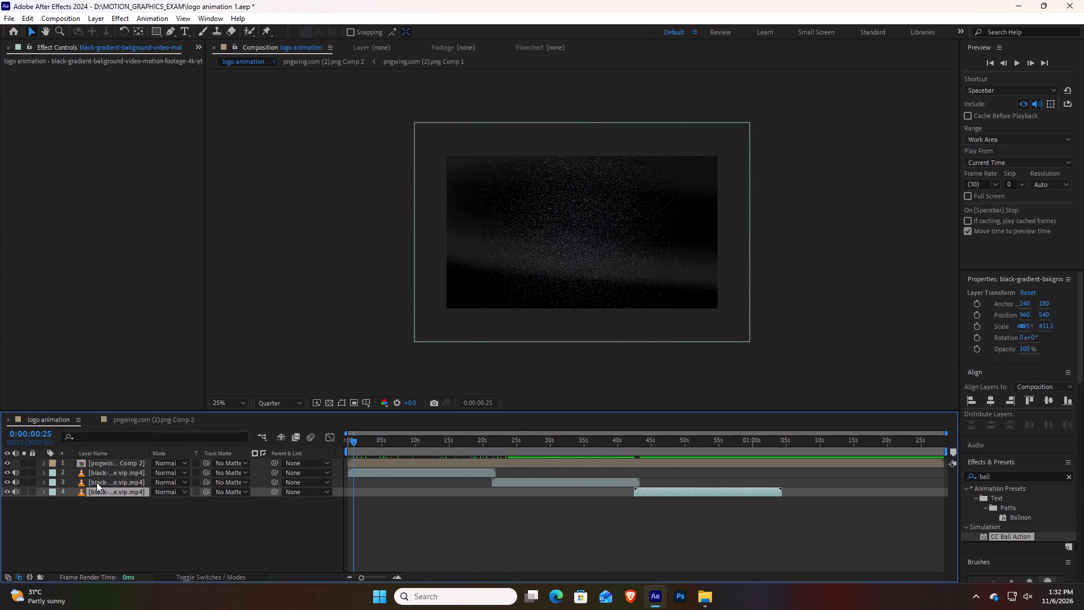
left_click(99, 463)
left_click(36, 463)
left_click(45, 460)
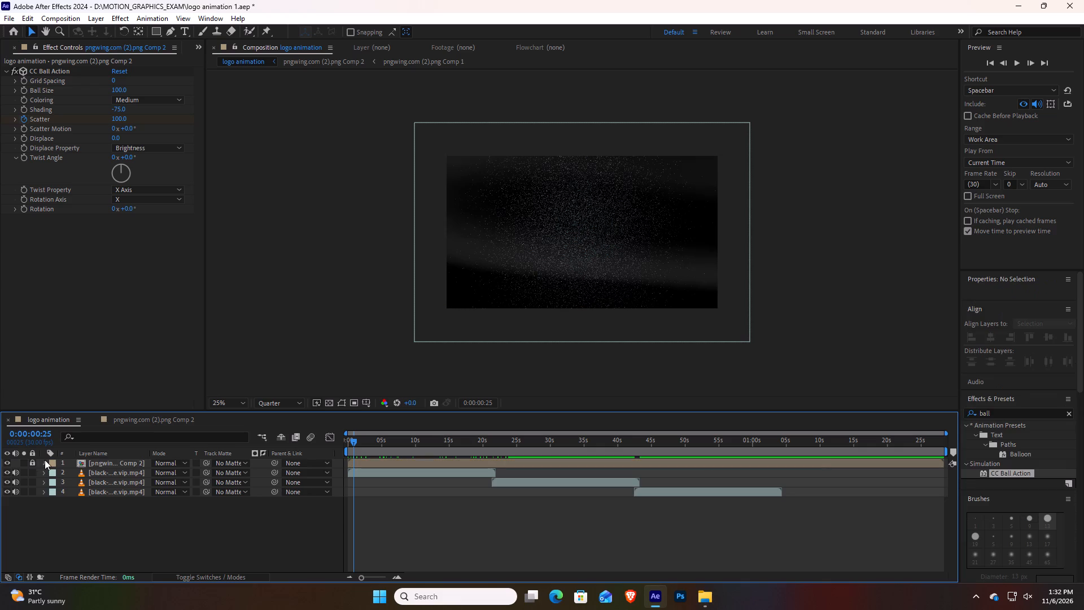
scroll(57, 492, "down", 4)
scroll(89, 509, "up", 4)
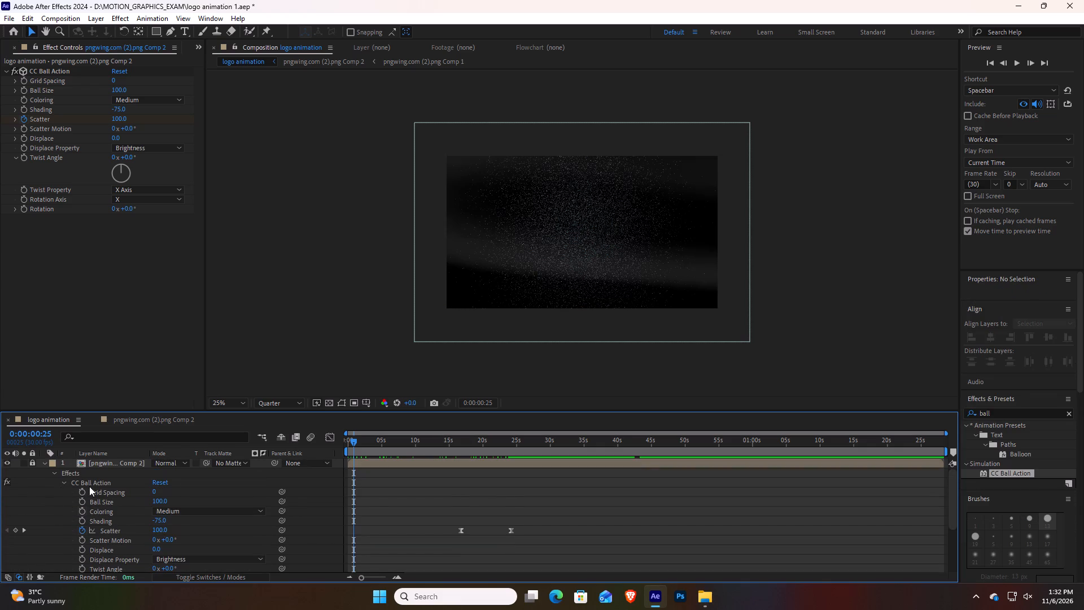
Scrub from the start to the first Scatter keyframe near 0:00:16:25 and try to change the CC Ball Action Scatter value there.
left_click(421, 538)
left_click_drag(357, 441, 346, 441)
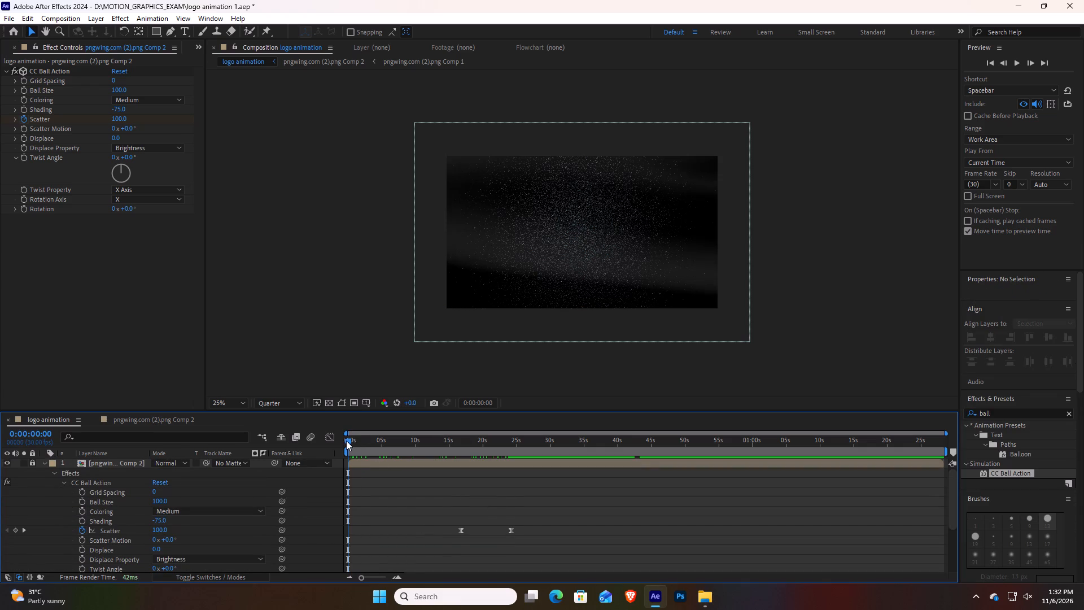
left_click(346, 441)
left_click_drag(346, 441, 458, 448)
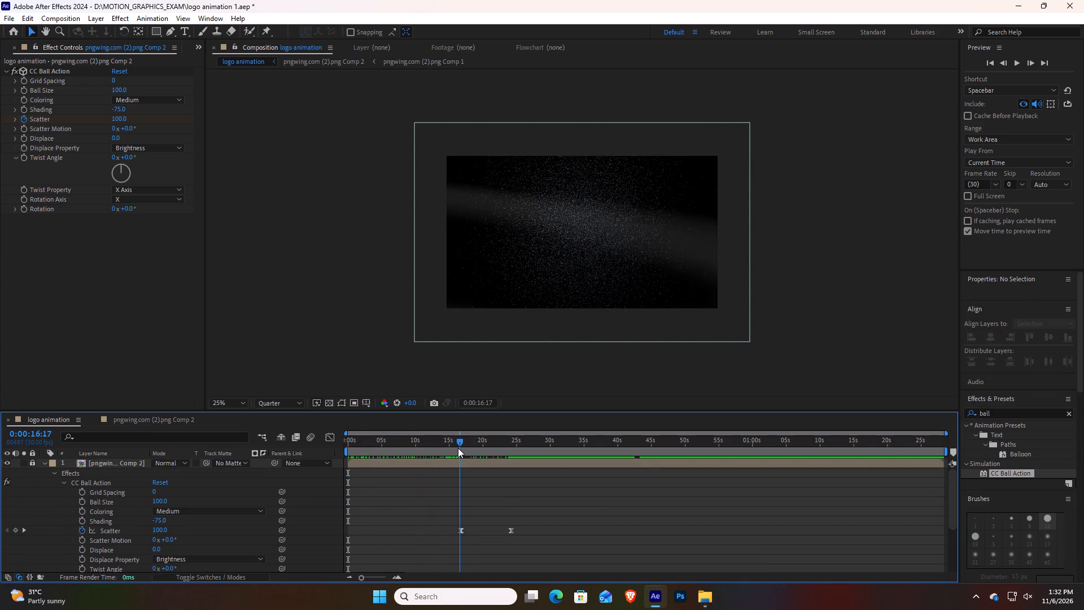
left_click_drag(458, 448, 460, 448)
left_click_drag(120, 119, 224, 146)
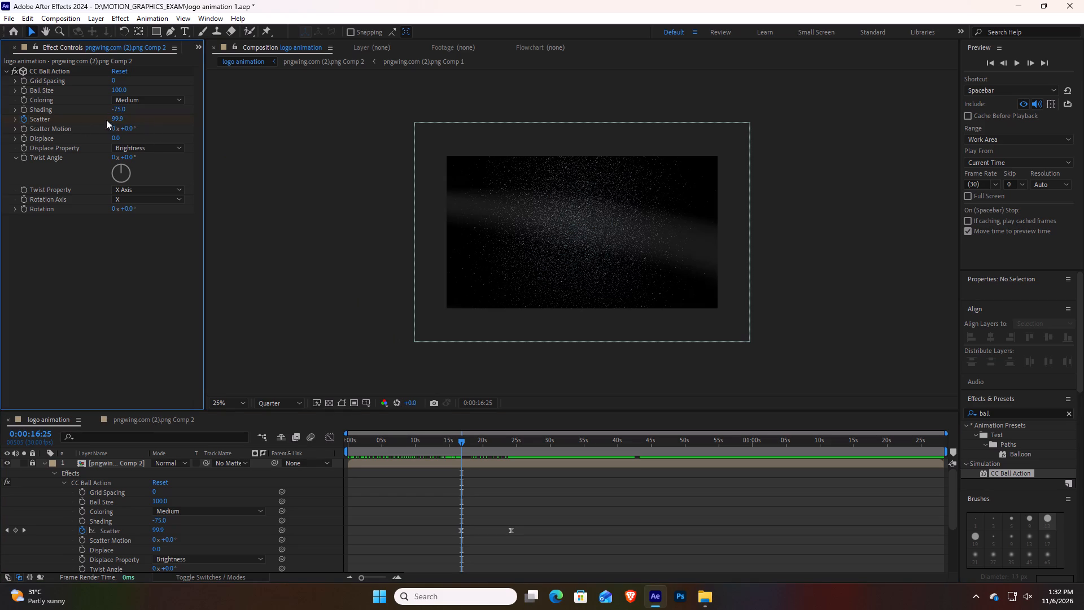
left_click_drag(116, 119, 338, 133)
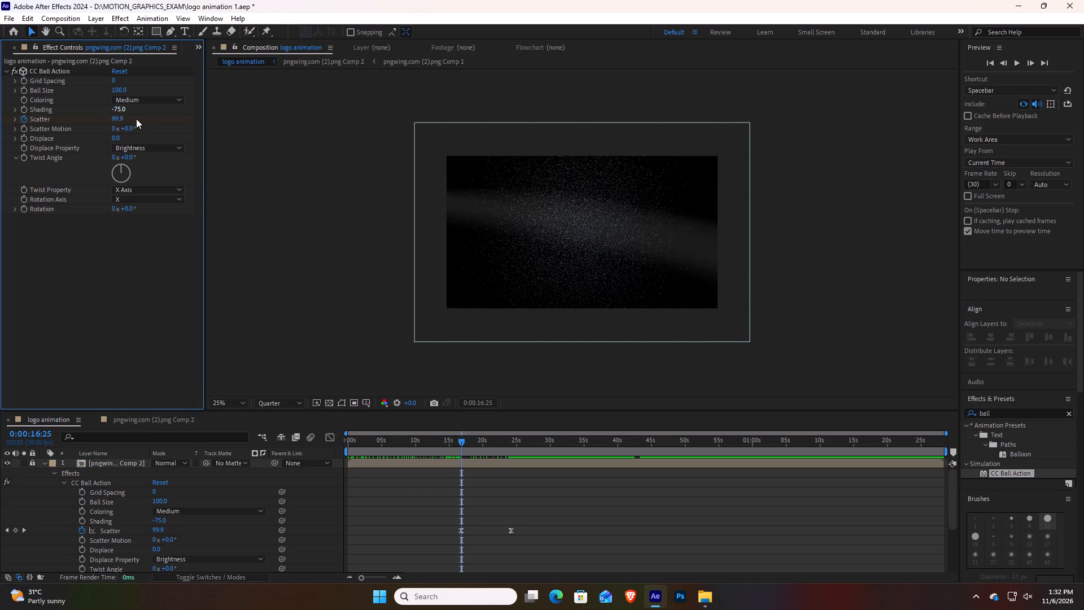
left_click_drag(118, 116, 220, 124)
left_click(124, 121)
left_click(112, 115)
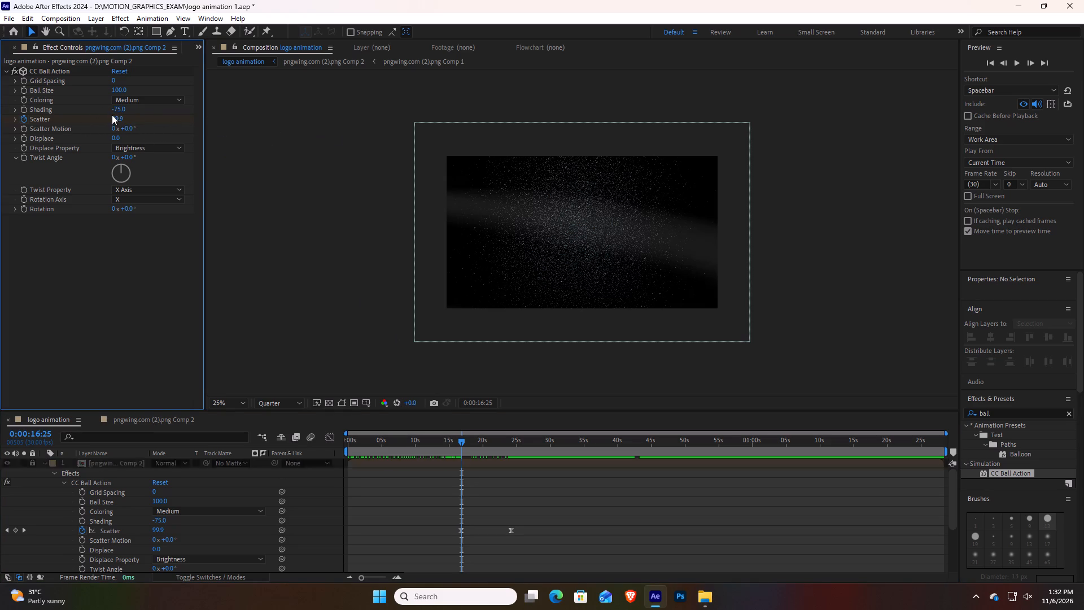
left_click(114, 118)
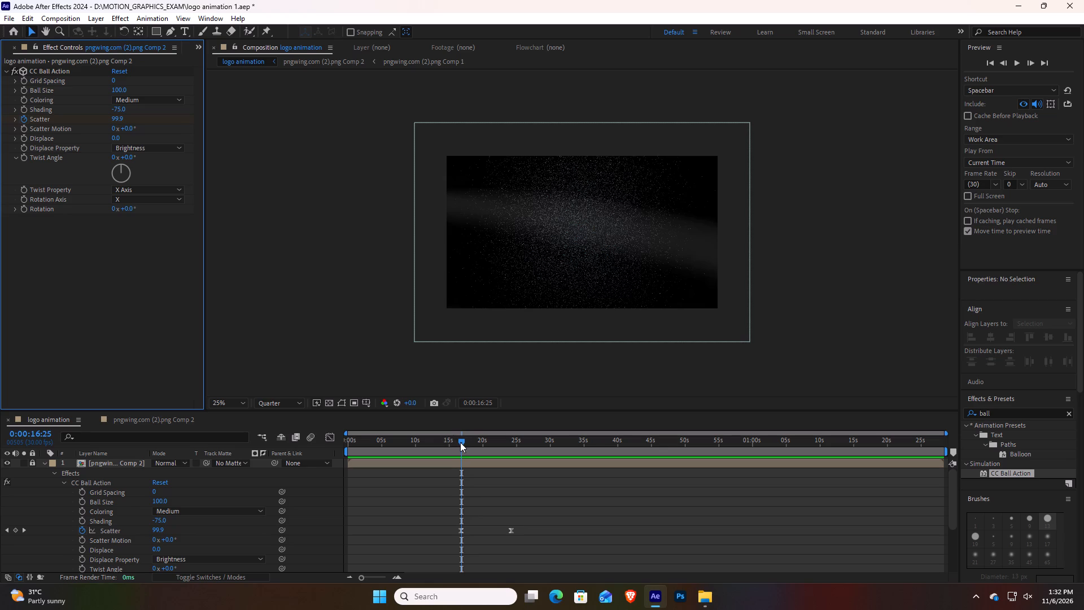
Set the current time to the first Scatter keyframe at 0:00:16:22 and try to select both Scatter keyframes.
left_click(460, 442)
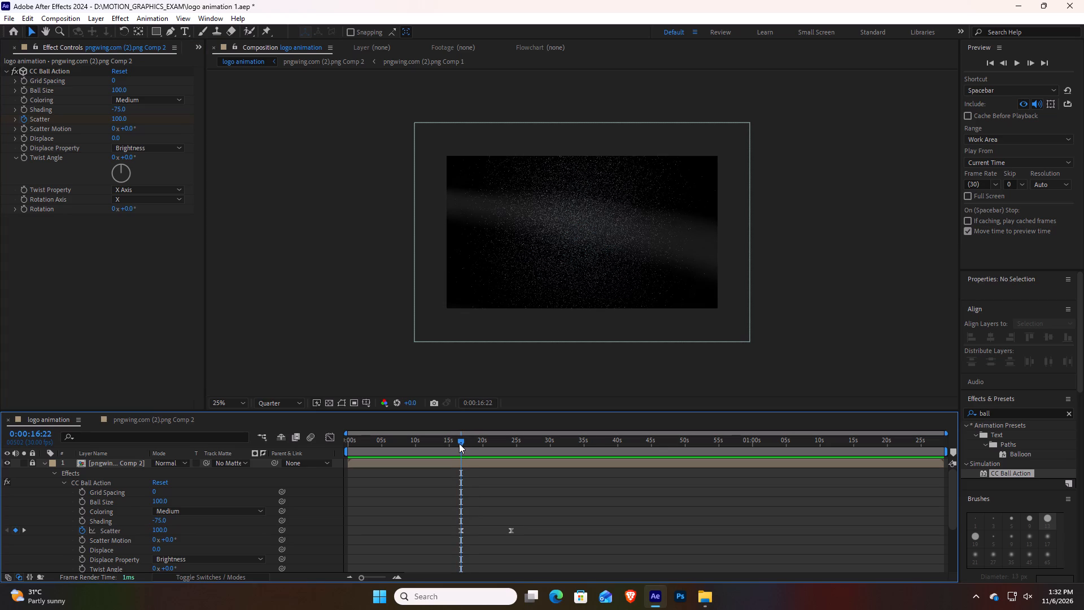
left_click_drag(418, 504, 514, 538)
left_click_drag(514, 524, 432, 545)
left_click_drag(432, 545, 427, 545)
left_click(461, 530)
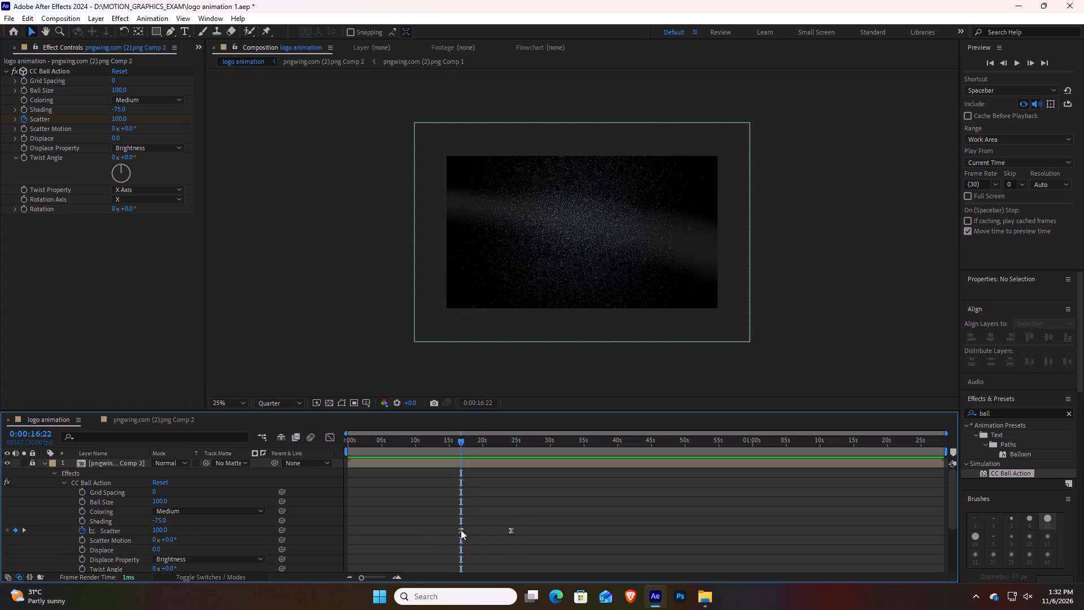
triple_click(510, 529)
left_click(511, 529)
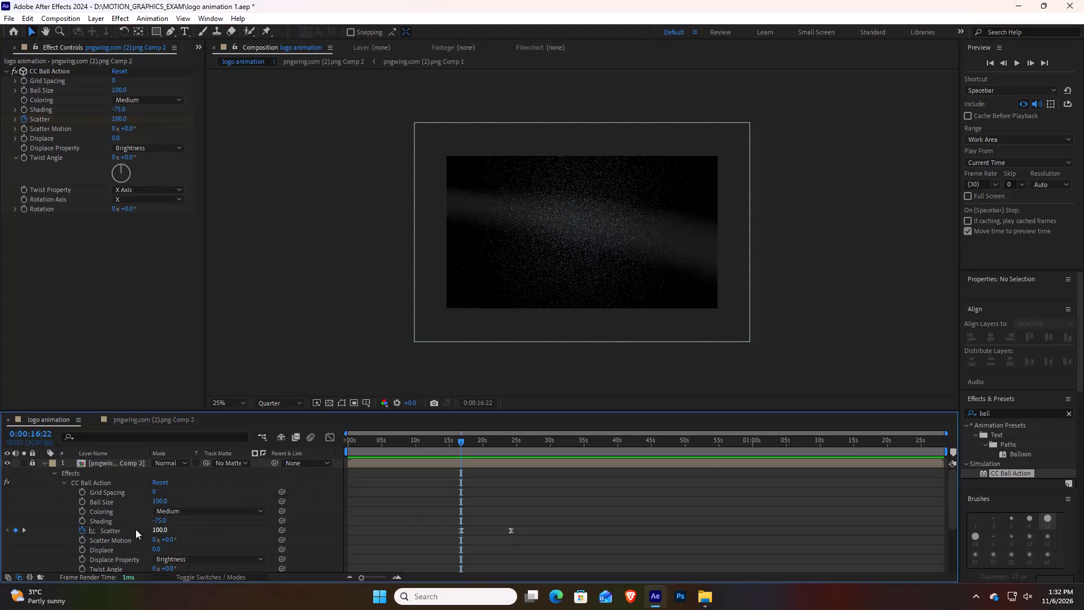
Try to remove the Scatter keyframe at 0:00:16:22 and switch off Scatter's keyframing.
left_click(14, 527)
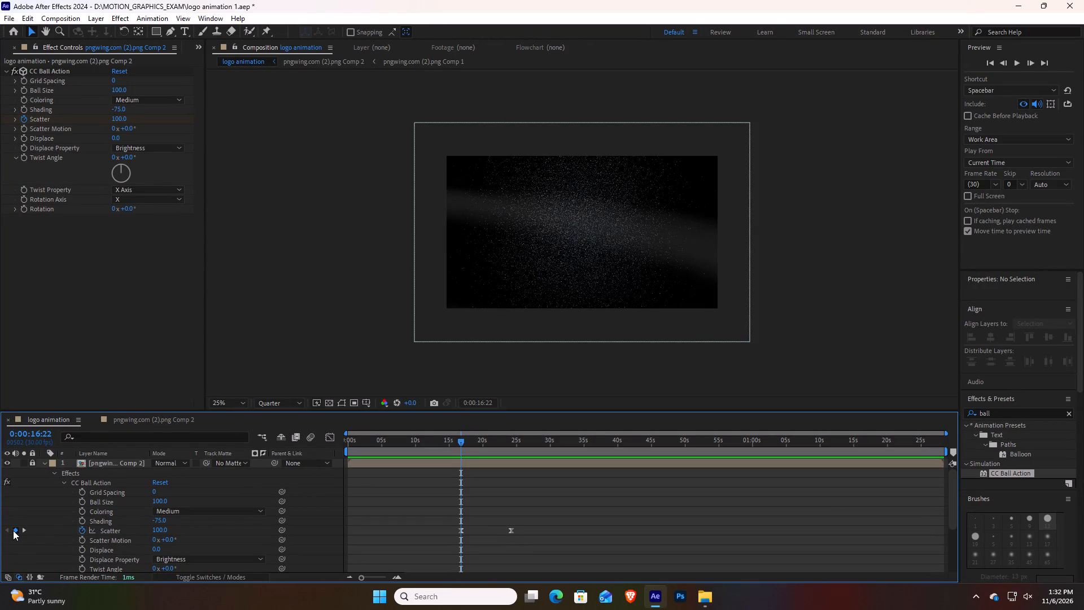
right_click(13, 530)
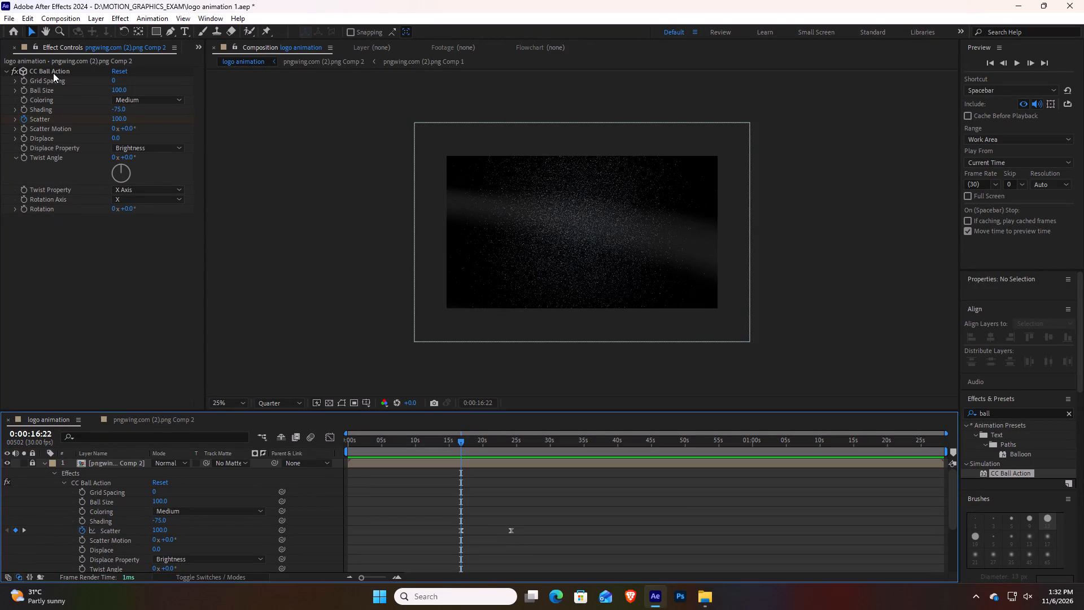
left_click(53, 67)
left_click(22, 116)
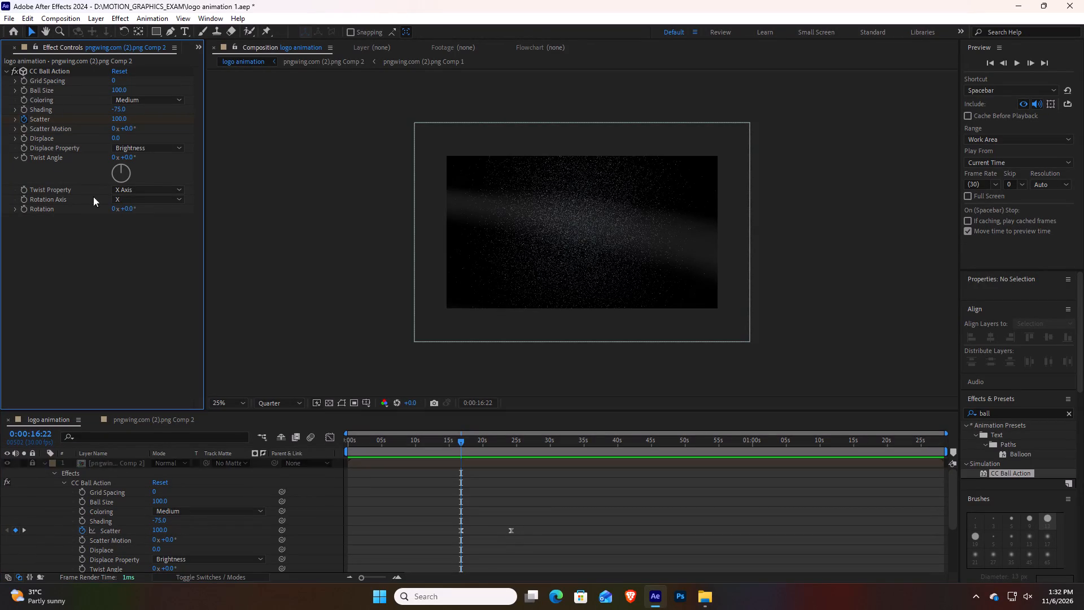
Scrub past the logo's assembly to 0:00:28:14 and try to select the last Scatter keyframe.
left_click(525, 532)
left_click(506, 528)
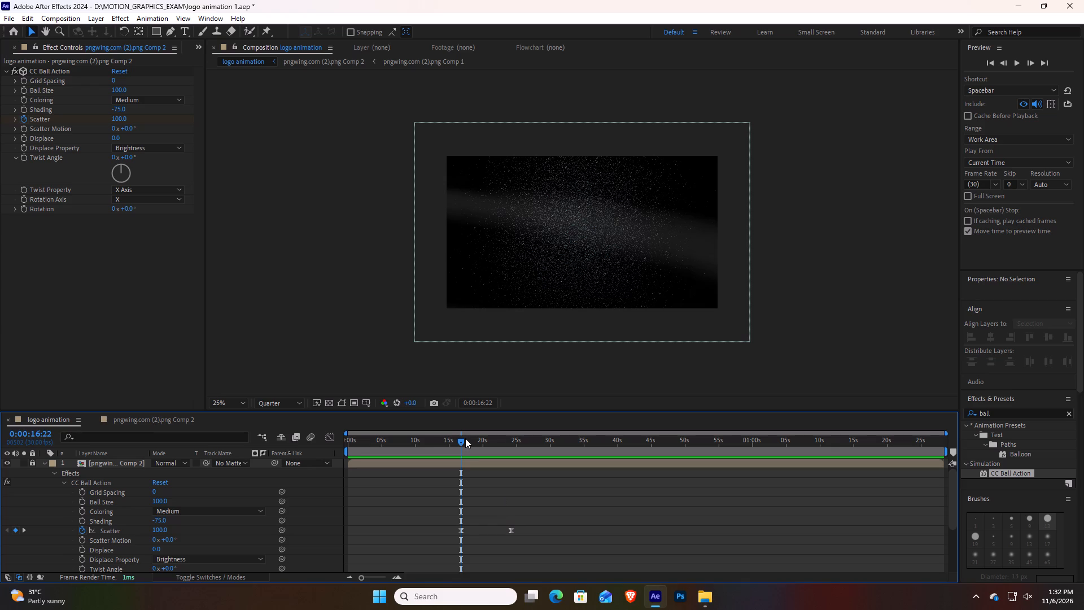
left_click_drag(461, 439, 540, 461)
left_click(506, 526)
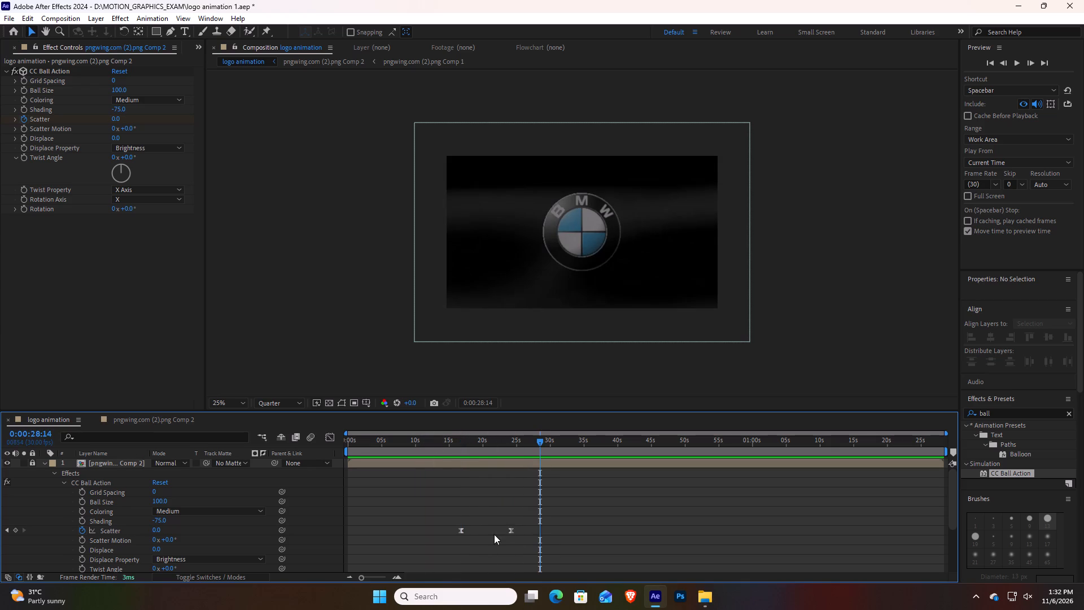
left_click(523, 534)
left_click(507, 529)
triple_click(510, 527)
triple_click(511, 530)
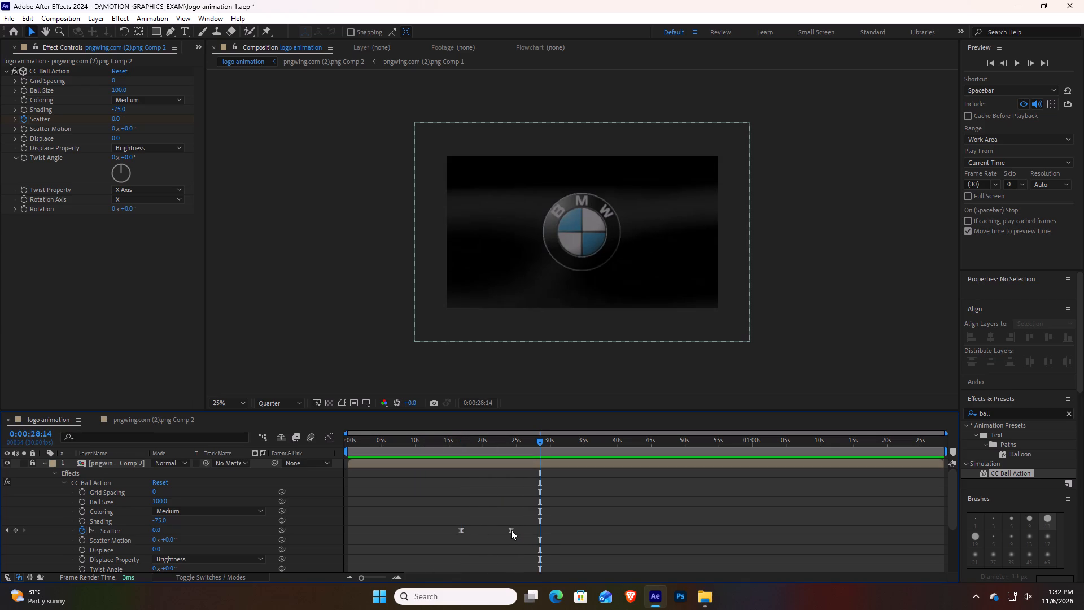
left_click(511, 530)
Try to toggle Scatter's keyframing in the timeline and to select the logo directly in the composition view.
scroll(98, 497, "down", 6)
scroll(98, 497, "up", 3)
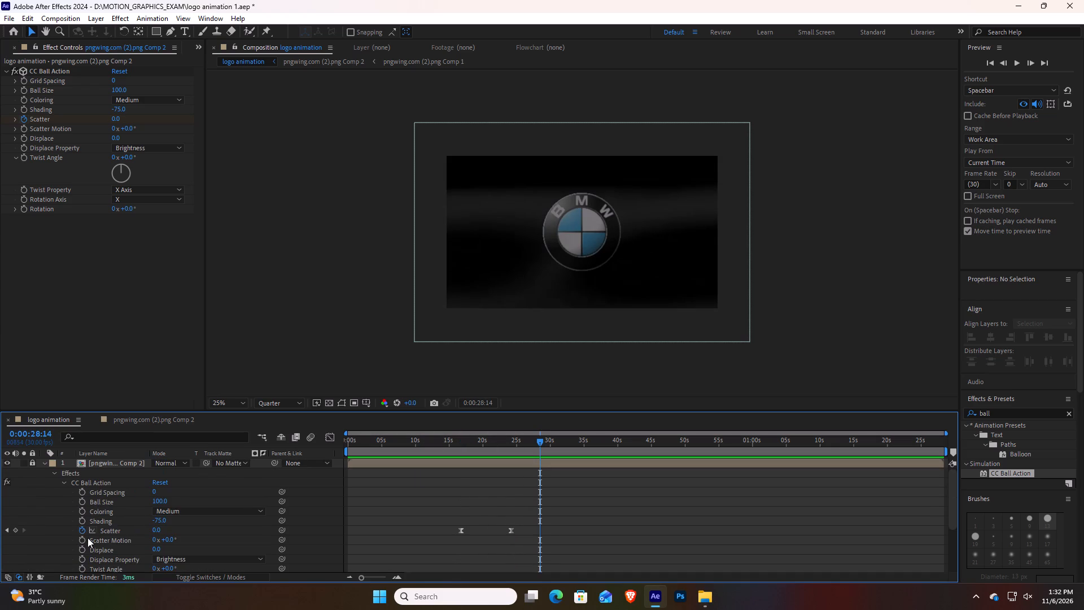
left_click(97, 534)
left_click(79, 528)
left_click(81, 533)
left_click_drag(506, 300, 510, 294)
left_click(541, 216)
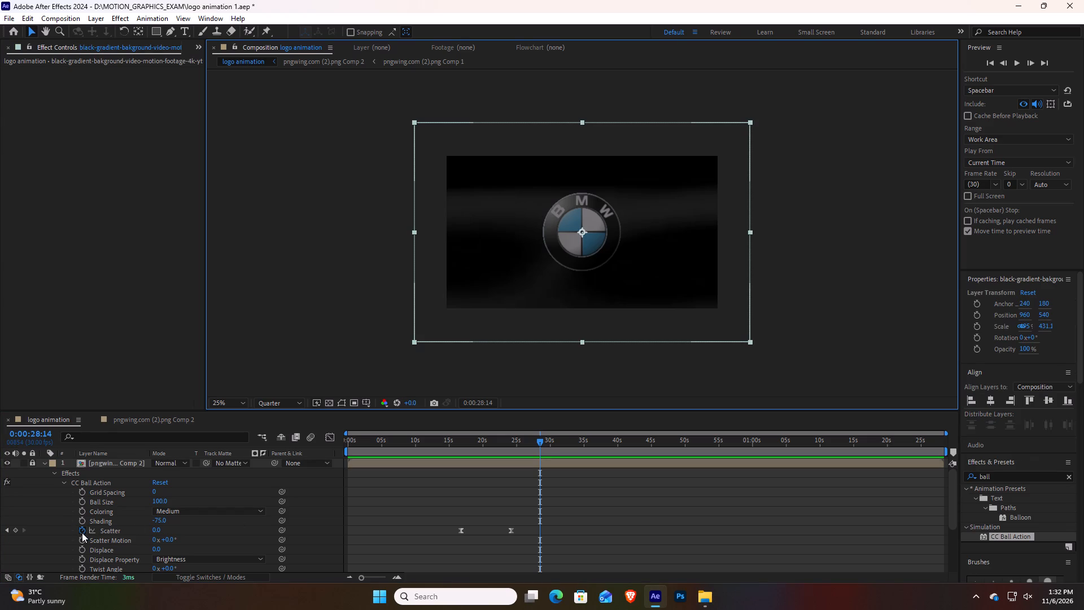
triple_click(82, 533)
Select the pngwing Comp 2 item among the project files, and bring up the logo layer's CC Ball Action effect controls.
left_click(156, 68)
scroll(128, 55, "down", 3)
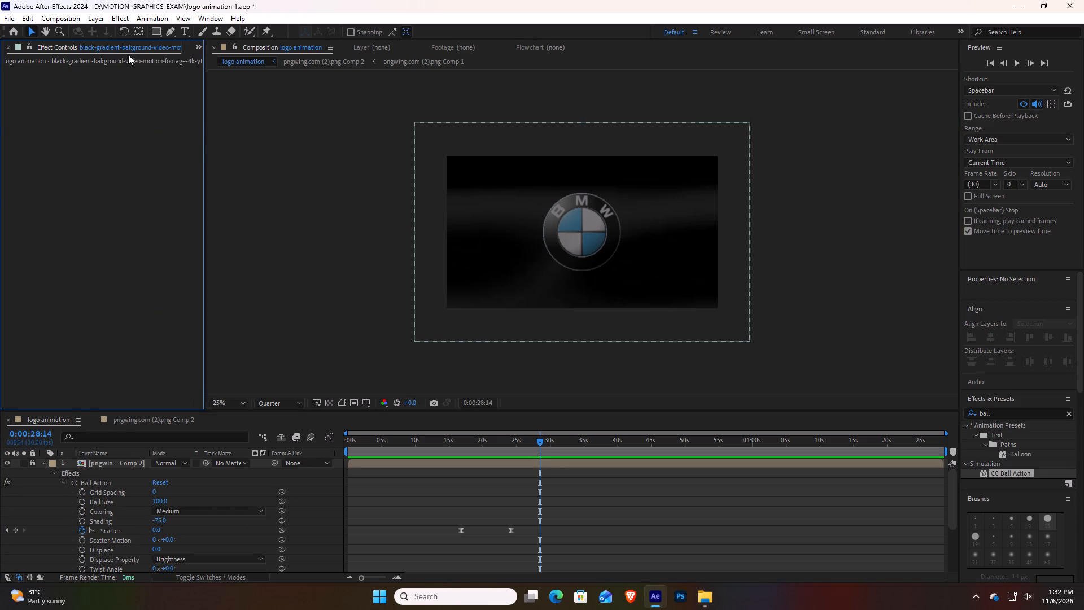
scroll(124, 41, "up", 2)
left_click(53, 190)
left_click(53, 173)
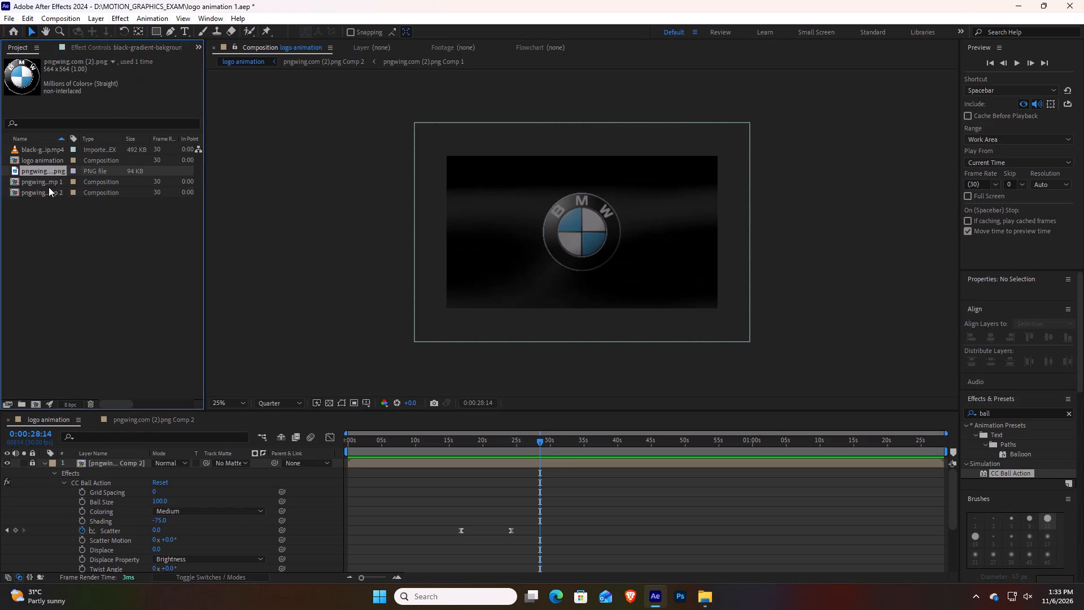
left_click(49, 187)
left_click(106, 494)
left_click(75, 475)
left_click(84, 487)
double_click(84, 481)
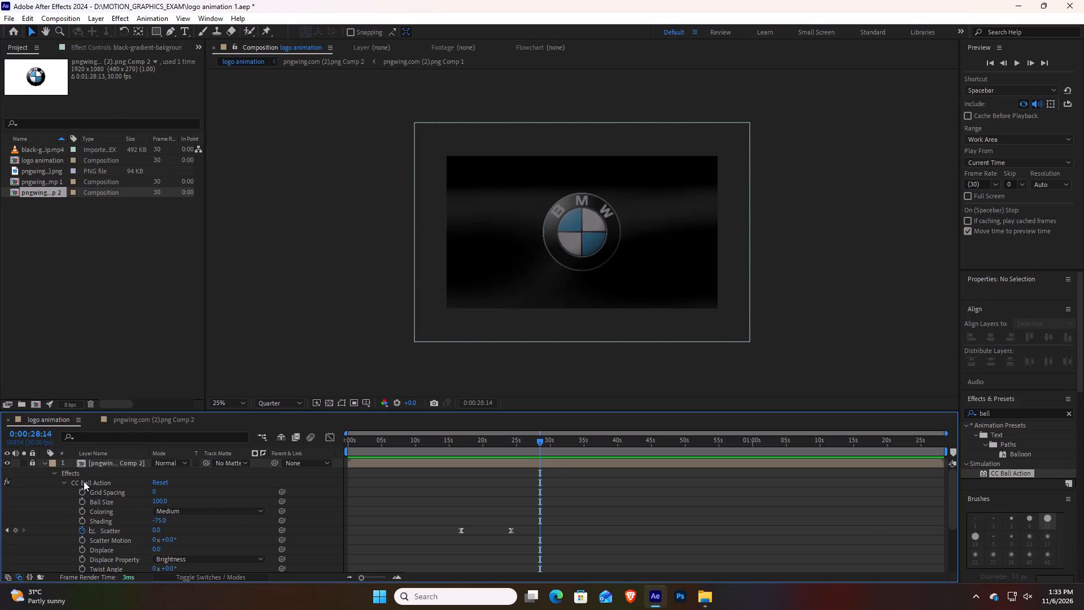
triple_click(84, 481)
double_click(84, 481)
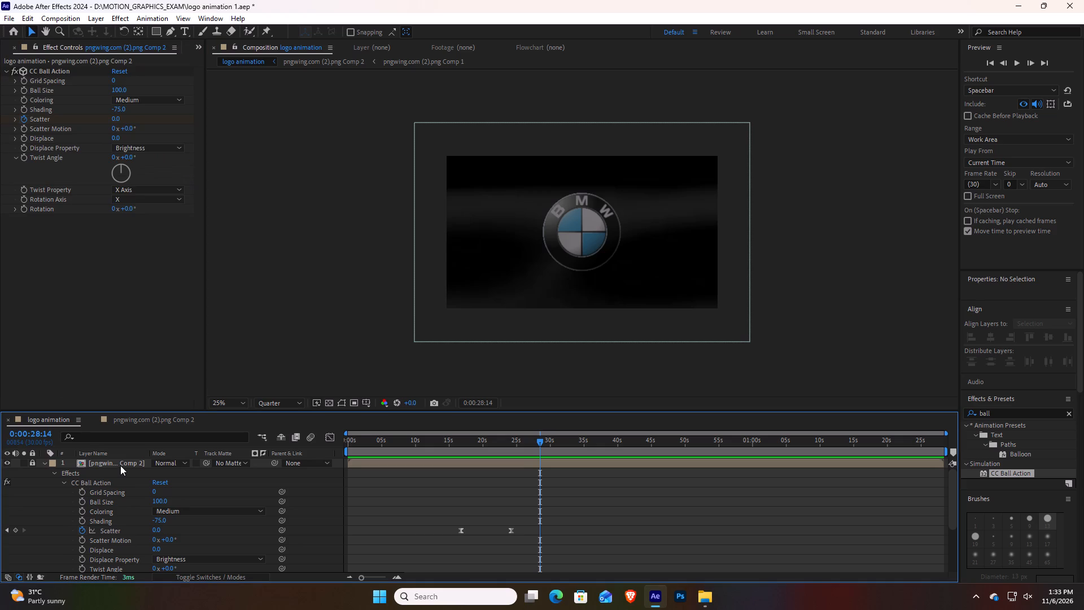
Try to select the logo layer and its CC Ball Action effect, and collapse the logo layer's properties in the timeline.
left_click(120, 465)
left_click(84, 72)
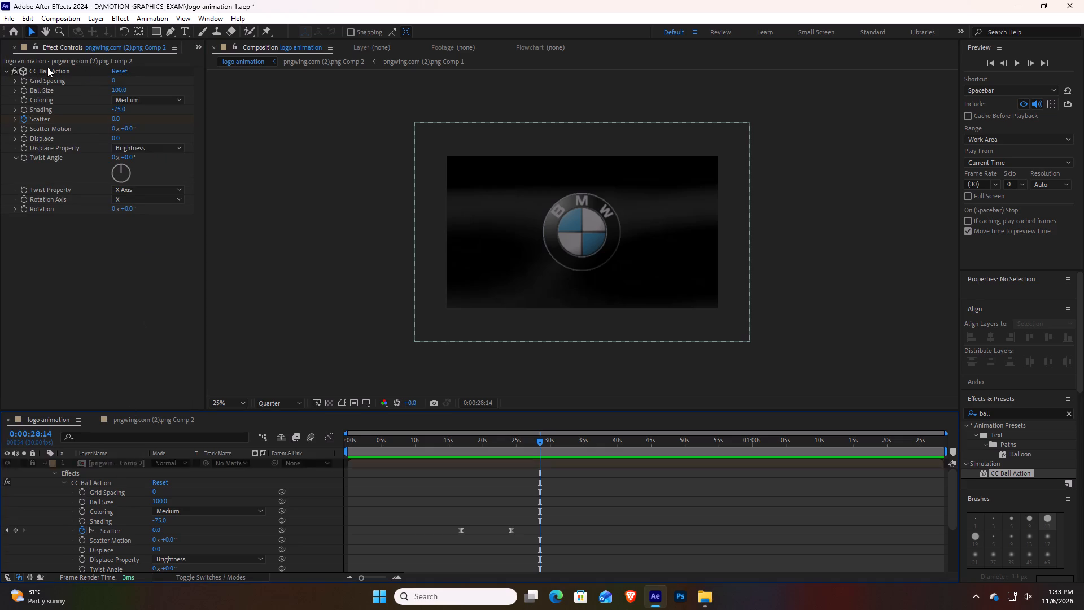
left_click(47, 67)
double_click(139, 465)
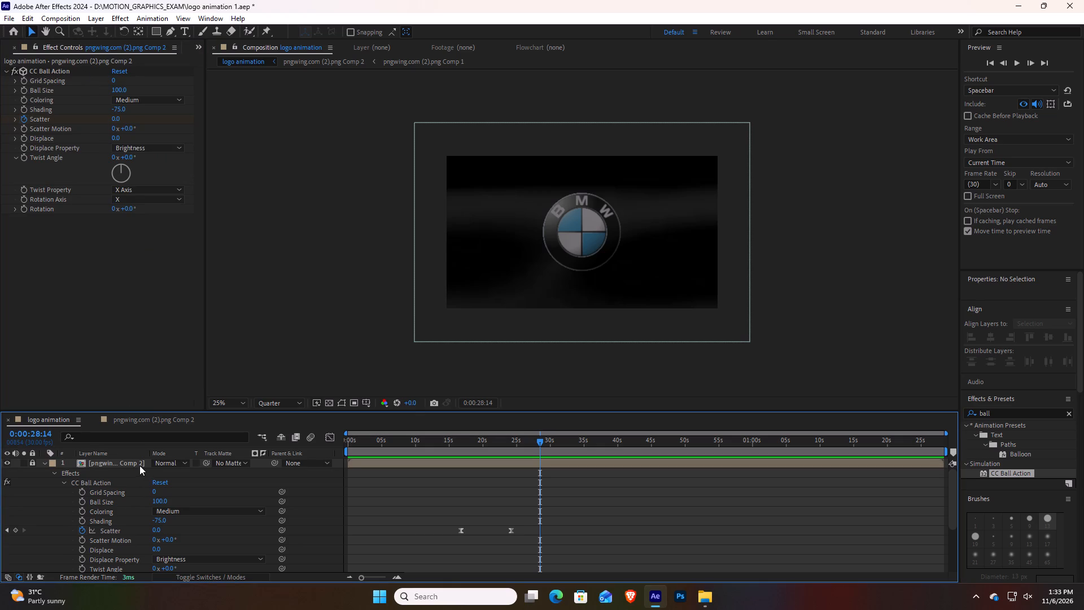
left_click(139, 465)
left_click(57, 475)
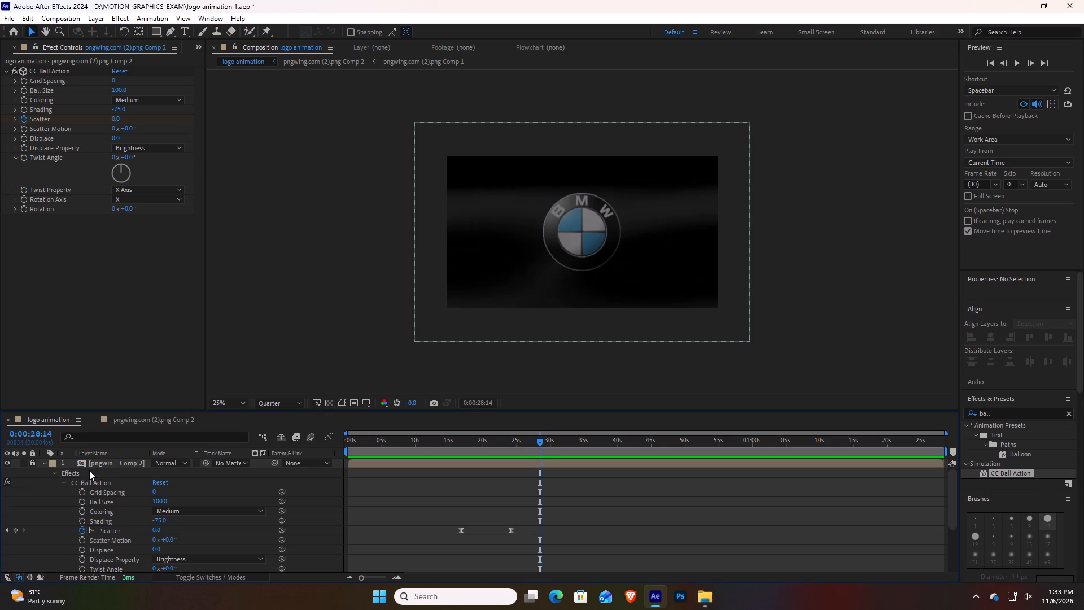
left_click(89, 470)
left_click(40, 460)
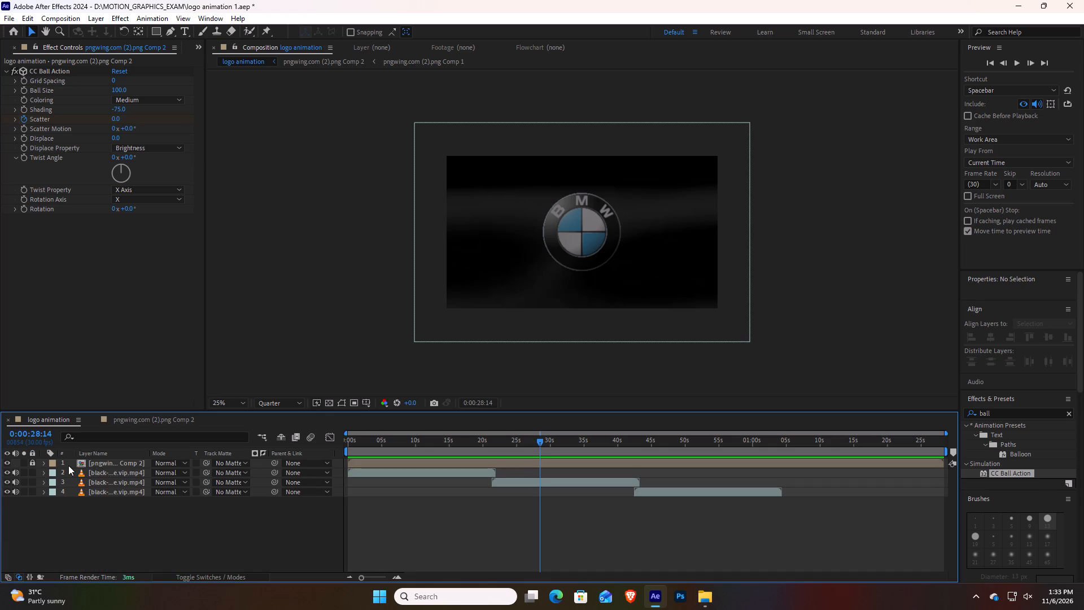
left_click(68, 465)
left_click(121, 464)
Preview the animation briefly from 0:00:00:00 and stop the playback.
key("space")
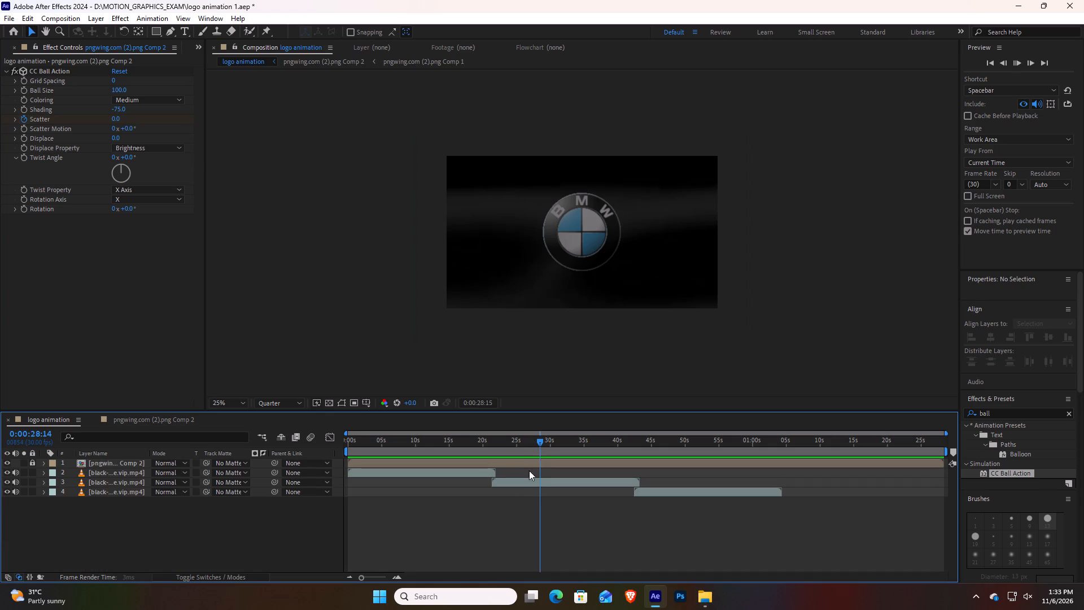
key("space")
left_click_drag(539, 441, 332, 443)
key("space")
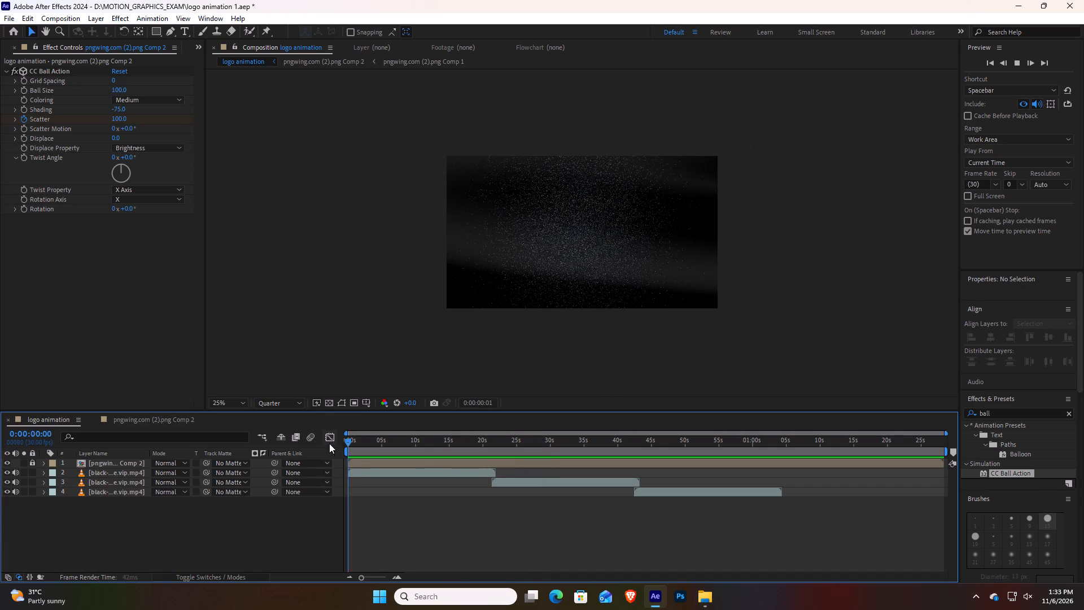
key("space")
Check the logo's effect controls and the project files, and open pngwing.com (2).png Comp 2 to examine its layer.
left_click(61, 59)
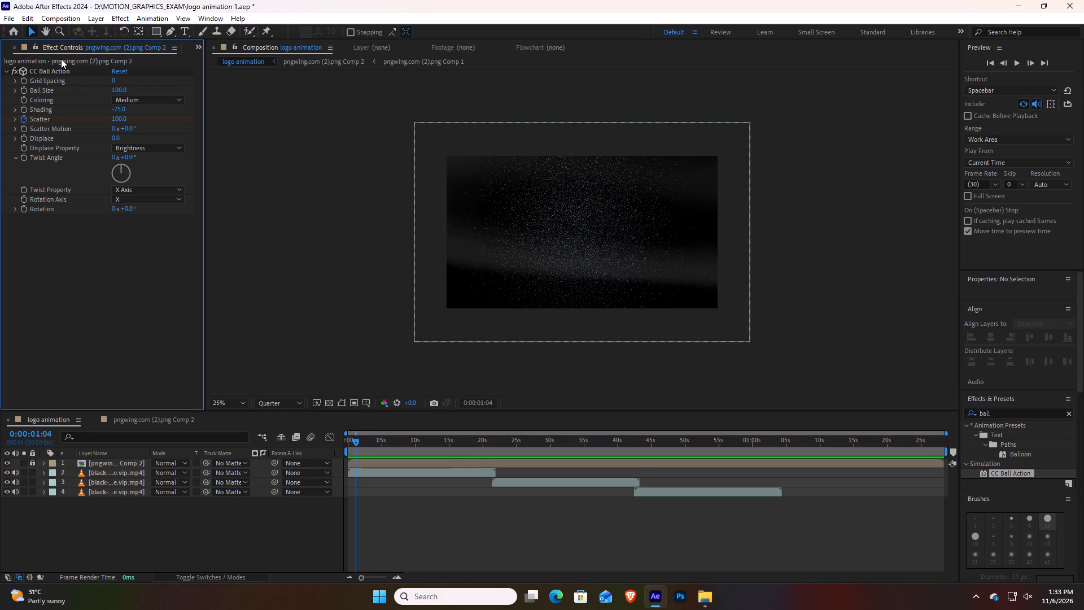
left_click(33, 69)
scroll(127, 46, "down", 6)
scroll(127, 46, "up", 6)
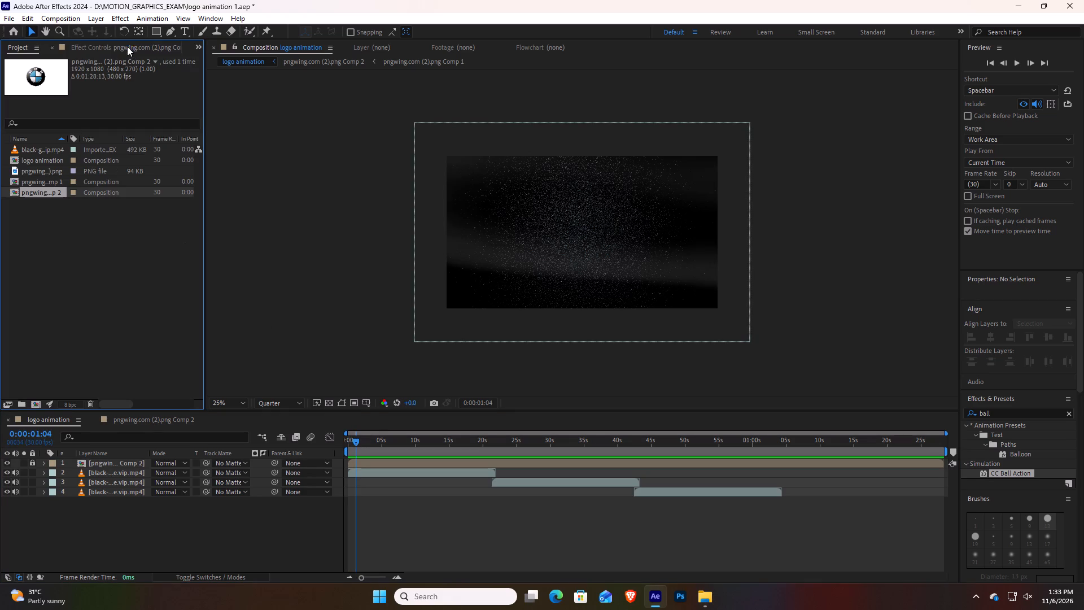
left_click(148, 428)
left_click(148, 423)
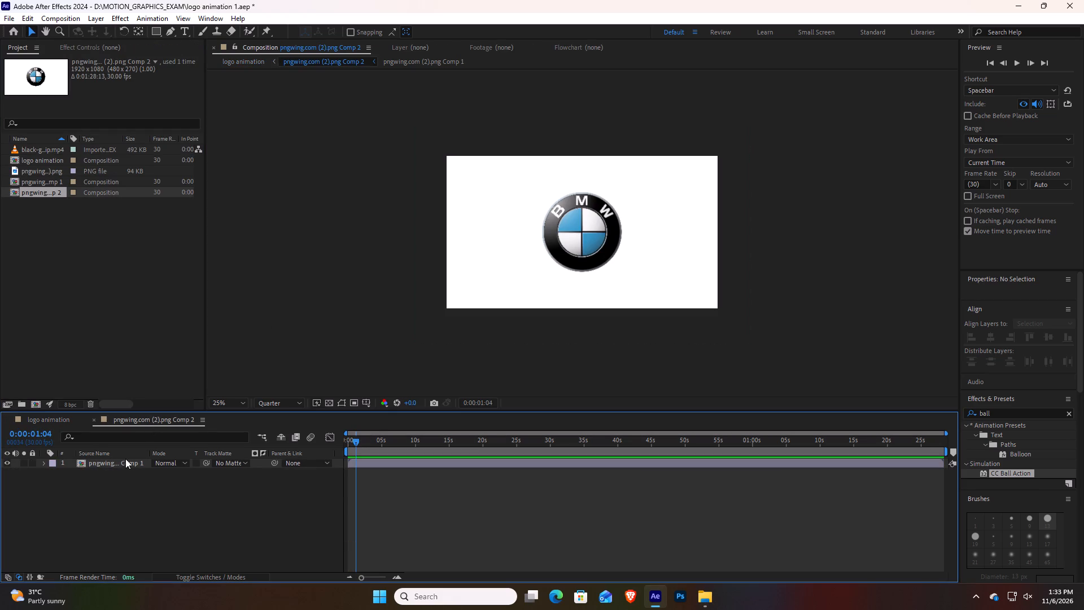
left_click(123, 461)
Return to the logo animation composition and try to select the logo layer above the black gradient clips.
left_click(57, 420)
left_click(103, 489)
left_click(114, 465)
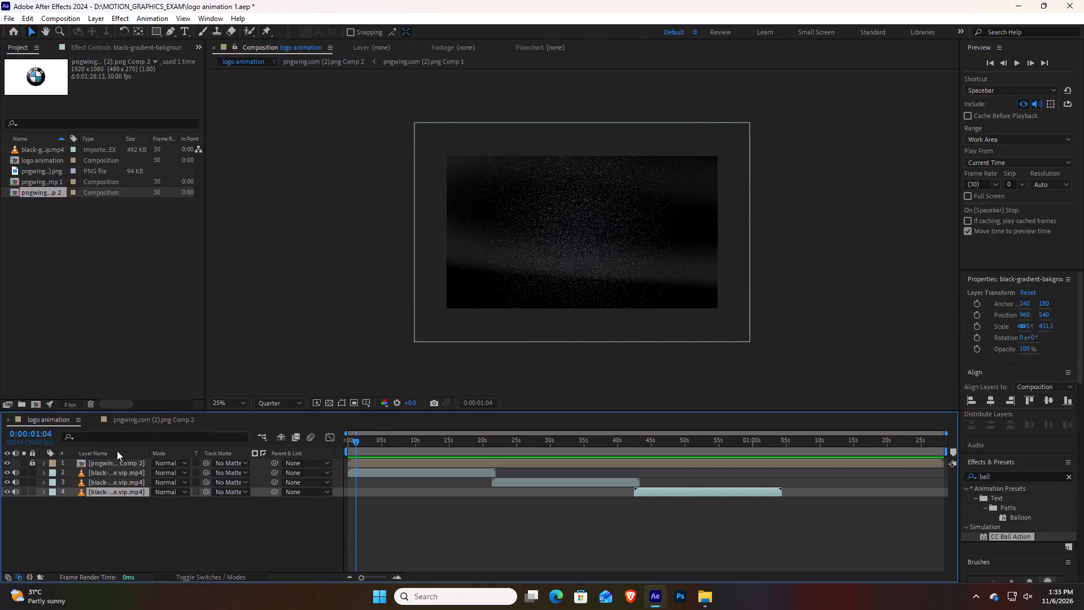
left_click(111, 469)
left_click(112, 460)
Undo the last two changes, covering the logo layer's lock and the third black gradient clip's shift along the timeline.
key("ctrl+z")
key("ctrl+z")
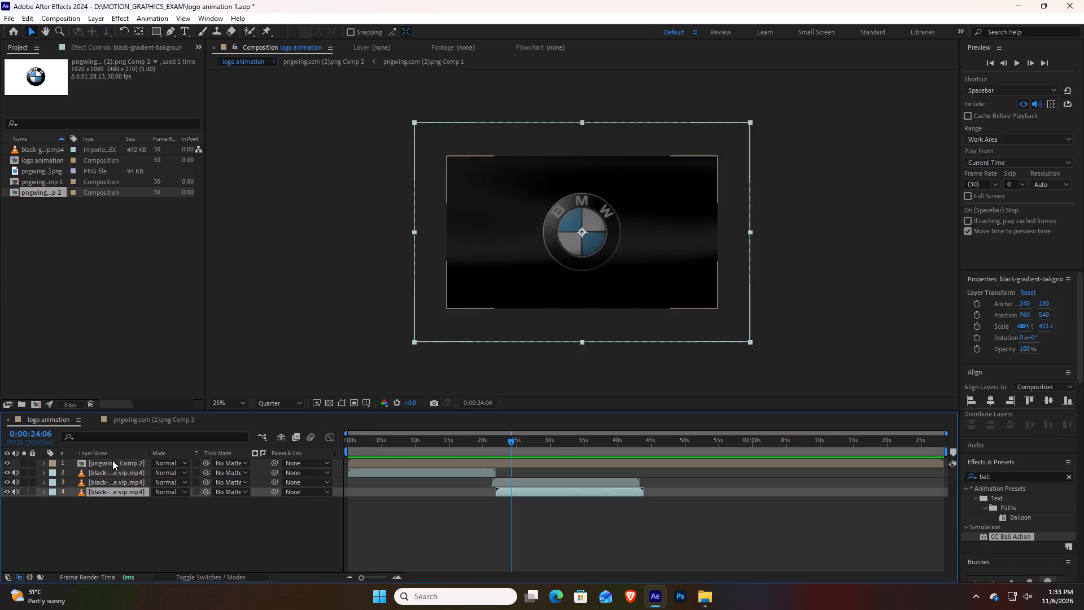
Undo the recent edits in the logo animation composition back to a single black gradient clip beneath the logo layer.
key("ctrl+z")
key("ctrl+z")
key("ctrl+z")
key("ctrl+z")
key("ctrl+z")
key("ctrl+z")
key("ctrl+z")
key("ctrl+z")
key("ctrl+z")
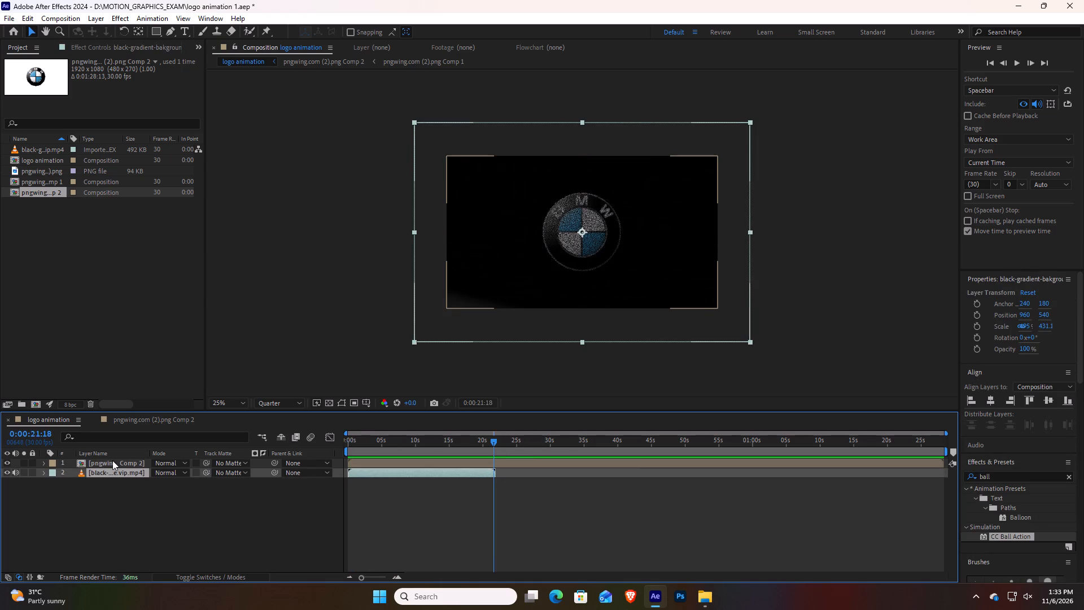
key("ctrl+z")
left_click(159, 422)
left_click(71, 421)
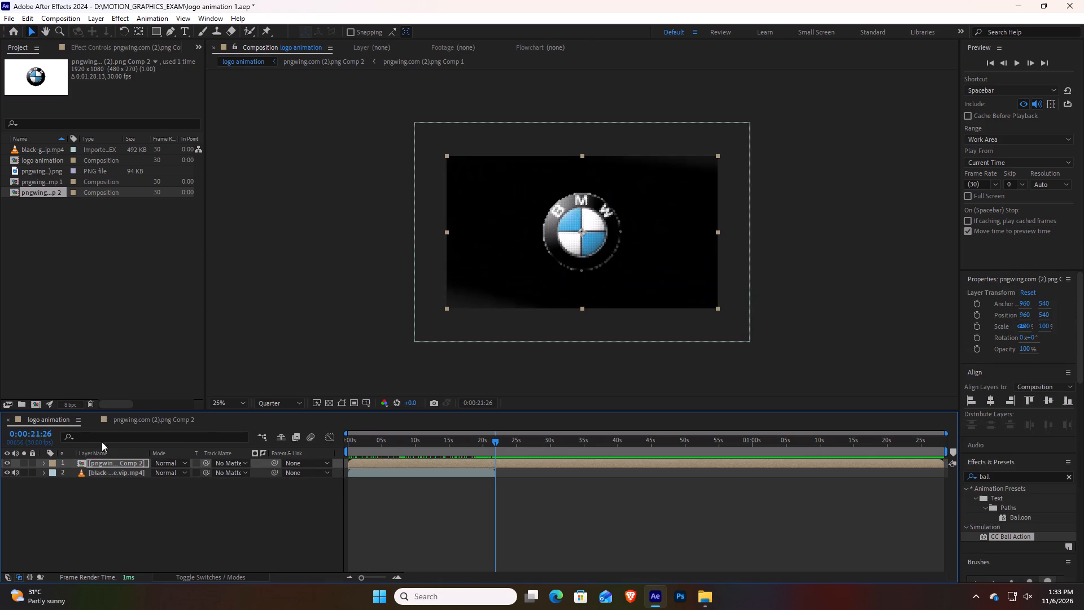
key("ctrl+z")
Scrub through the logo animation from 0:00:00:00 to about 0:00:21:21 to review the scatter assembly.
left_click_drag(481, 437, 335, 433)
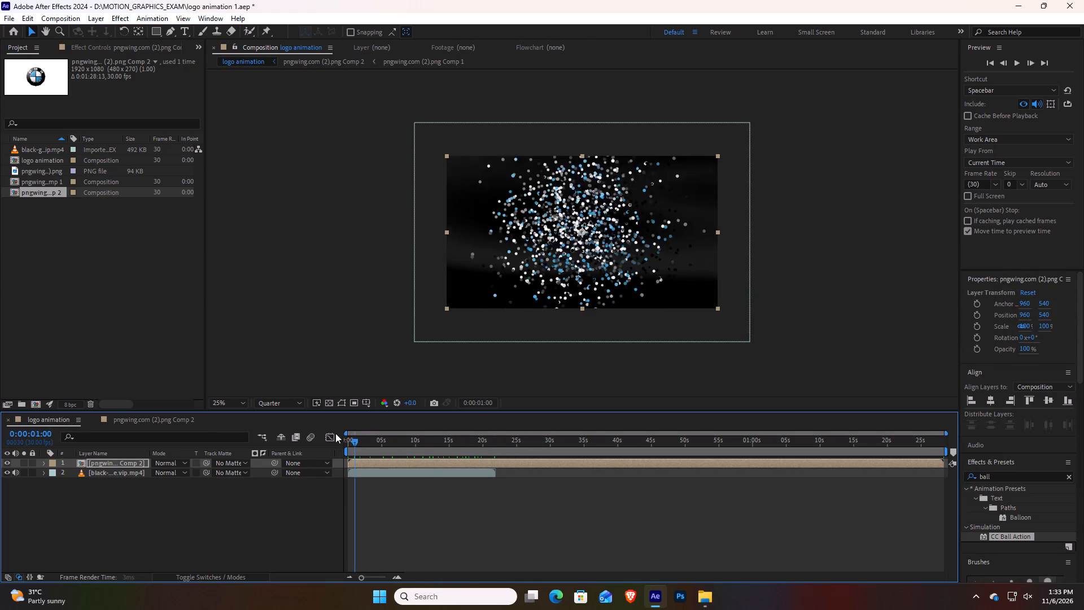
left_click_drag(335, 433, 347, 448)
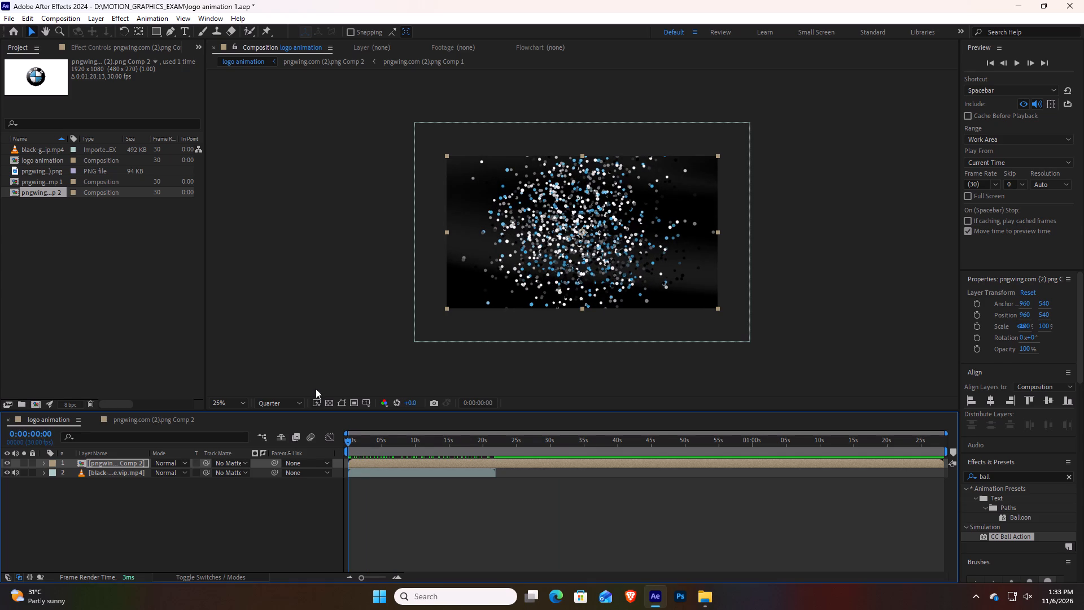
left_click_drag(345, 441, 385, 442)
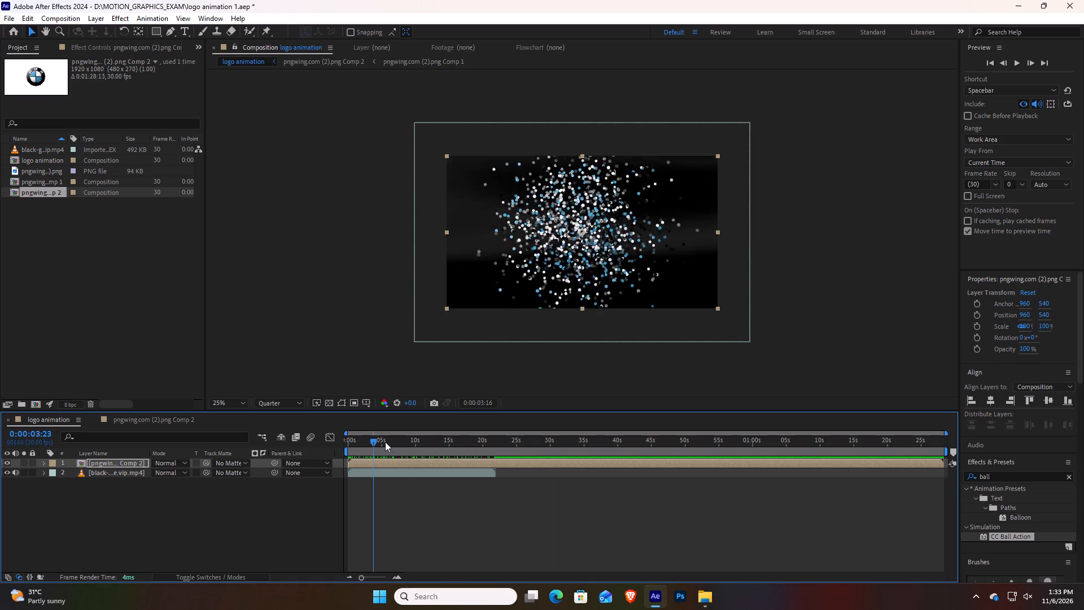
left_click_drag(385, 442, 491, 447)
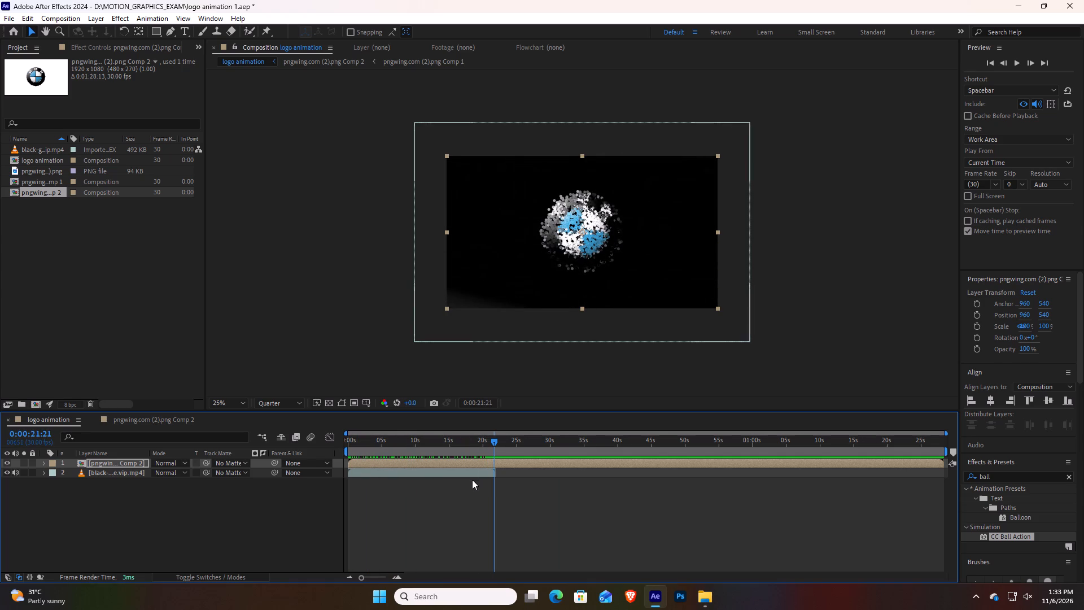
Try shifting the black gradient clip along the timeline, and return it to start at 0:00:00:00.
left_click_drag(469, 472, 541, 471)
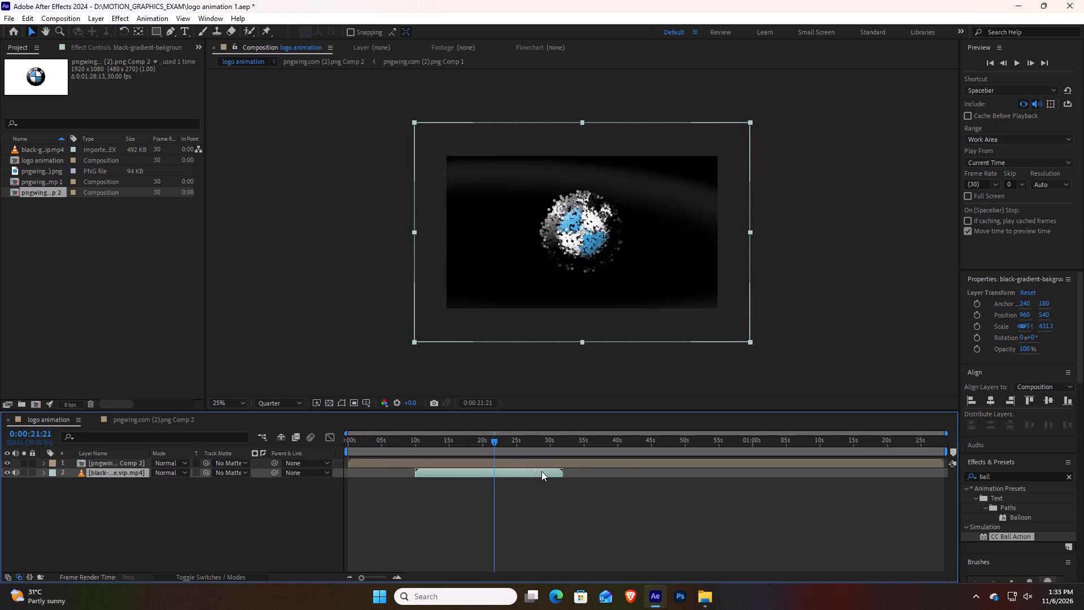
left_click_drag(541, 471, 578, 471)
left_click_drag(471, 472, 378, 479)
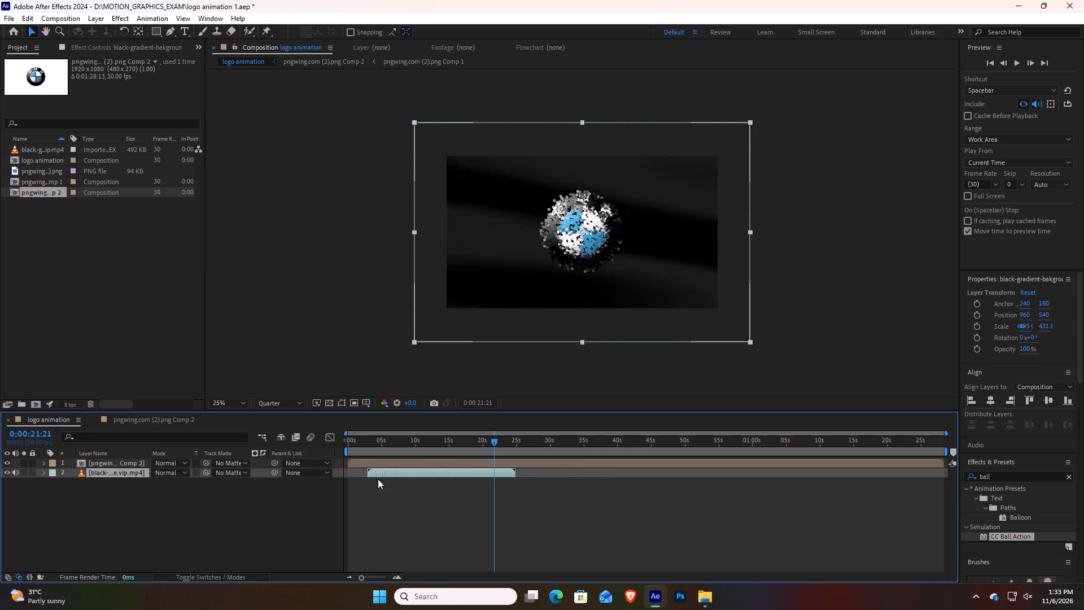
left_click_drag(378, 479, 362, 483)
Move the pngwing.com (2).png Comp 2 logo layer to start at about 0:00:21:21, where the black gradient clip ends.
left_click_drag(378, 460, 524, 477)
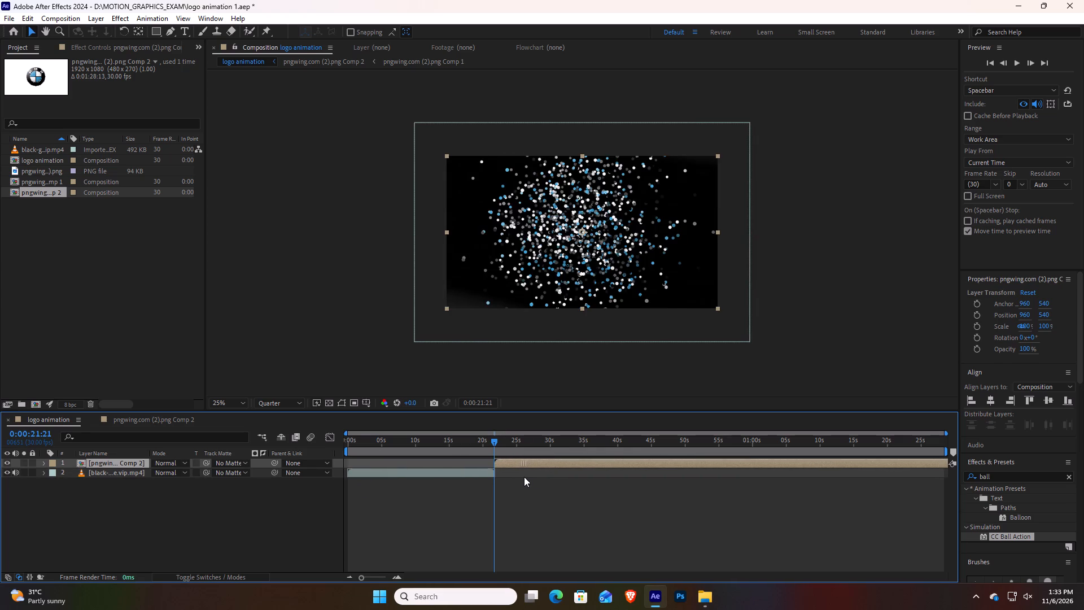
left_click_drag(524, 477, 526, 477)
Try the black gradient clip at about 0:00:21:21 beneath the logo layer, and delete it from the composition.
left_click_drag(469, 470, 620, 483)
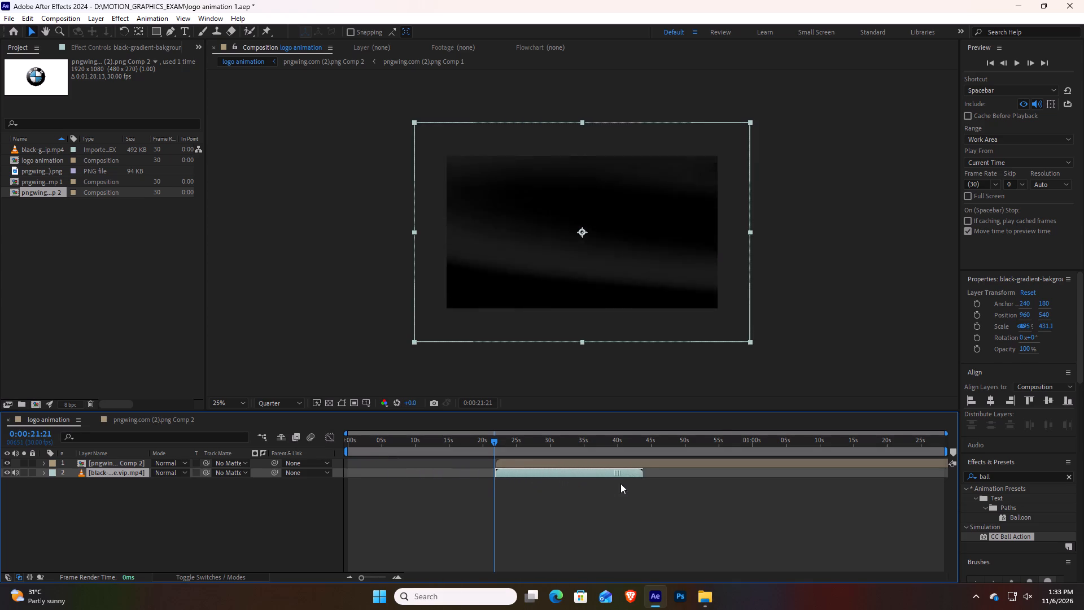
left_click_drag(620, 483, 614, 486)
left_click(548, 468)
left_click(548, 477)
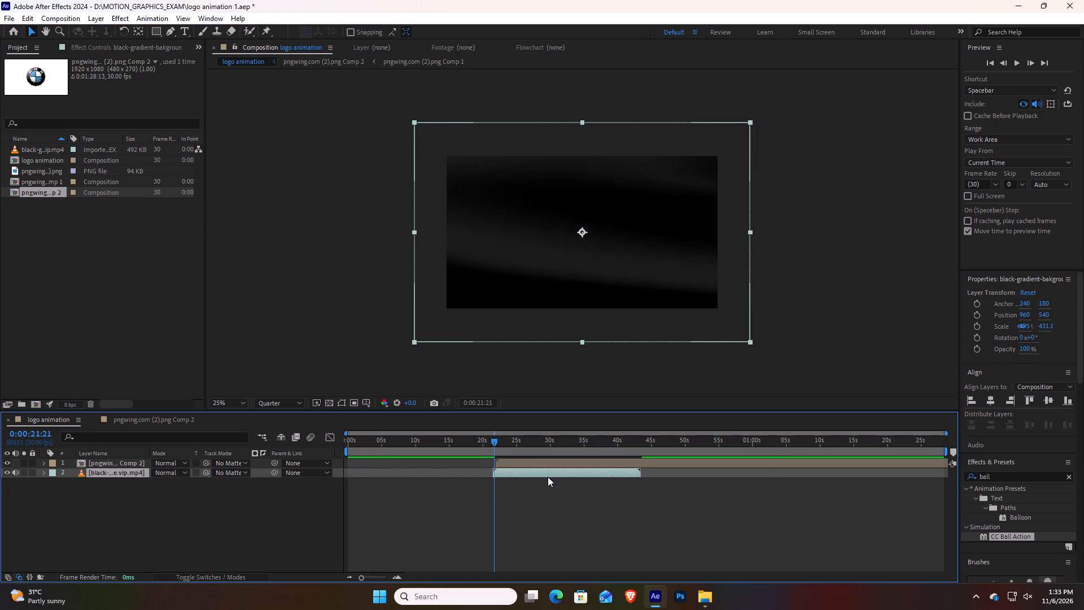
key("Delete")
Switch to the Brave browser, open YouTube and search for under water, extending the query to under water scene.
left_click(639, 590)
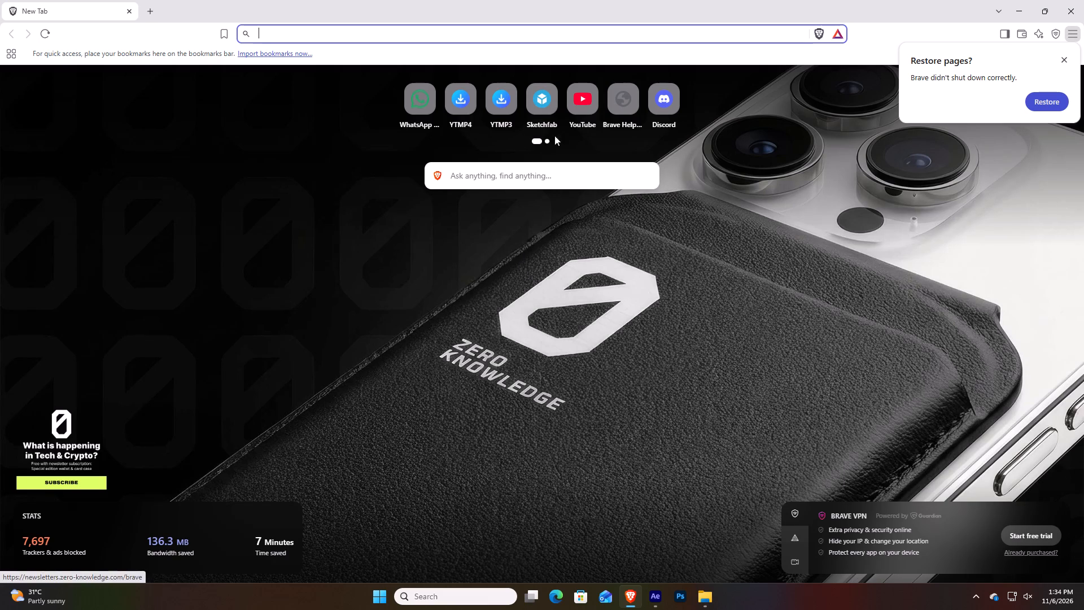
left_click(596, 108)
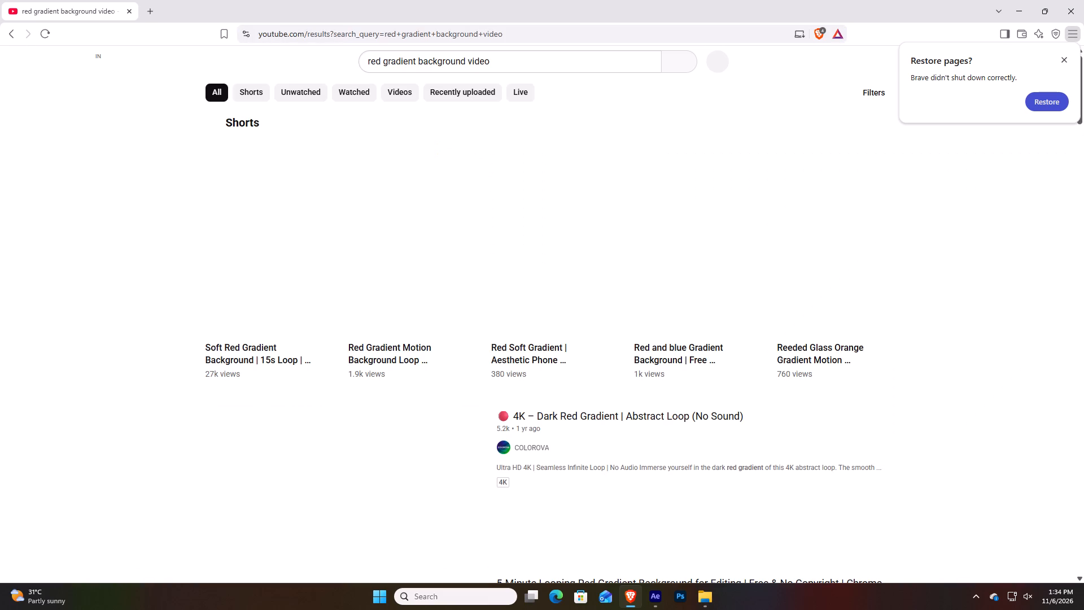
left_click_drag(502, 68, 367, 62)
type("under water")
key("BackSpace")
type("r")
key("space")
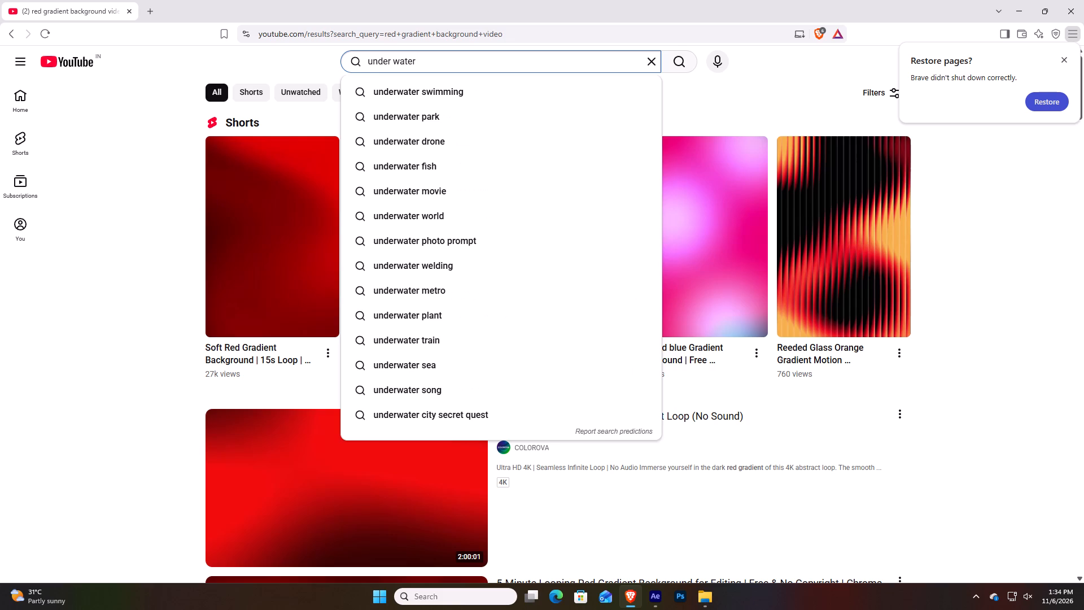
key("Return")
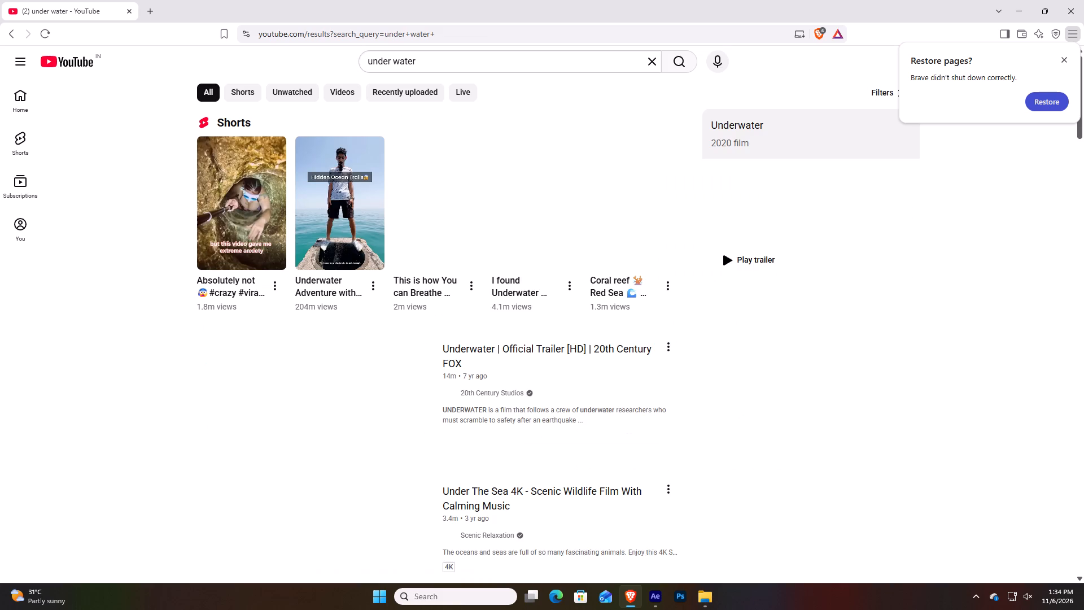
left_click(485, 66)
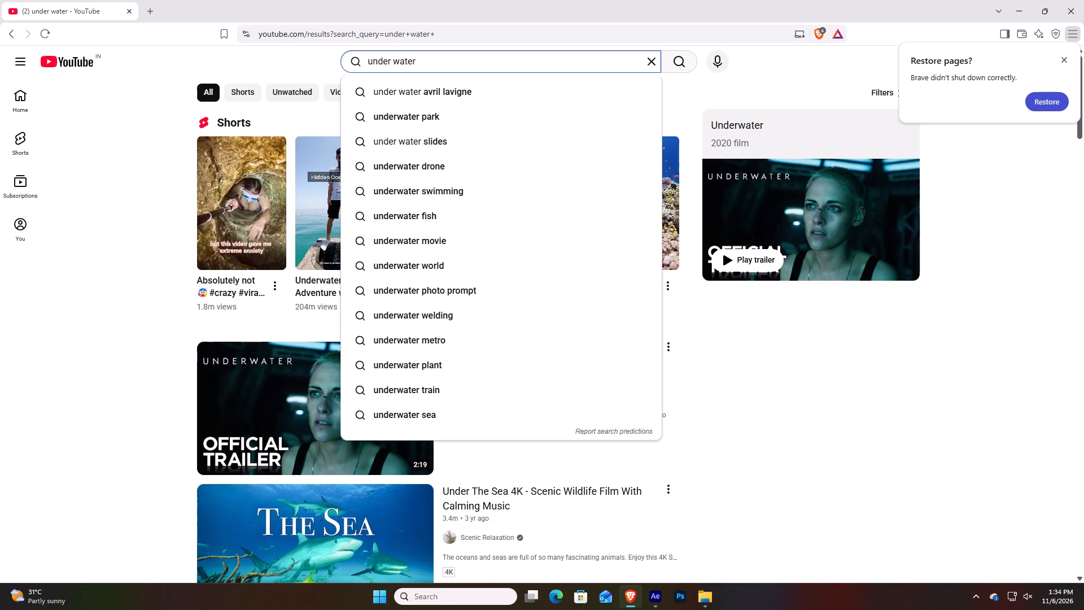
type("scene")
key("Return")
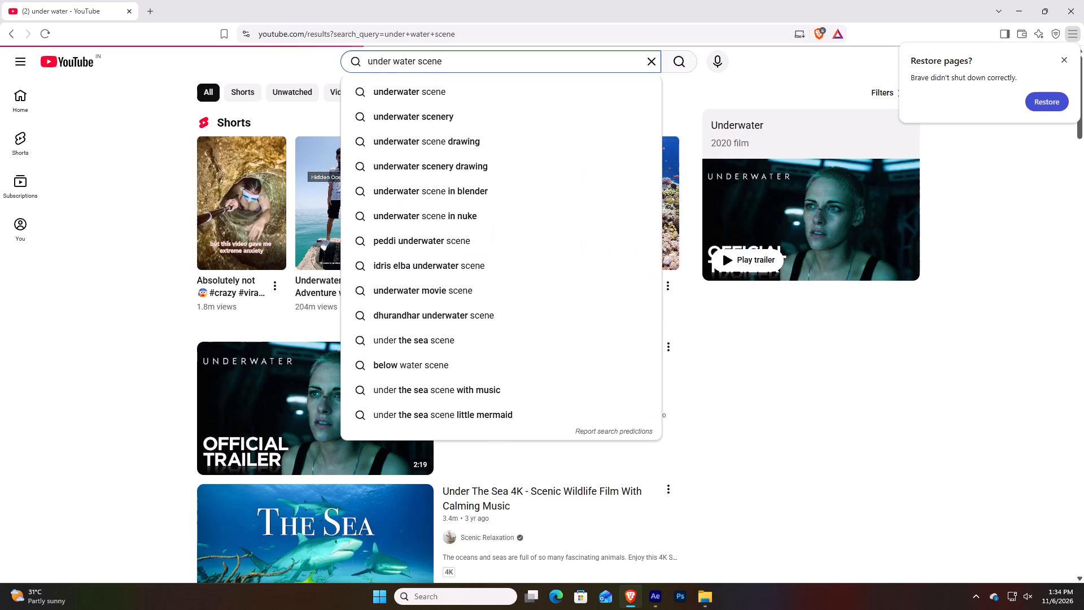
Change the YouTube search to under water submerging.
left_click(530, 60)
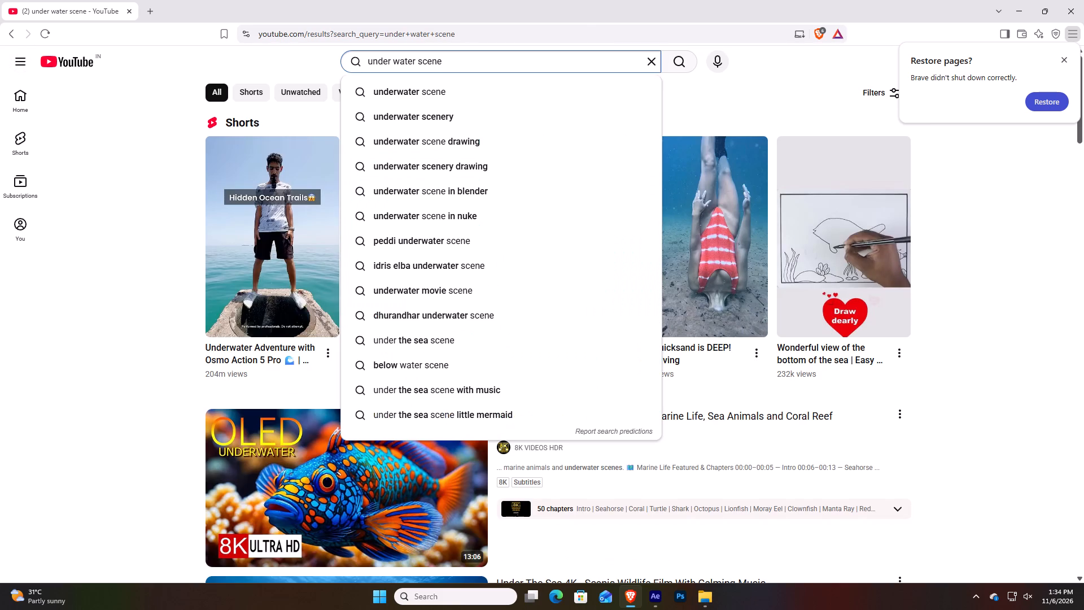
key("BackSpace")
key("BackSpace")
key("BackSpace")
key("BackSpace")
key("BackSpace")
type("submerginf")
key("BackSpace")
key("g")
key("Return")
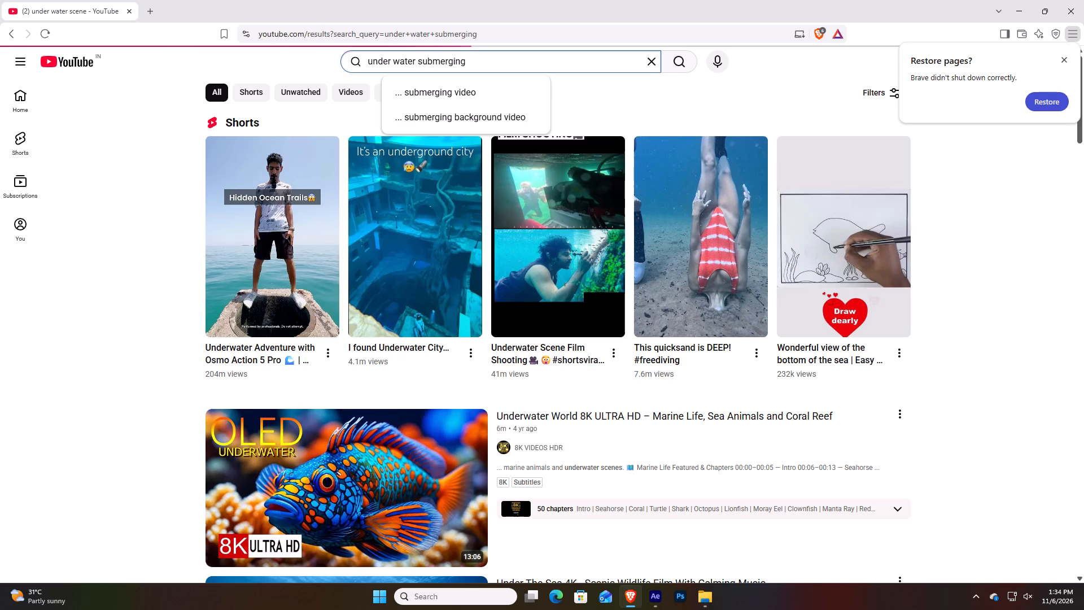
Extend the YouTube search to under water submerging reference background video and browse the first results.
left_click(488, 69)
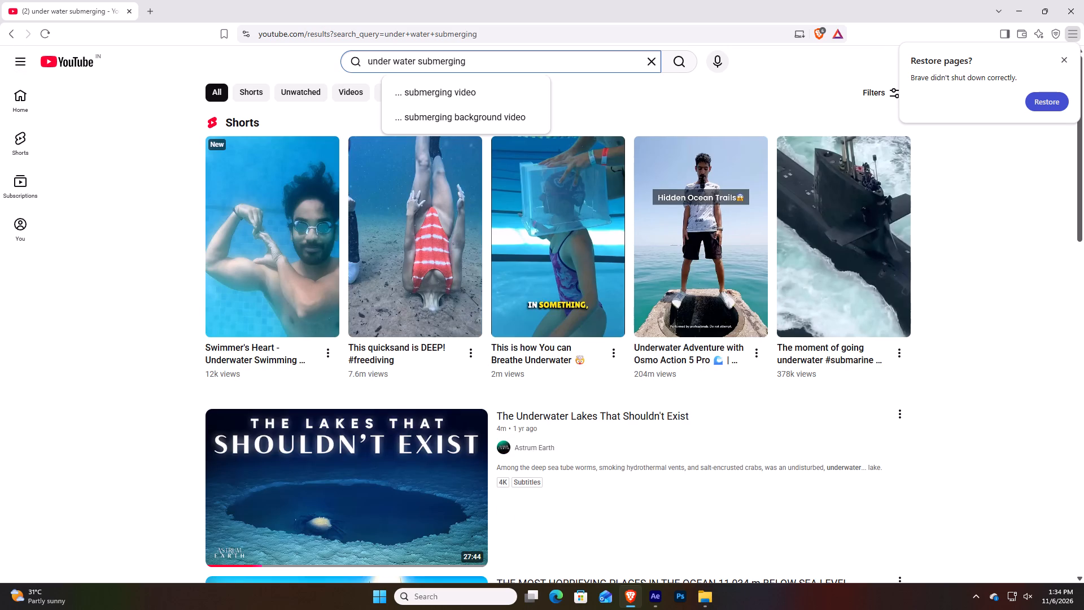
key("space")
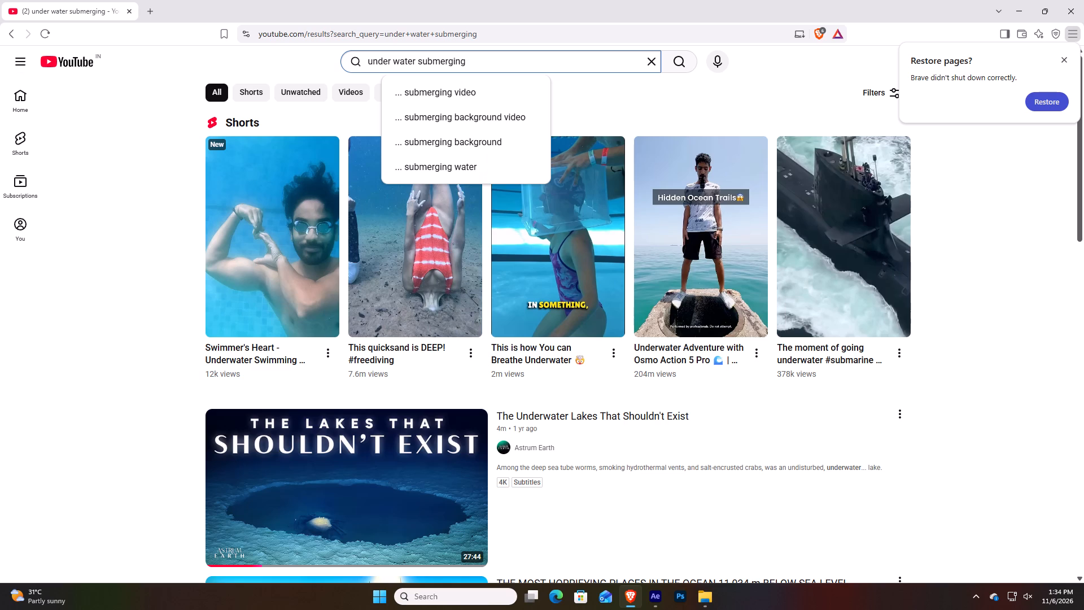
type("refer")
type("ence")
key("space")
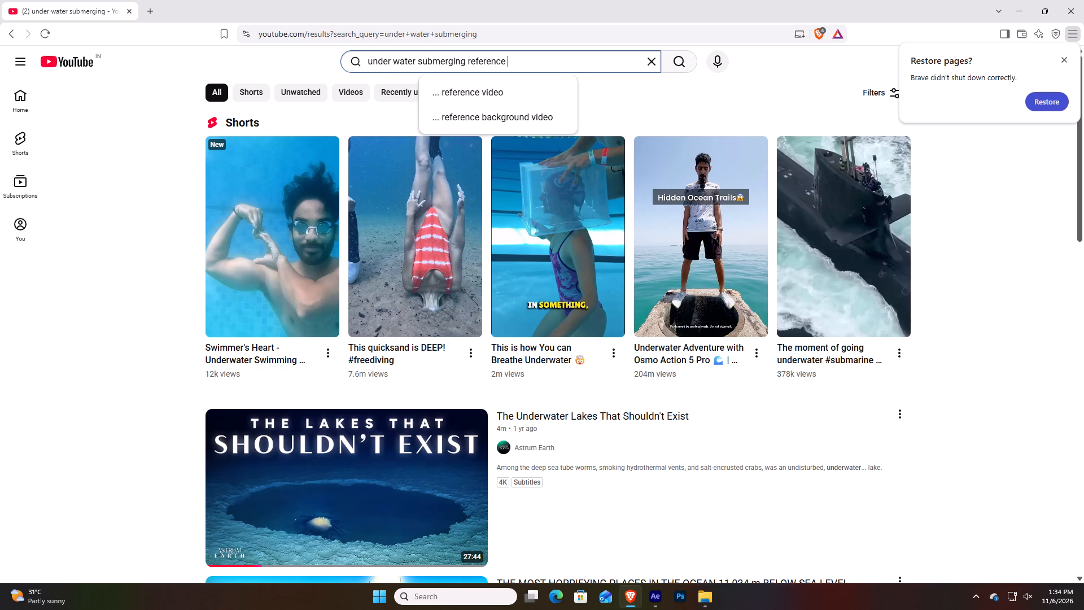
left_click(499, 107)
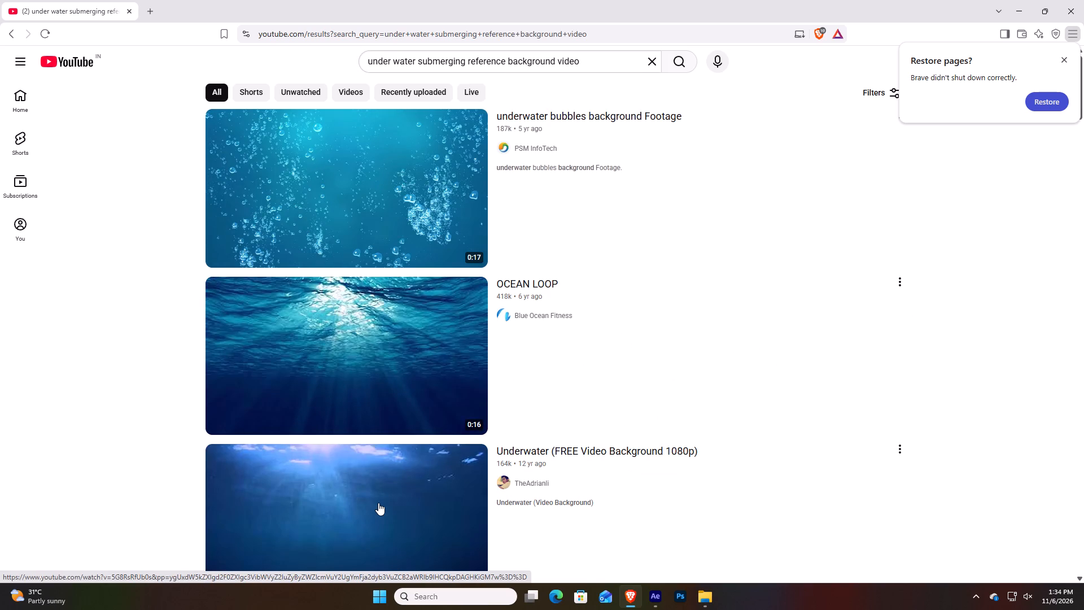
scroll(378, 503, "down", 2)
scroll(379, 442, "down", 3)
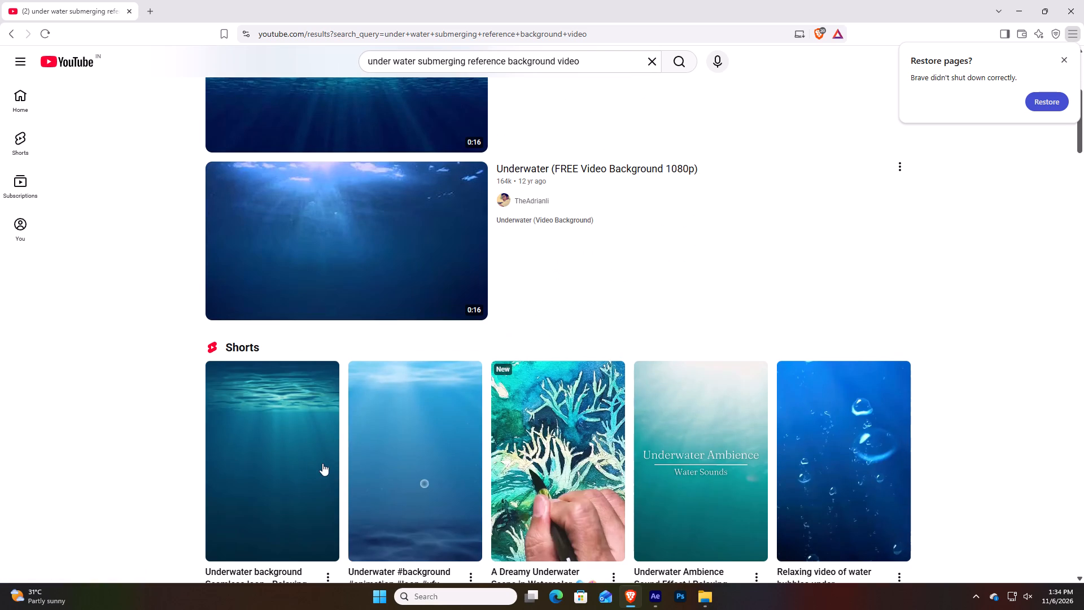
scroll(291, 456, "down", 1)
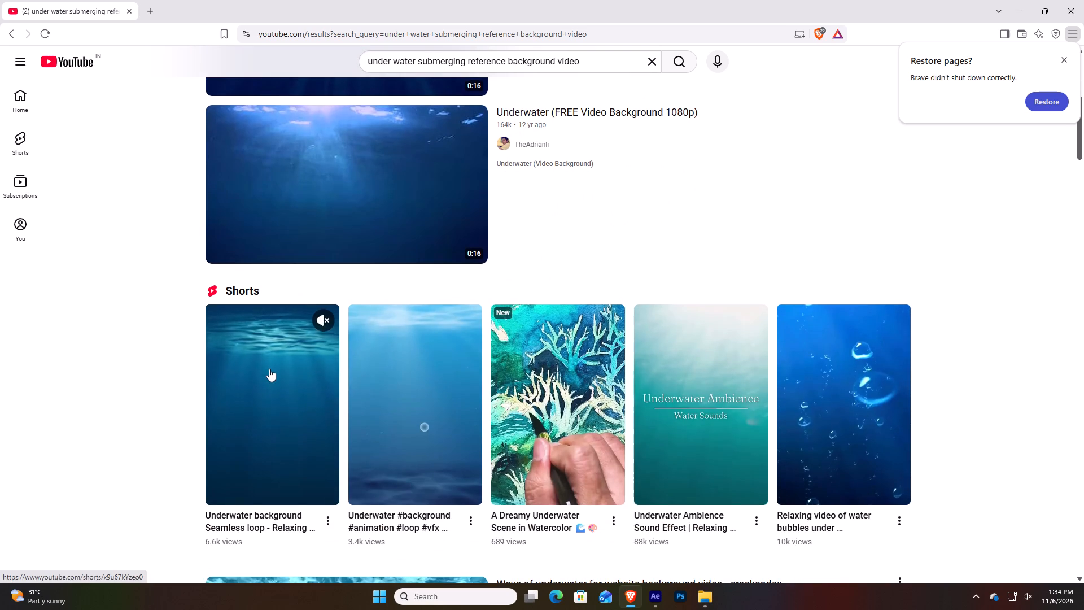
Return to After Effects, scrub the logo animation, and examine the nested composition, the logo PNG and the logo layer's properties.
key("alt+Tab")
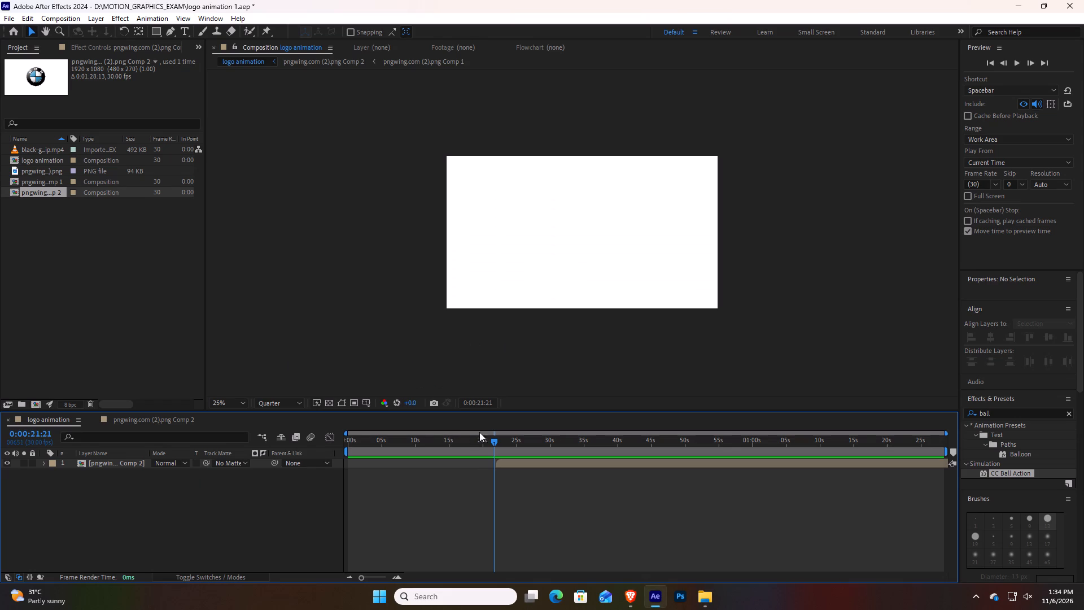
left_click_drag(493, 445, 692, 445)
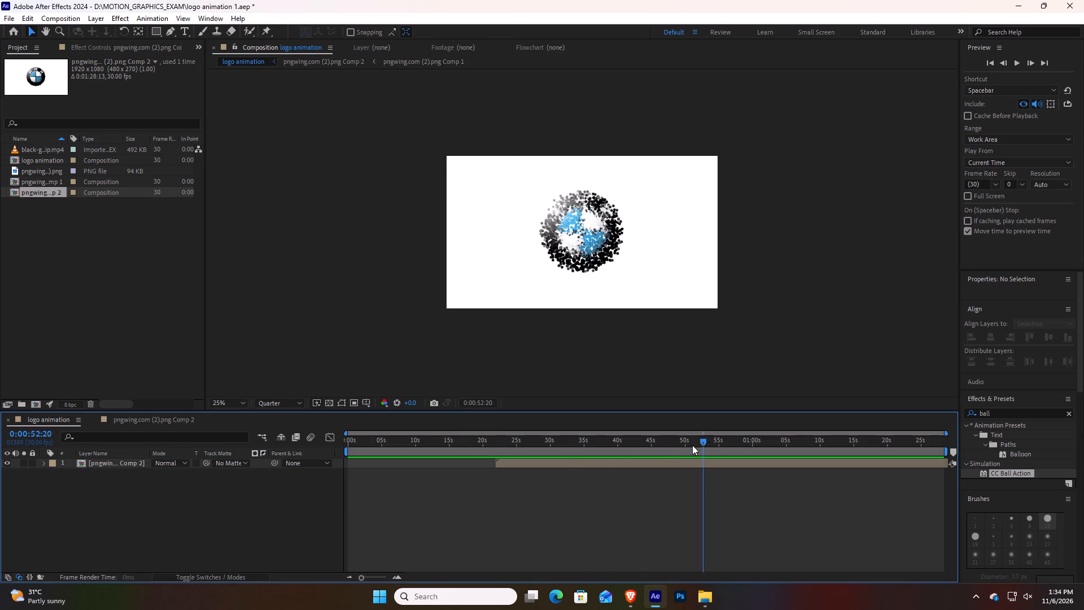
left_click_drag(692, 445, 314, 453)
left_click(112, 421)
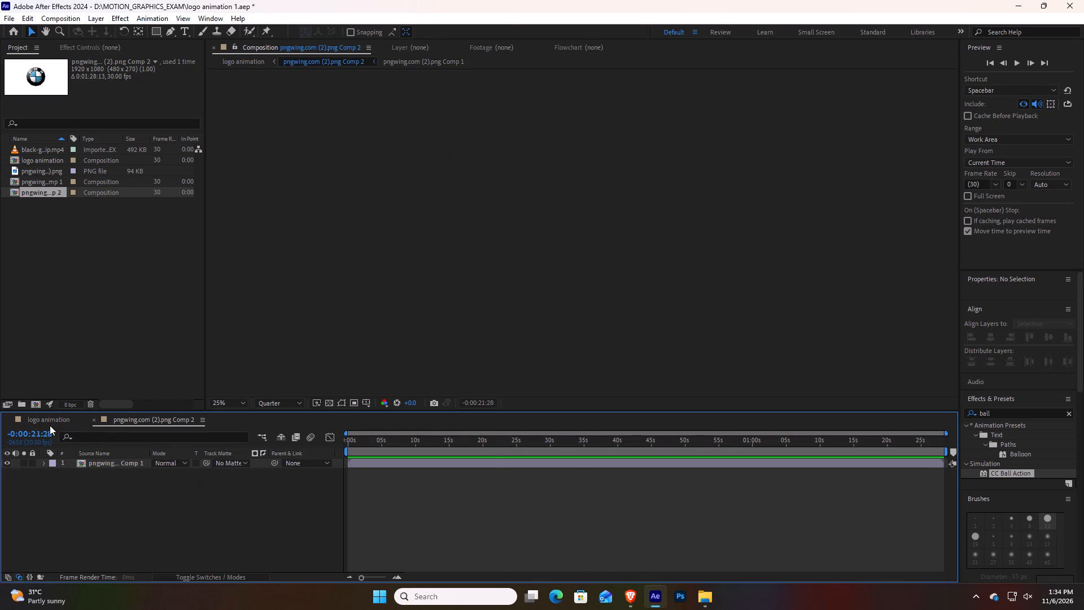
left_click(50, 425)
left_click(53, 166)
left_click(140, 456)
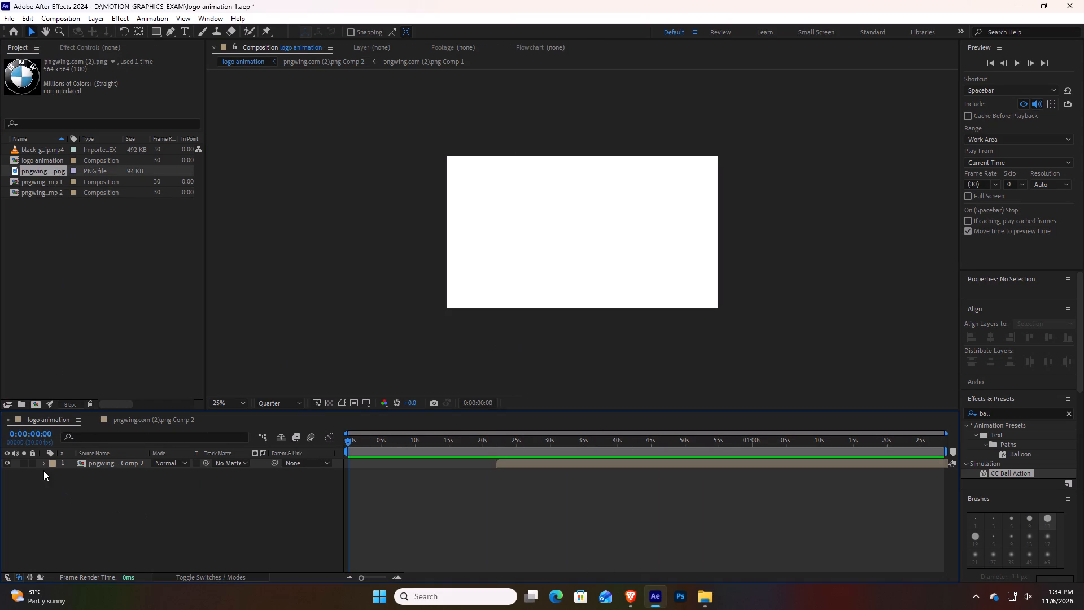
left_click(42, 463)
left_click(58, 496)
left_click(47, 463)
Switch back to the Brave browser and browse further down the YouTube results for a suitable underwater background video.
key("alt+Tab")
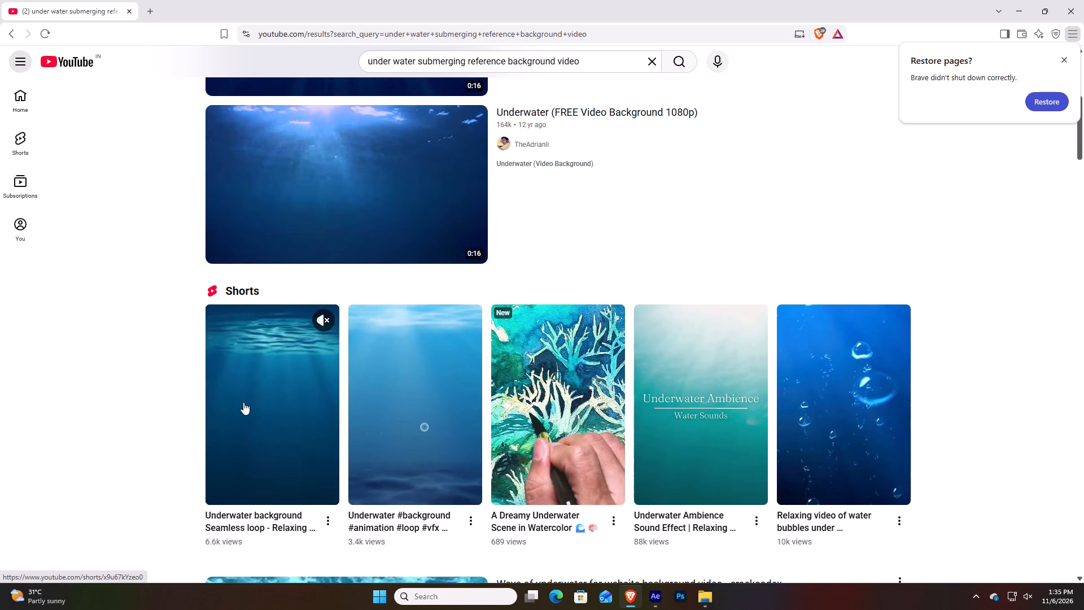
scroll(243, 402, "down", 4)
scroll(380, 416, "down", 3)
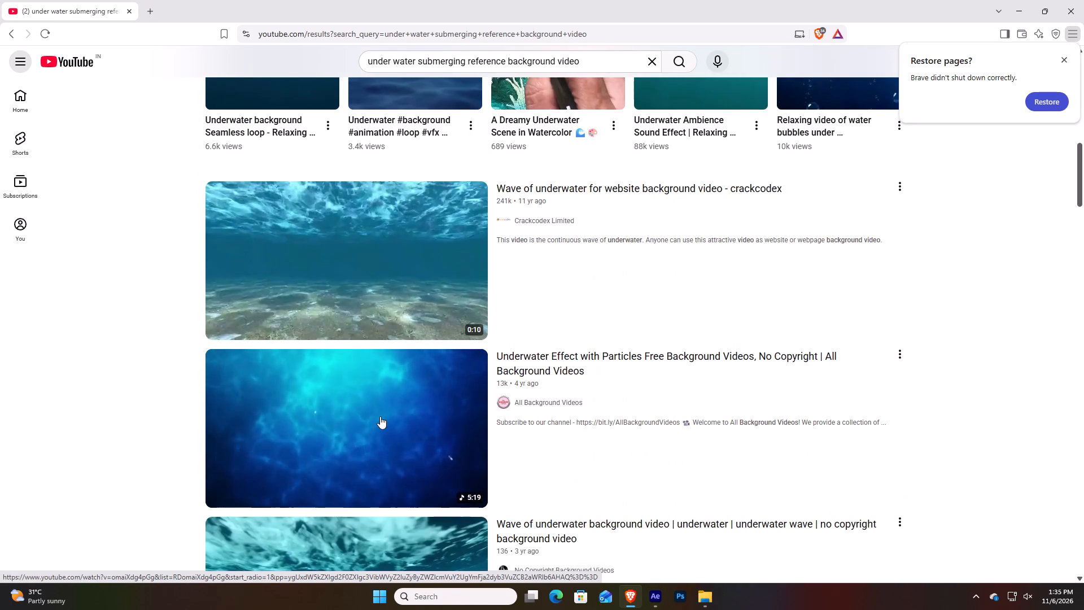
scroll(380, 416, "down", 3)
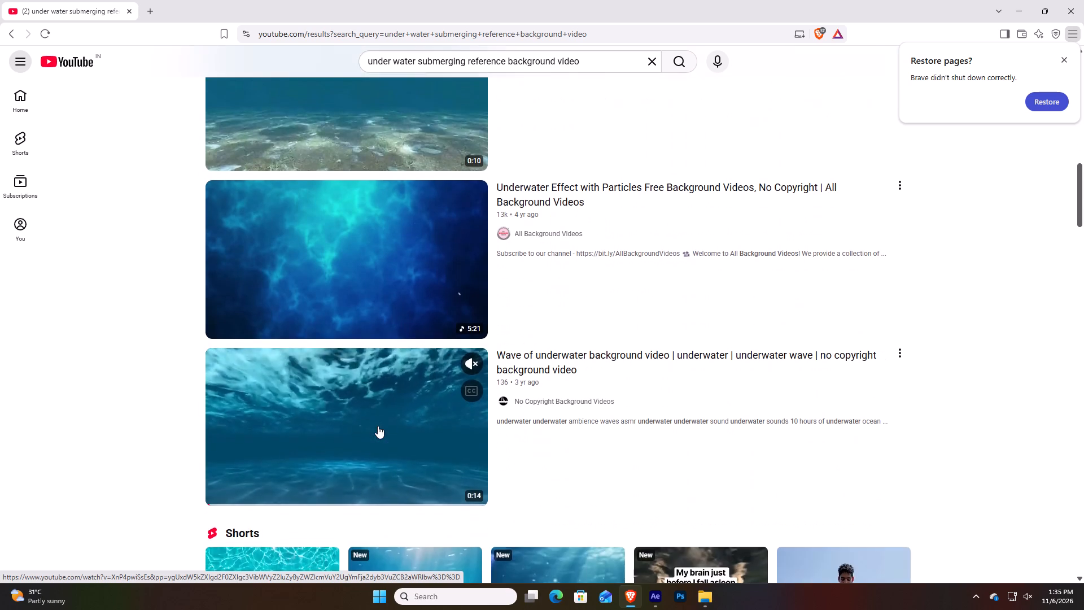
scroll(378, 426, "down", 6)
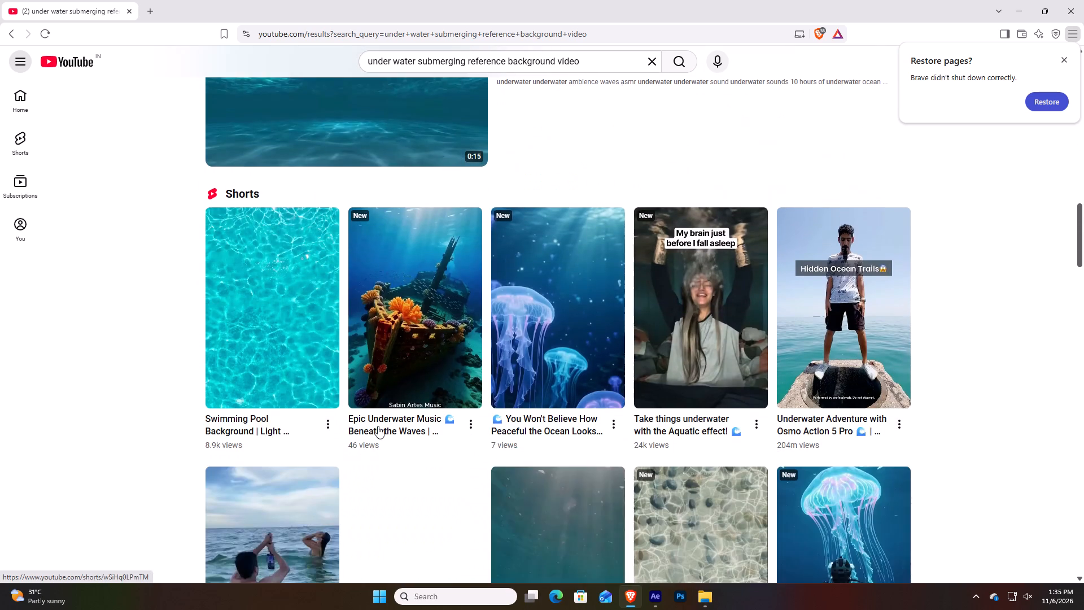
scroll(378, 426, "down", 9)
scroll(378, 426, "up", 2)
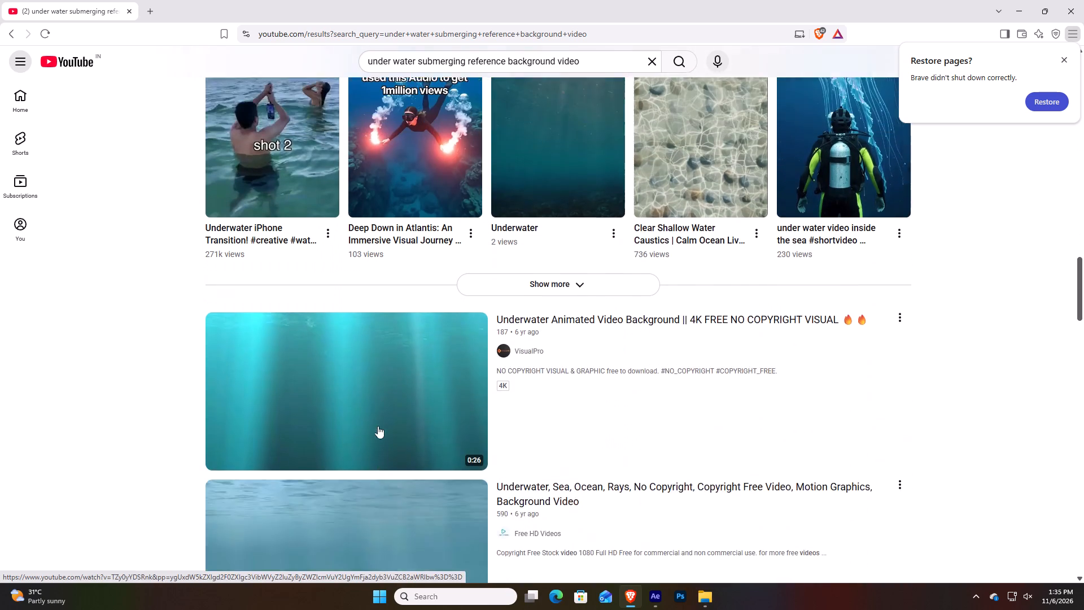
scroll(378, 426, "up", 1)
scroll(384, 341, "down", 4)
scroll(360, 372, "up", 1)
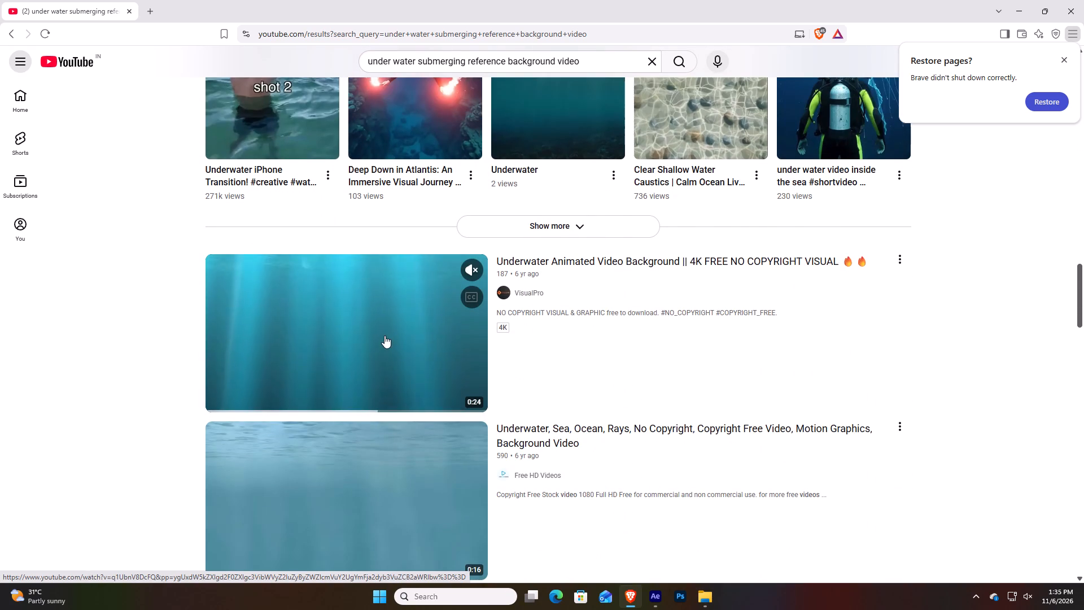
scroll(384, 335, "down", 2)
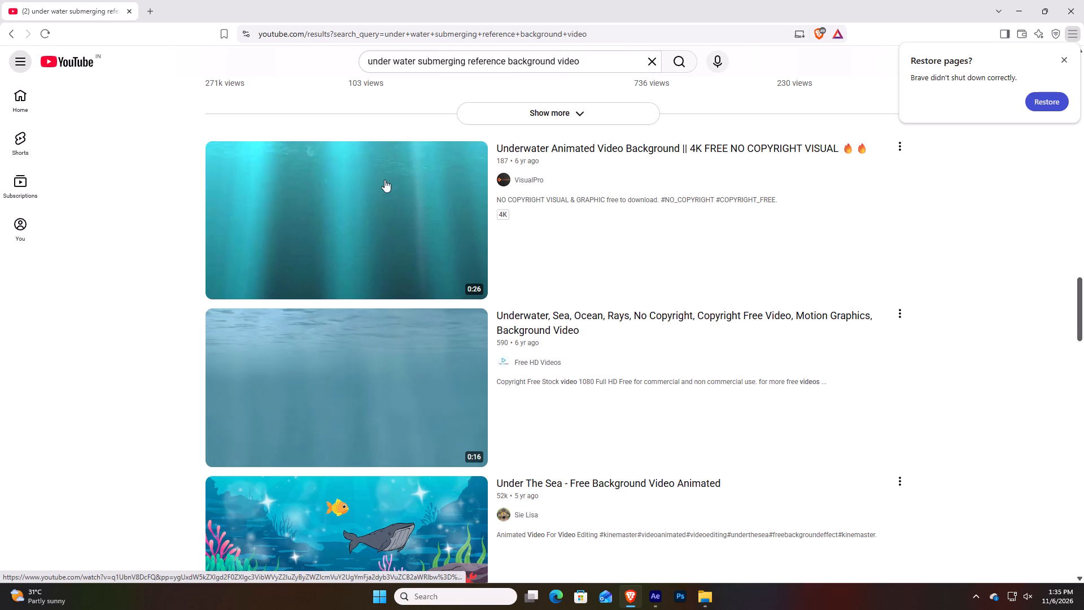
Search YouTube for under water submerging camera pan background video, replacing the word reference in the query with camera pan.
left_click(416, 56)
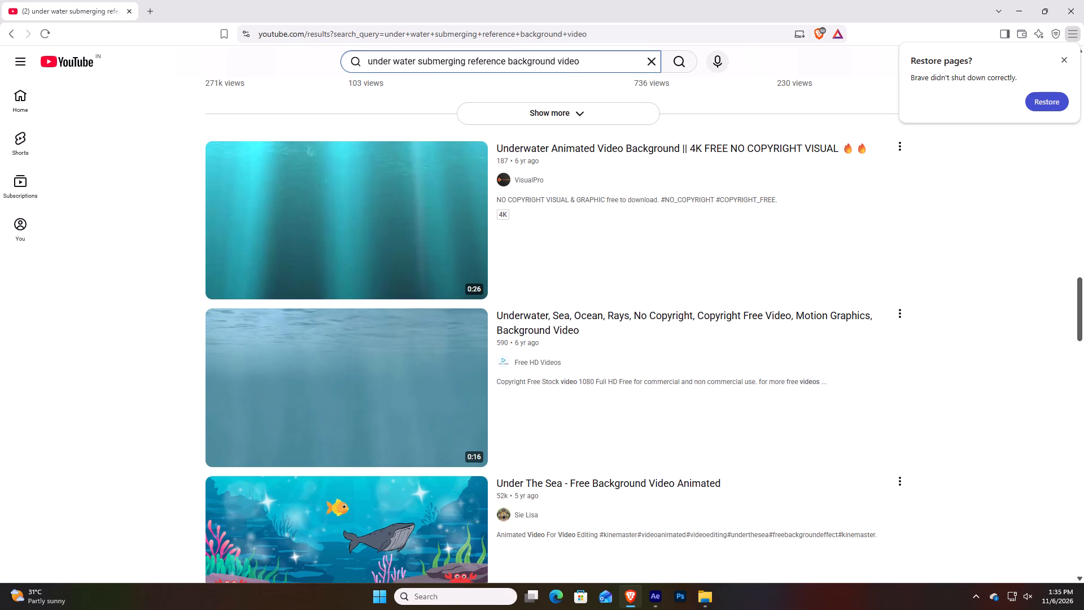
left_click_drag(506, 59, 470, 62)
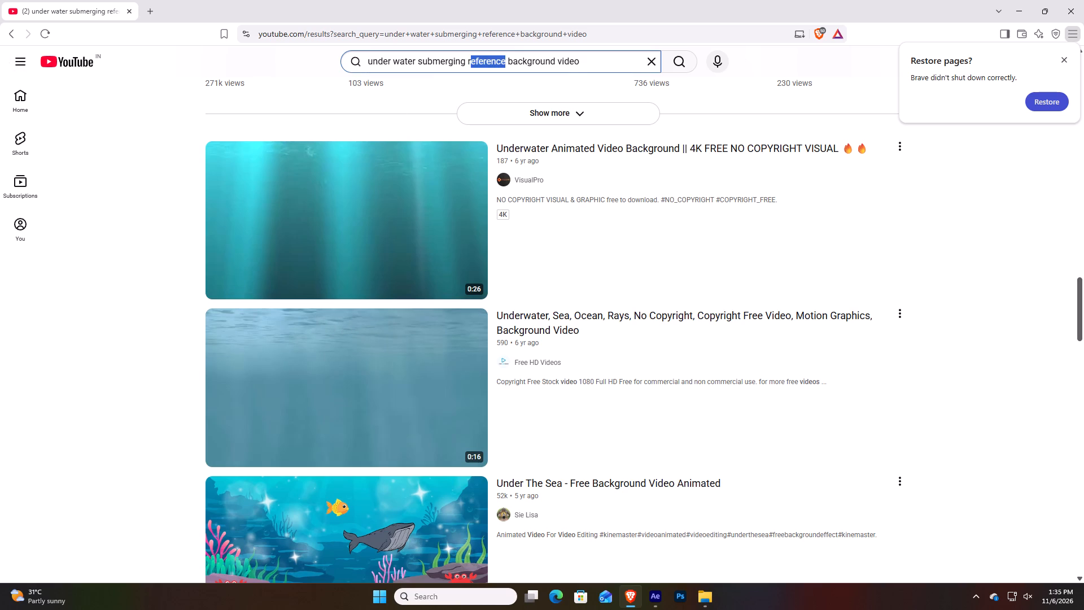
left_click(470, 62)
left_click_drag(508, 64, 467, 59)
key("BackSpace")
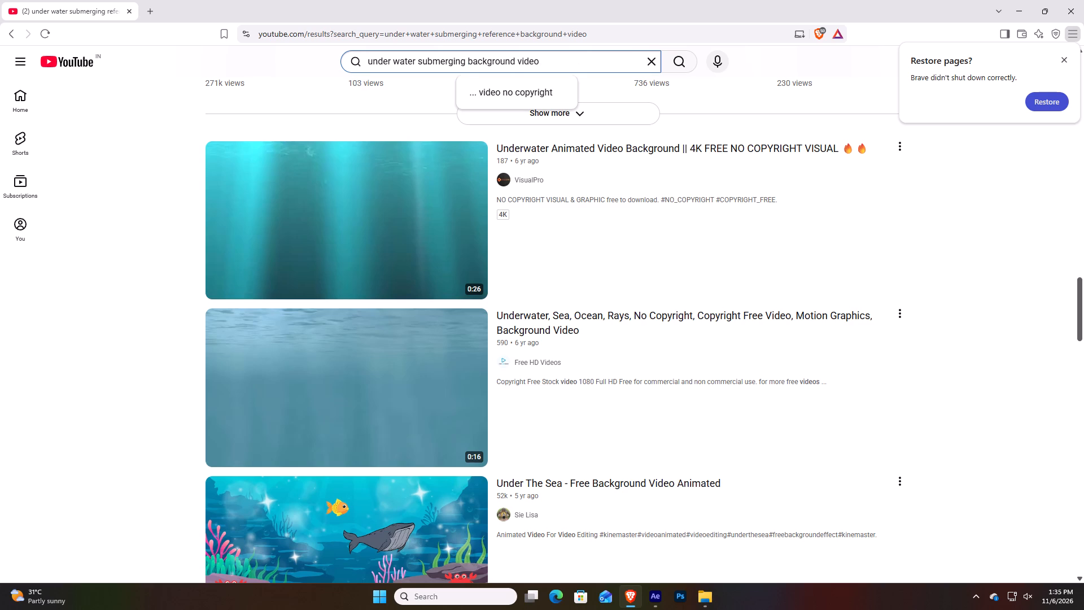
type("camera pan")
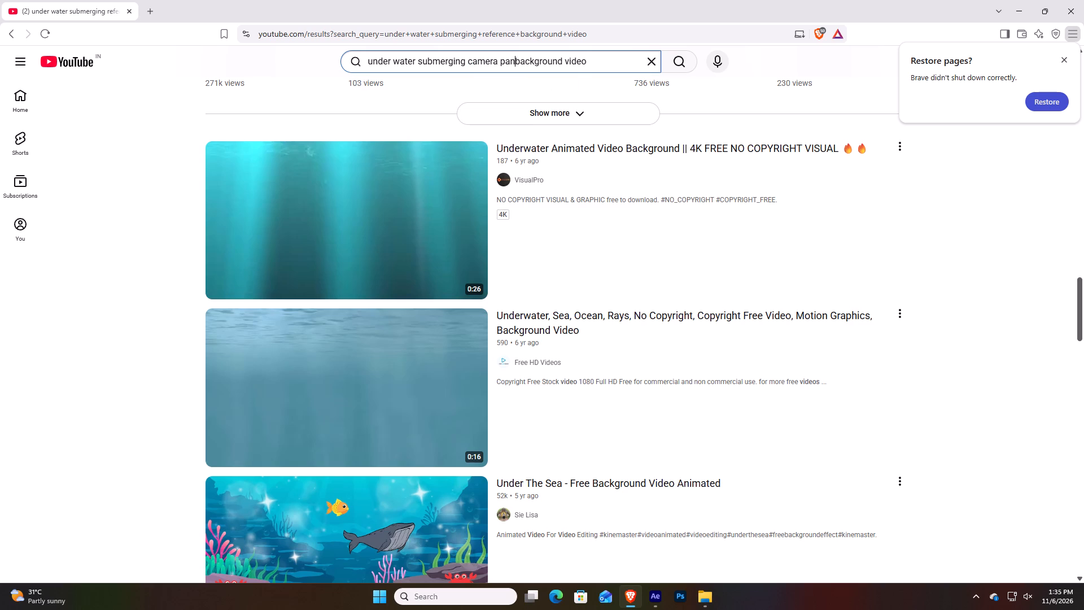
key("space")
key("Return")
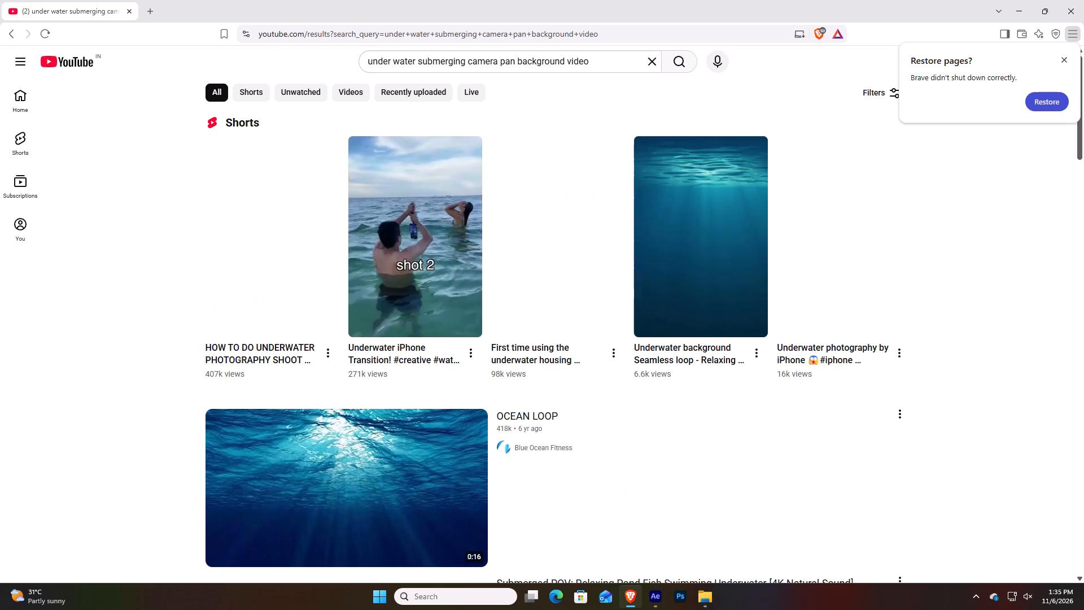
Browse the camera pan search results for underwater background clips, checking the video previews.
scroll(565, 155, "down", 4)
scroll(335, 467, "down", 2)
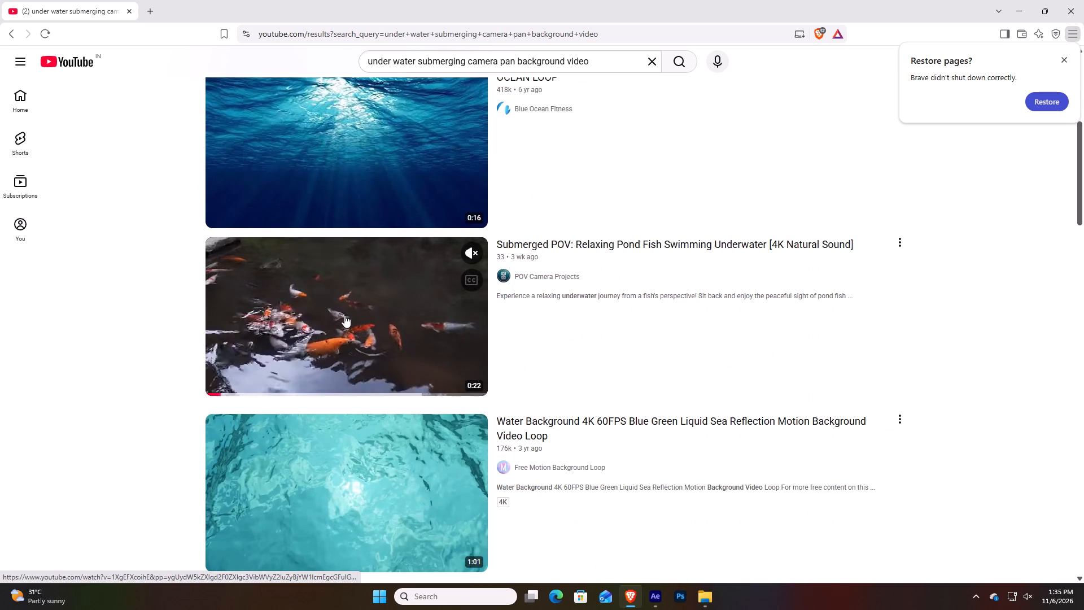
scroll(344, 315, "down", 2)
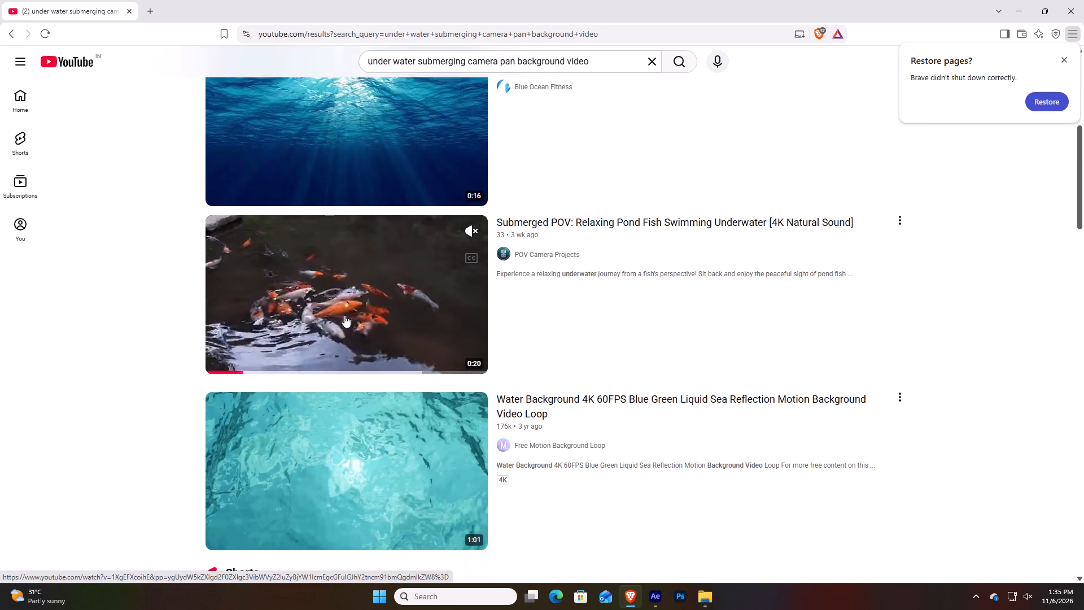
scroll(344, 315, "down", 3)
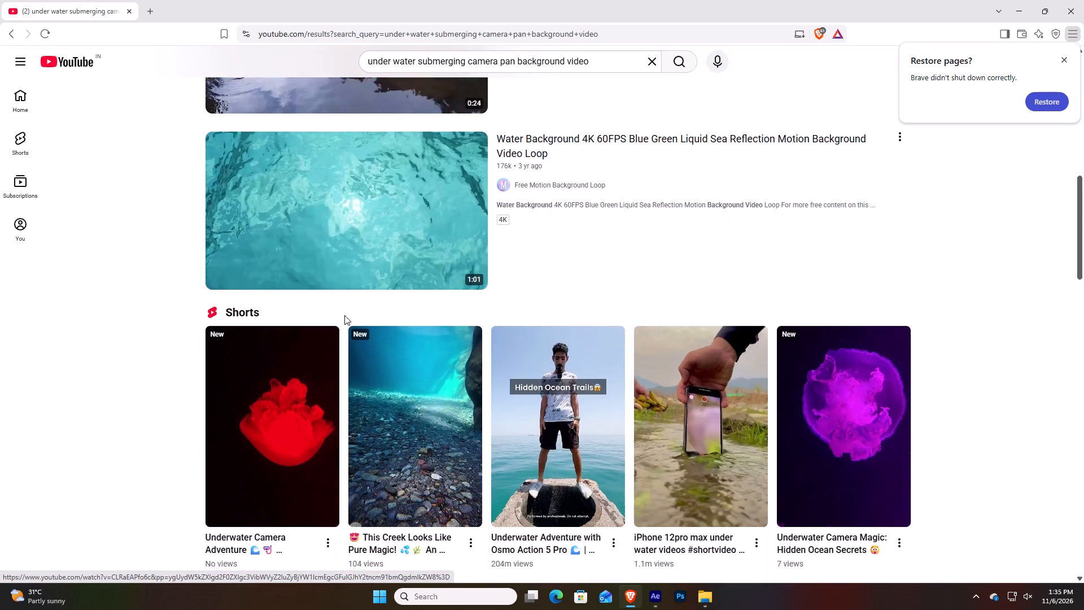
scroll(344, 315, "down", 12)
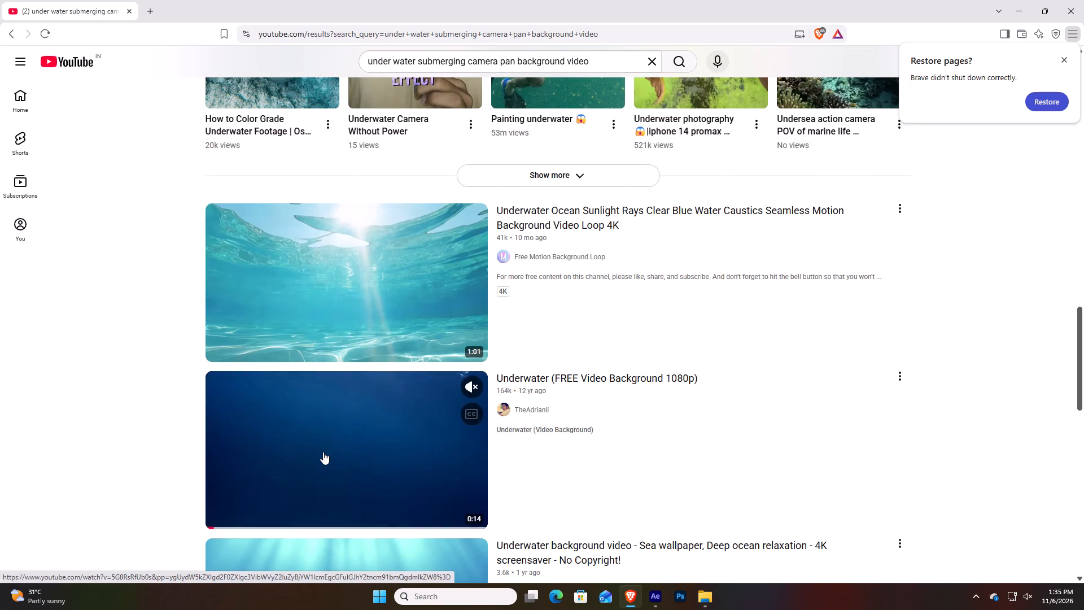
scroll(323, 452, "down", 6)
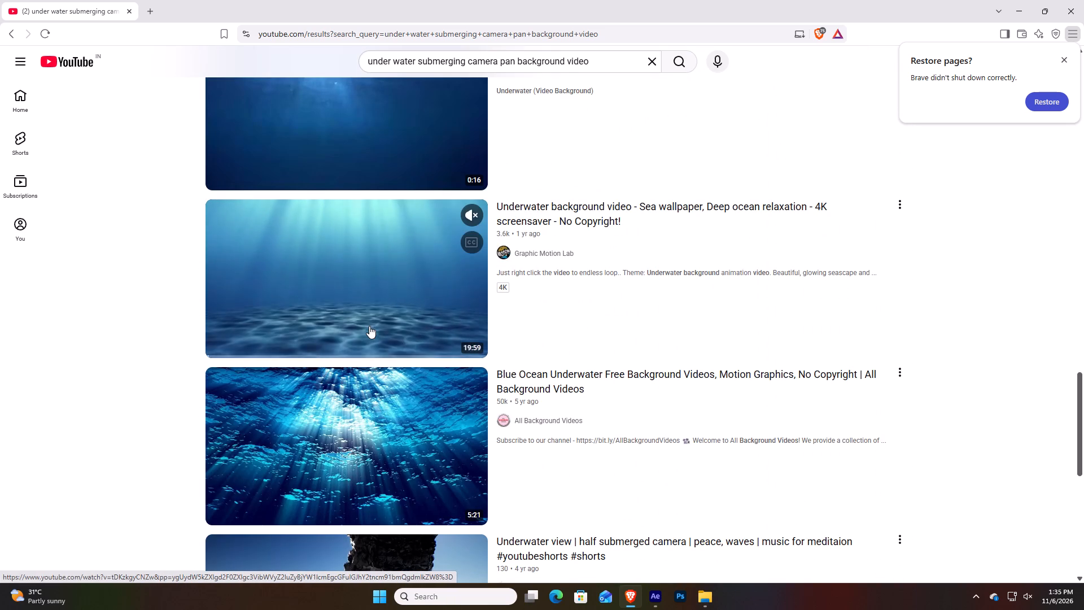
scroll(369, 326, "down", 3)
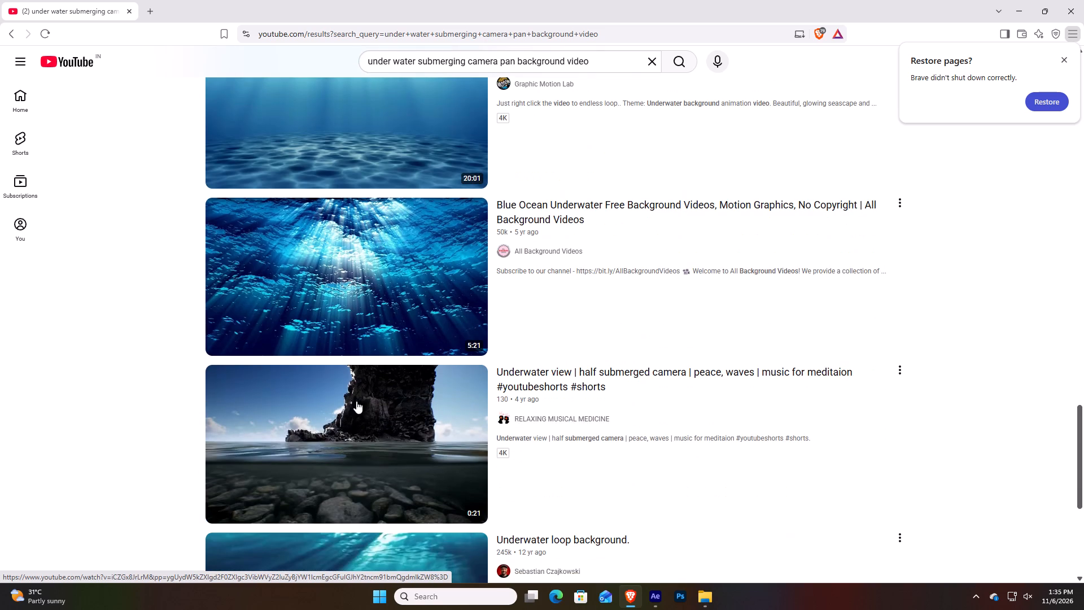
scroll(356, 401, "down", 1)
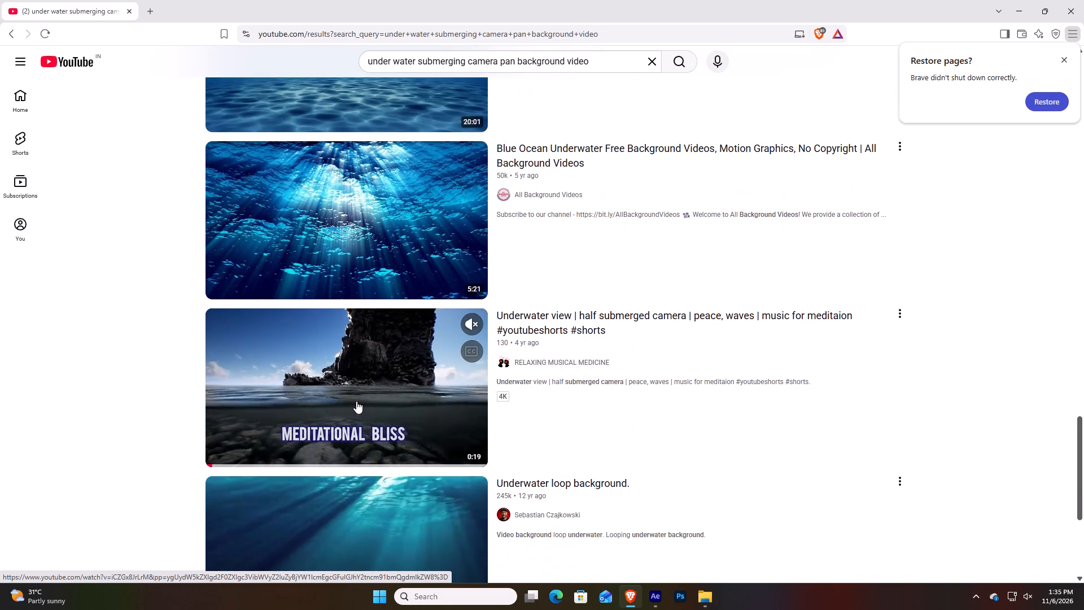
scroll(356, 401, "down", 5)
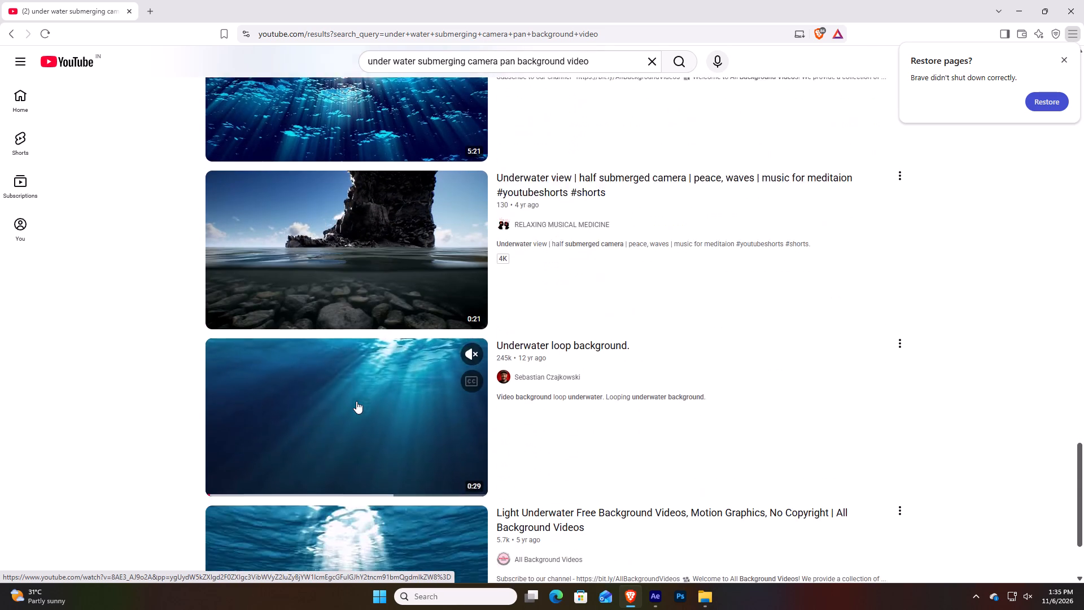
scroll(356, 401, "down", 4)
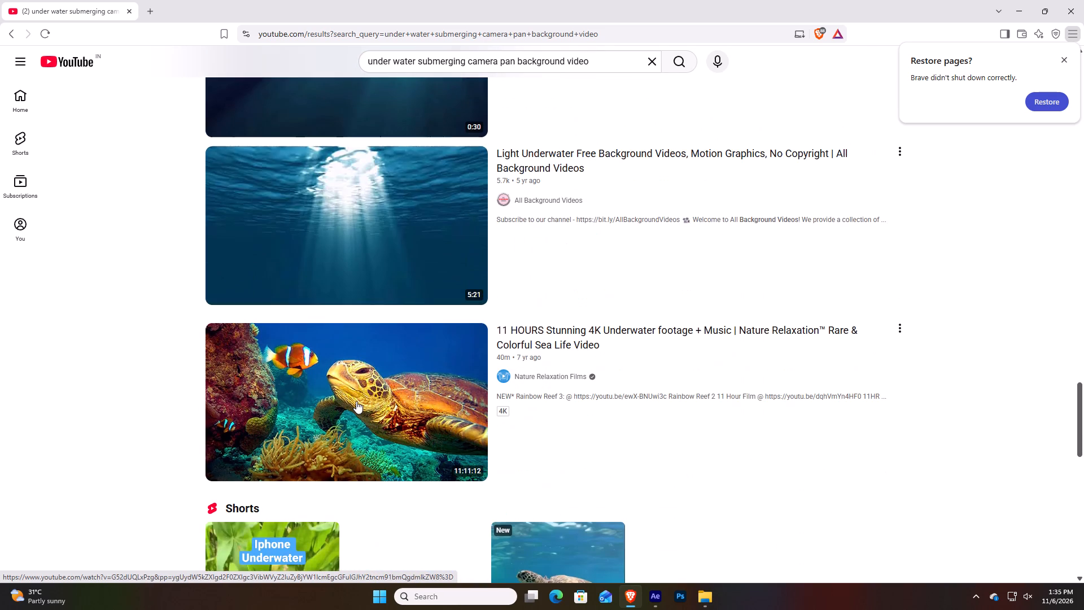
scroll(356, 401, "down", 5)
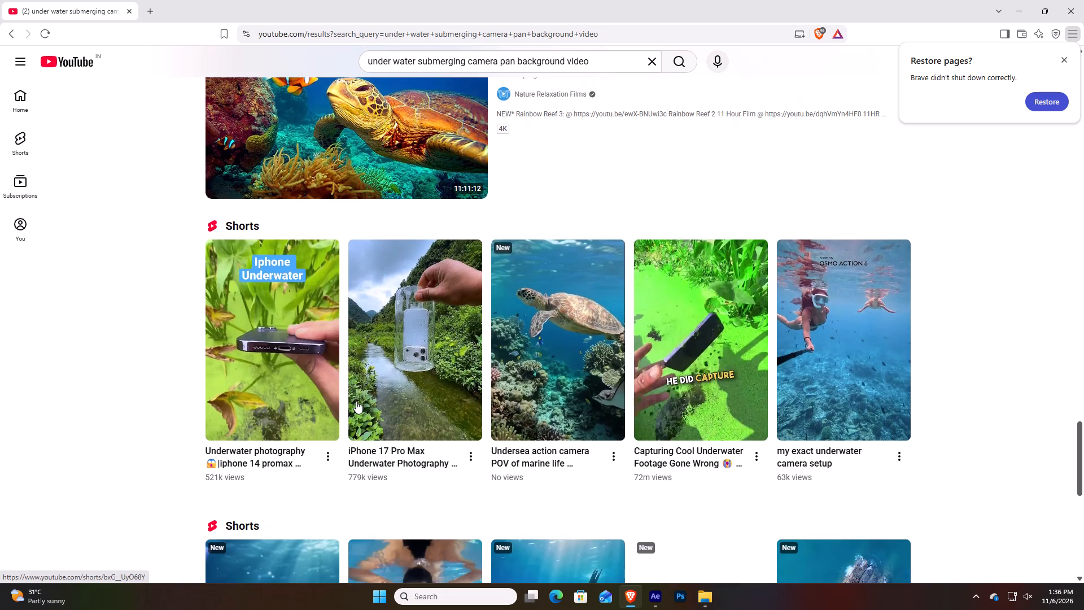
Examine the further Shorts and videos in the camera pan results, looking for submerging underwater footage.
scroll(356, 401, "down", 13)
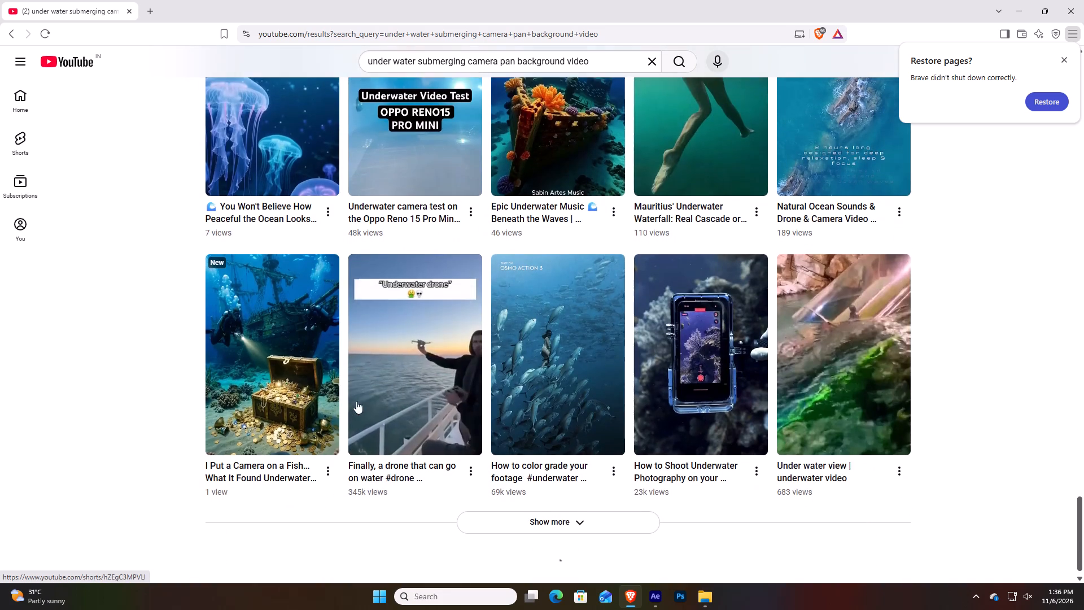
scroll(356, 401, "down", 4)
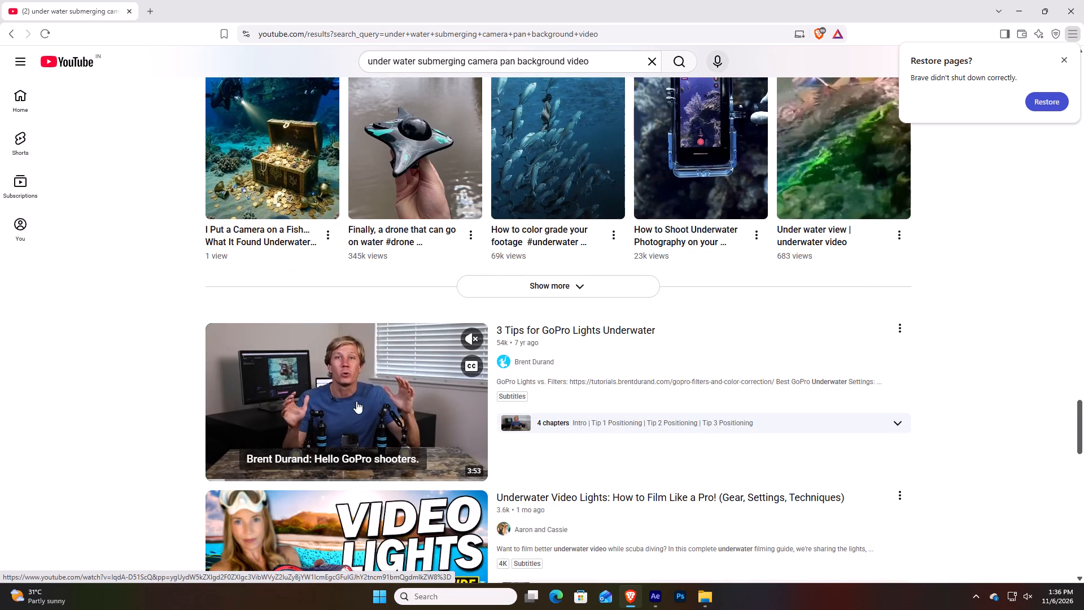
scroll(356, 401, "down", 7)
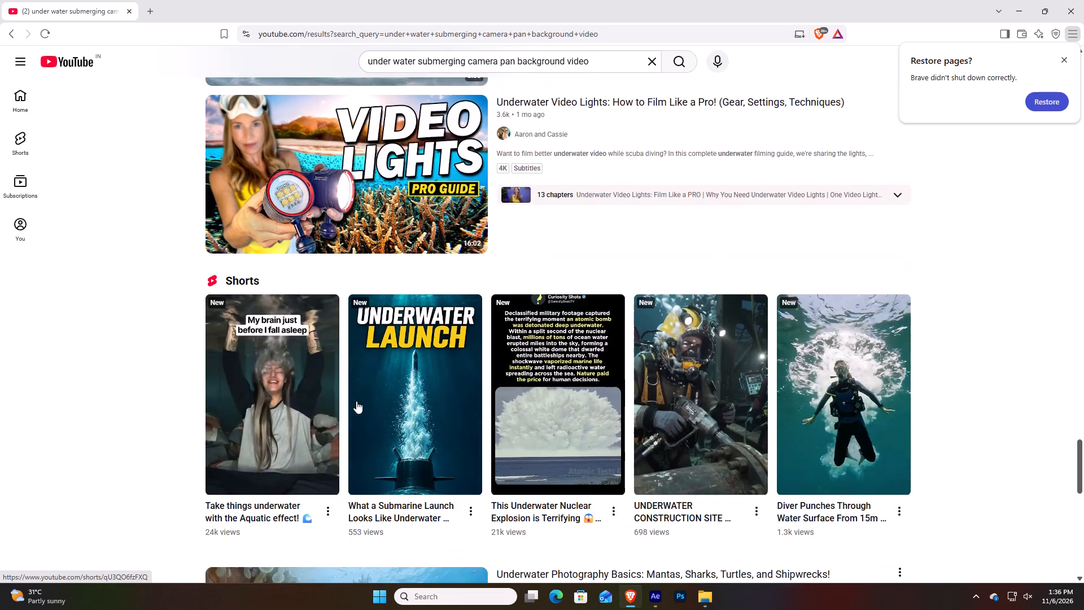
scroll(356, 401, "down", 5)
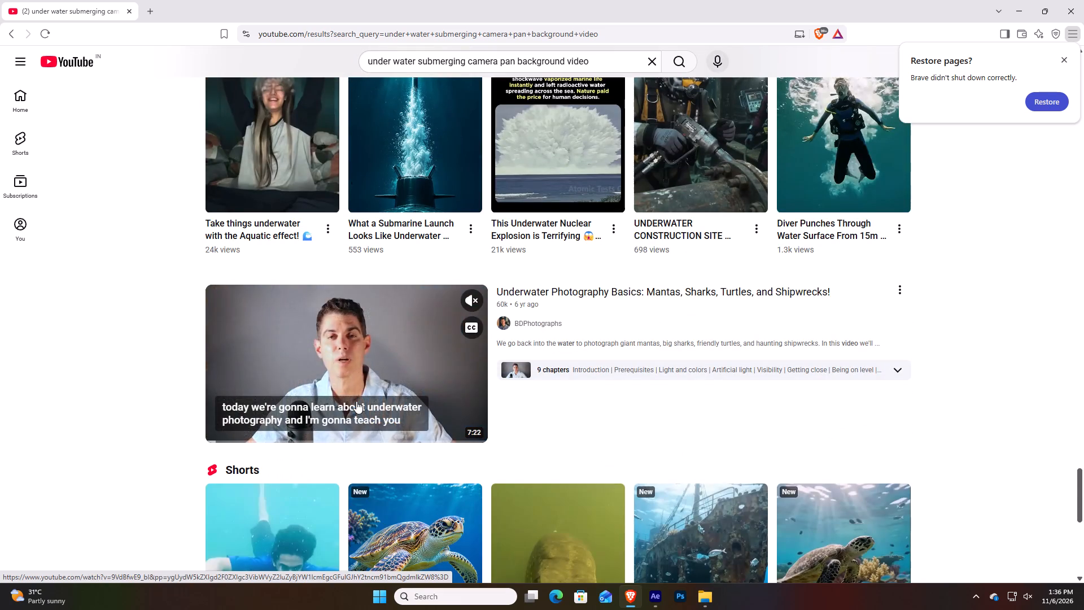
scroll(356, 401, "down", 17)
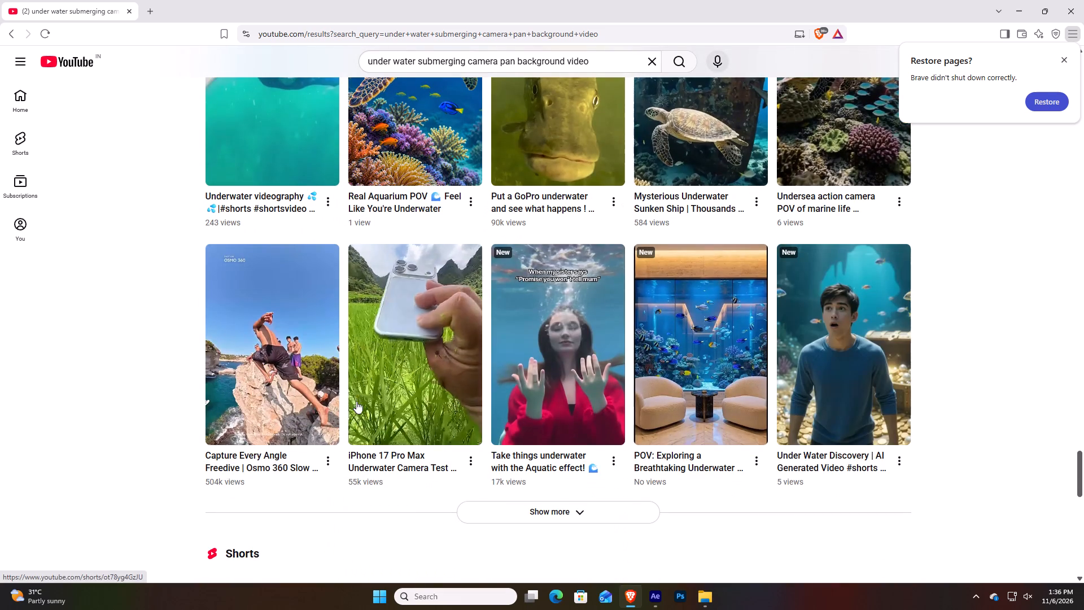
scroll(356, 401, "down", 16)
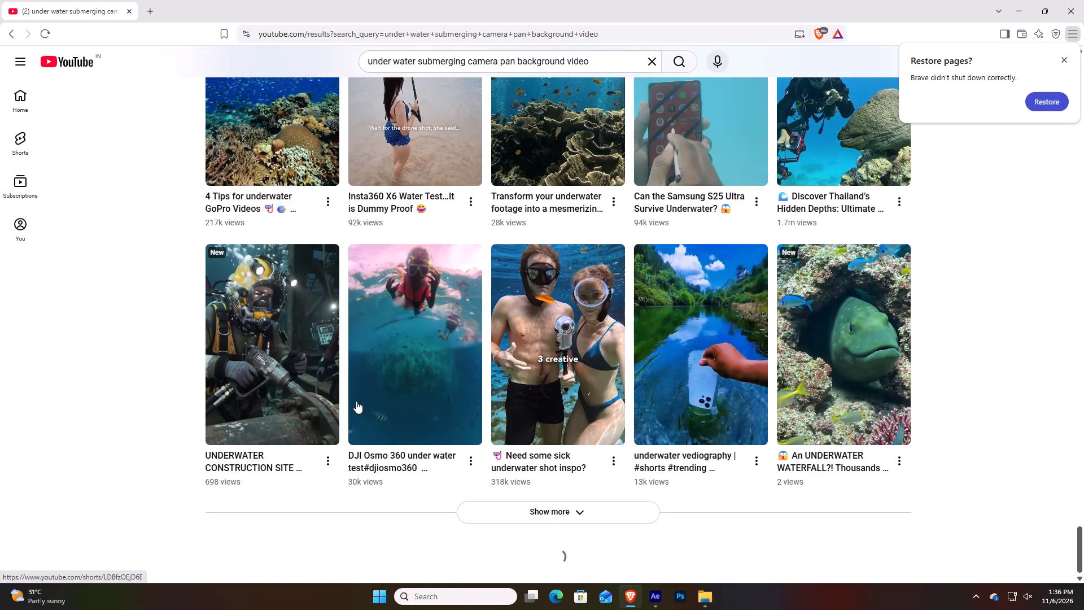
scroll(356, 401, "down", 16)
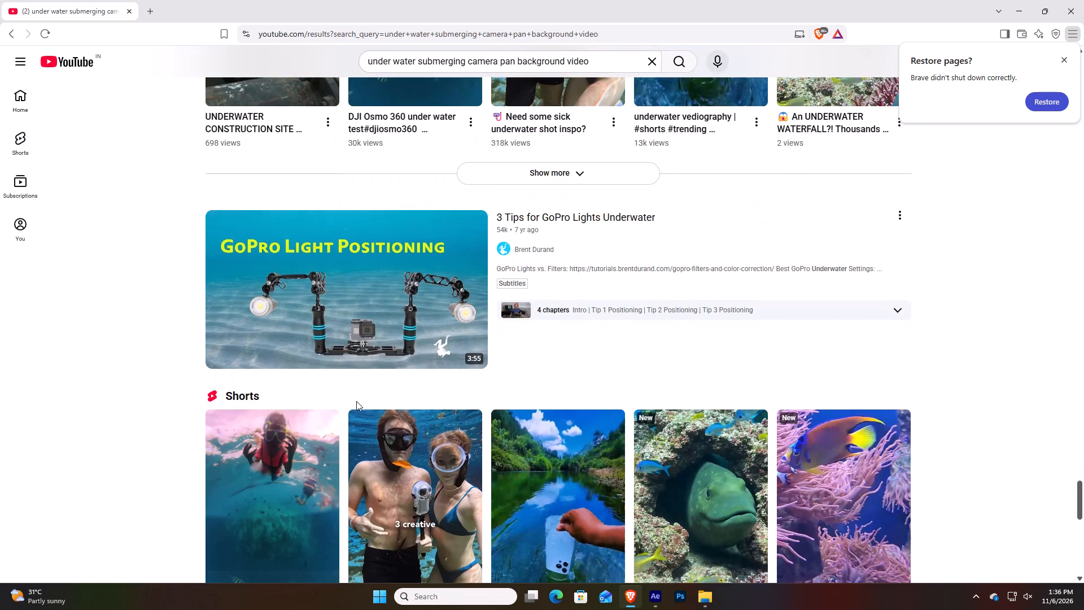
scroll(356, 401, "down", 16)
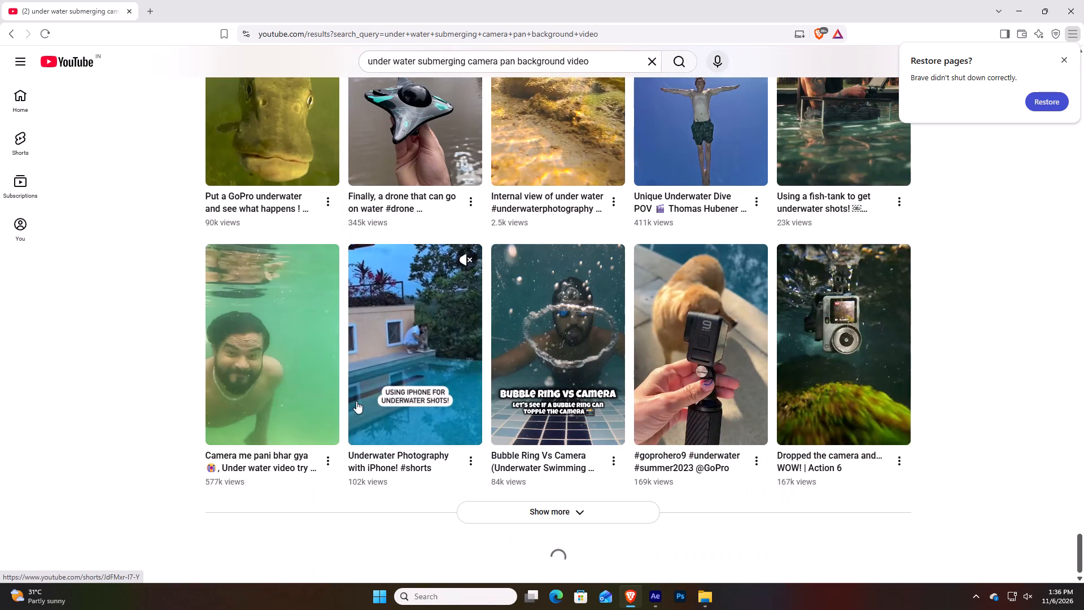
Return to the start of the search results and dismiss the Restore pages prompt.
left_click_drag(1079, 469, 1077, 398)
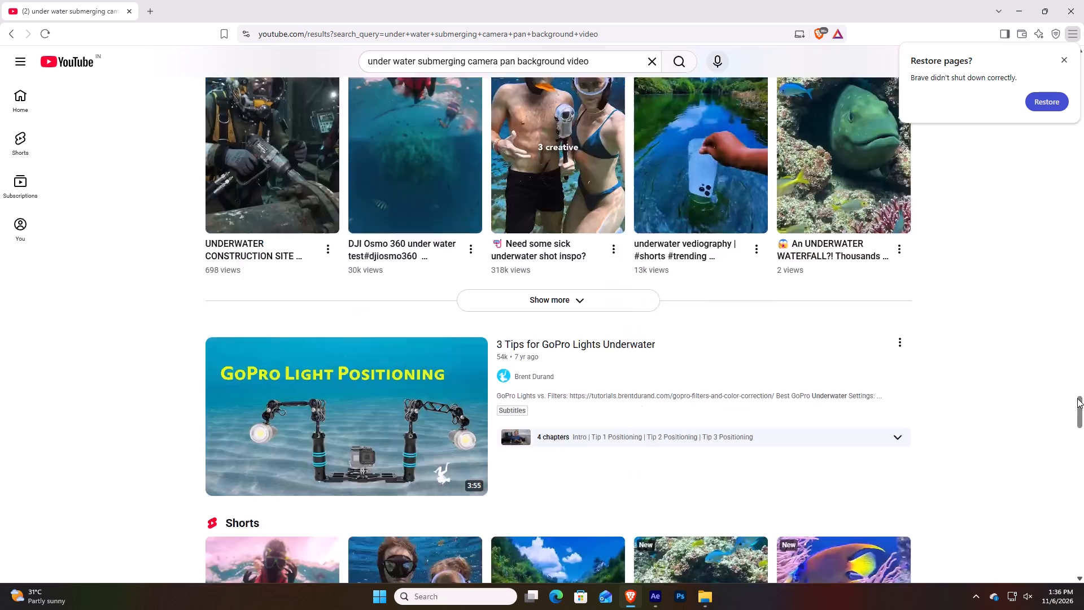
left_click_drag(1077, 398, 1066, 78)
left_click(1066, 62)
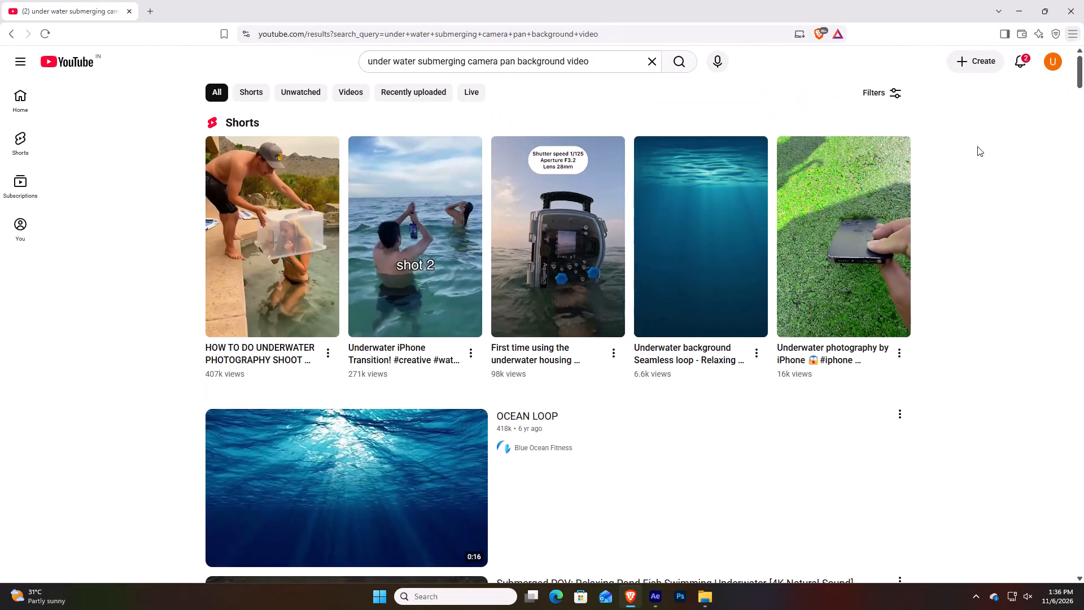
scroll(977, 287, "up", 3)
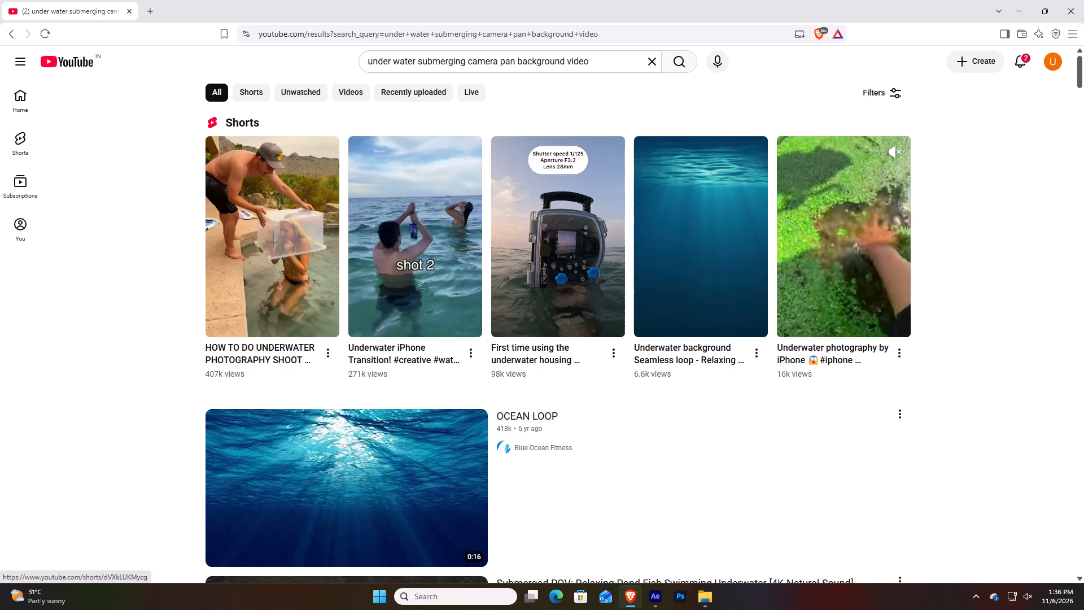
scroll(822, 238, "up", 1)
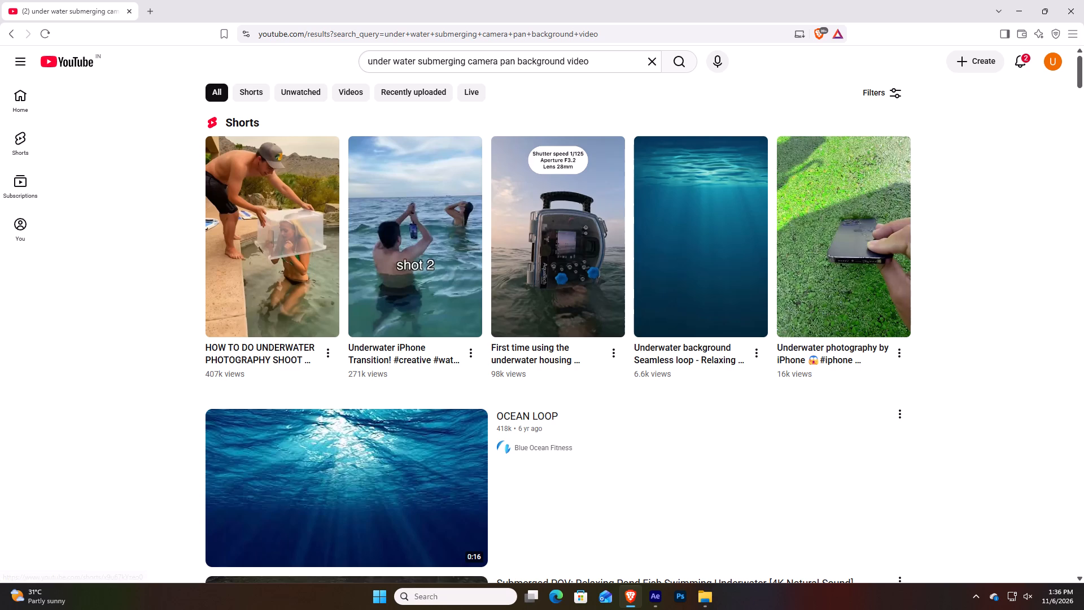
Search YouTube for water submerging camera pan background video, dropping the word under from the query, and look over the results.
left_click_drag(390, 61, 330, 67)
key("BackSpace")
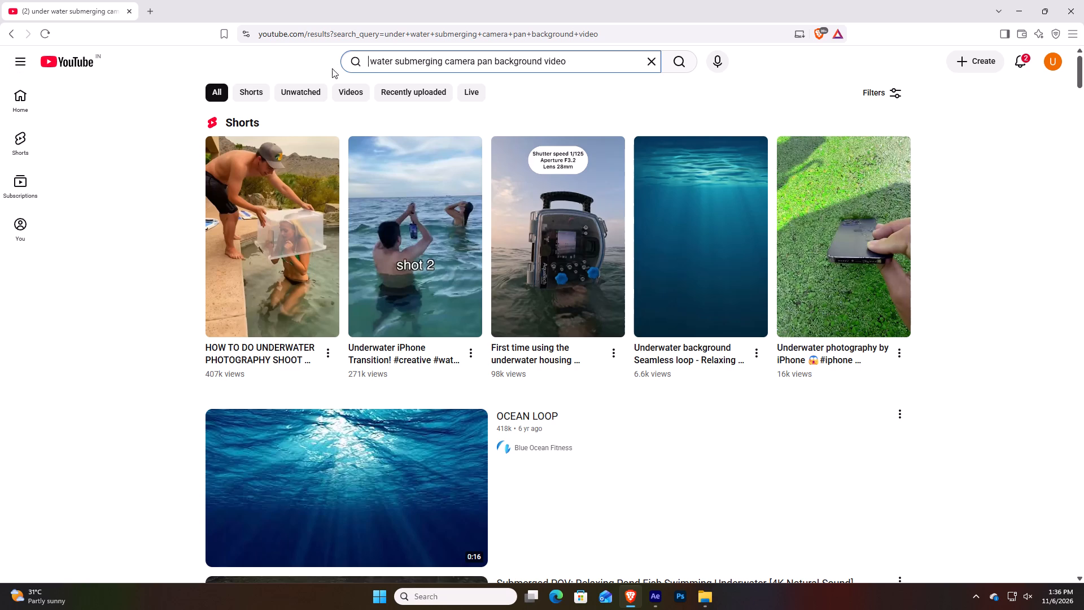
key("Return")
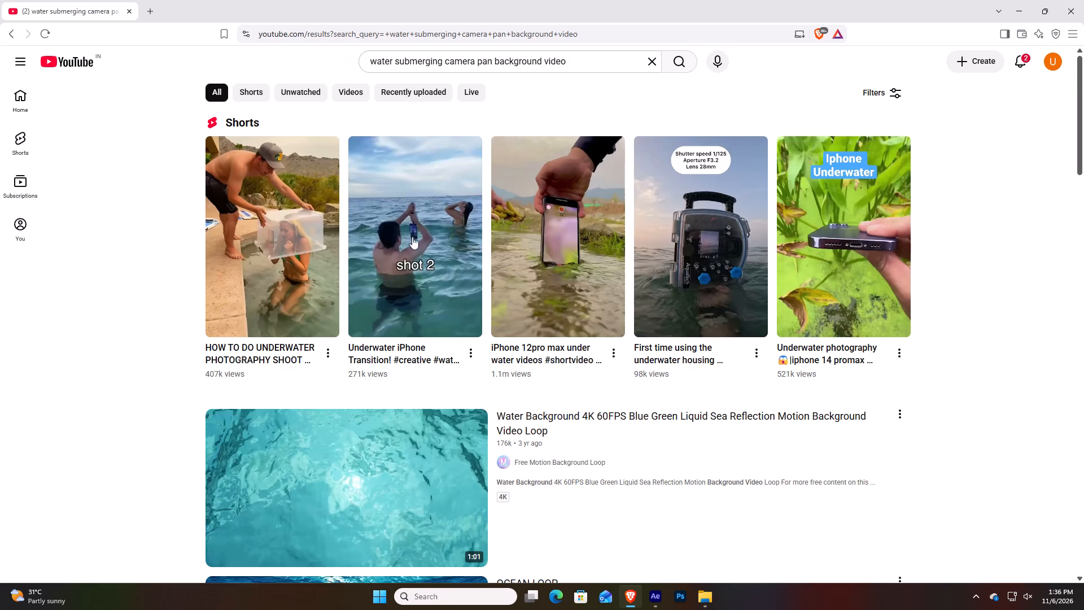
scroll(419, 303, "down", 4)
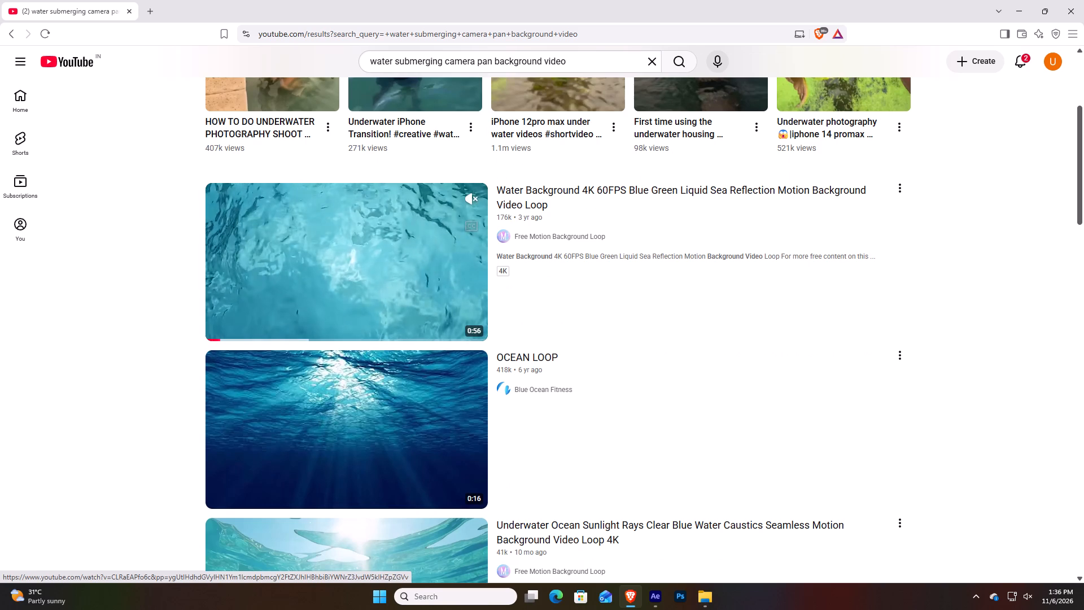
Switch to After Effects, add the black gradient video beneath the logo layer in the logo animation composition, and enlarge it past the frame edges.
key("alt+Tab")
right_click(123, 251)
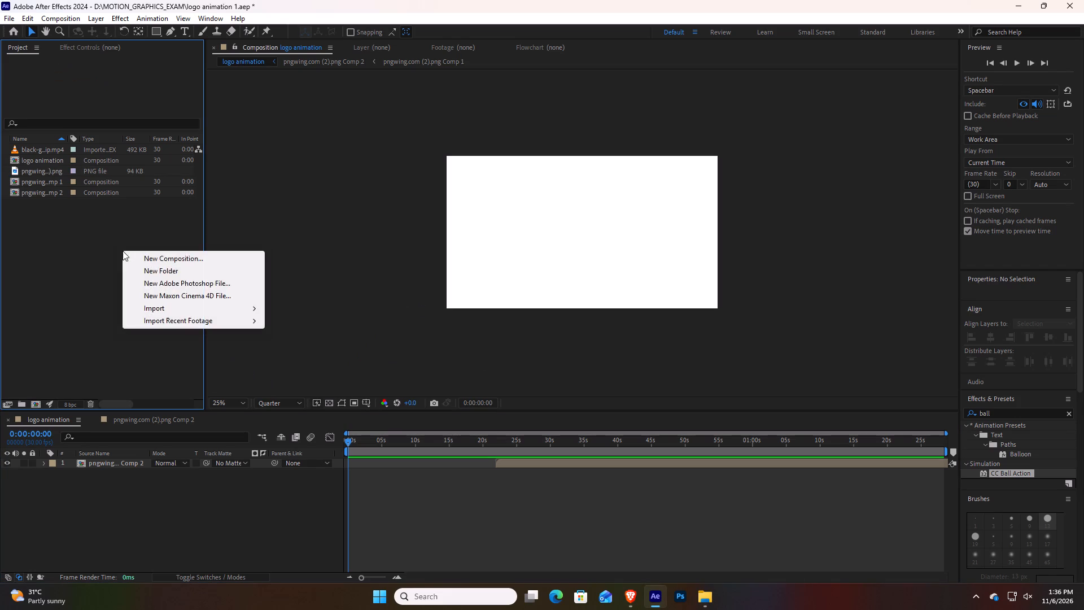
left_click(30, 158)
left_click_drag(39, 149, 112, 495)
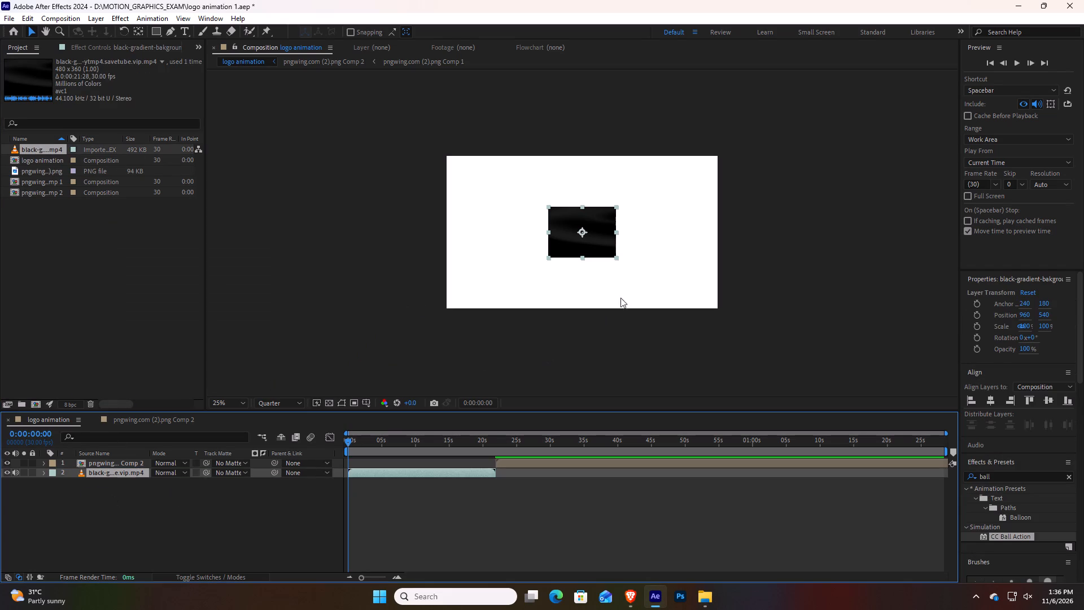
left_click_drag(614, 258, 728, 334)
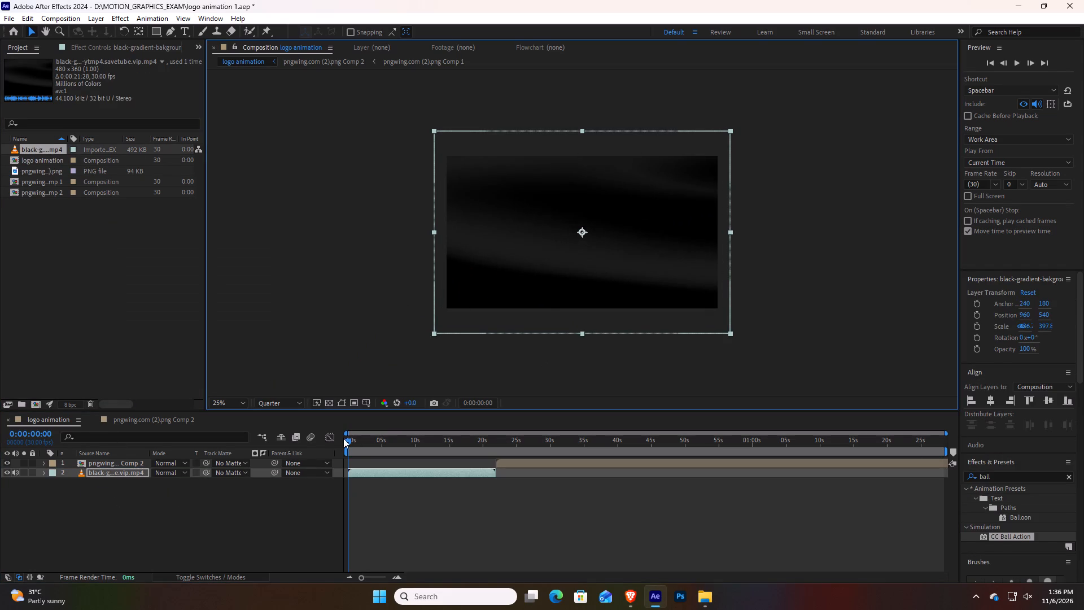
Make two copies of the black gradient video layer and stagger them with slight overlaps, starting at about 20 s and 41 s.
left_click_drag(347, 442, 527, 460)
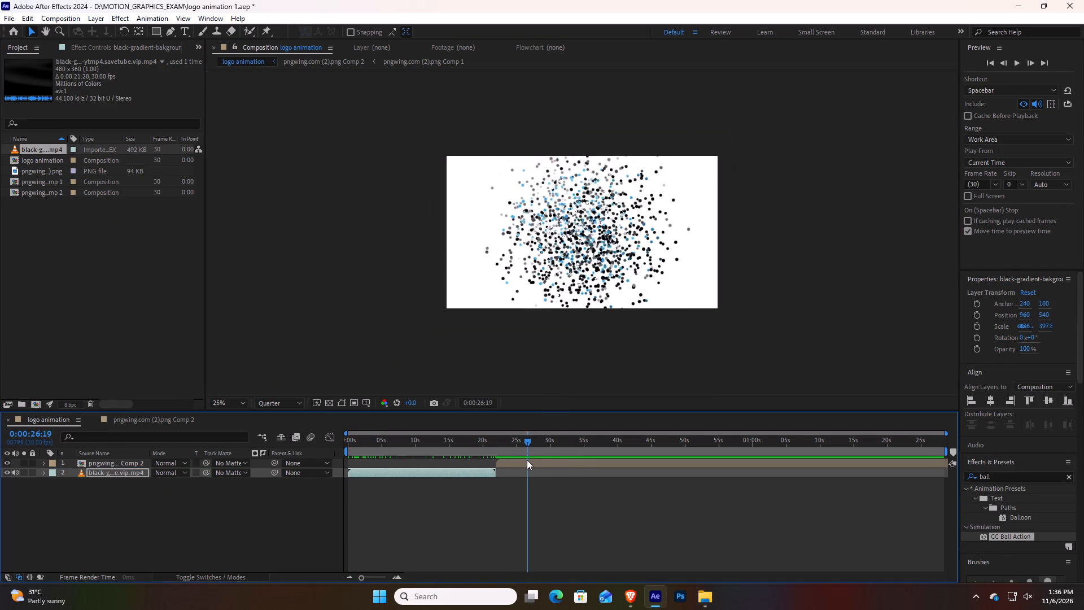
left_click_drag(527, 460, 494, 469)
left_click(472, 474)
left_click_drag(499, 441, 479, 440)
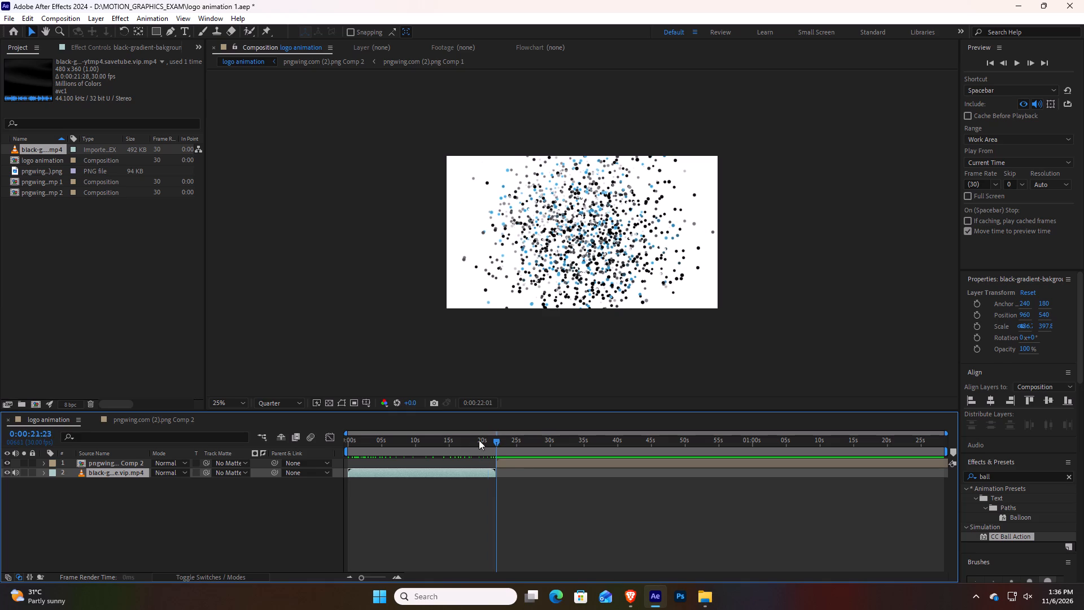
left_click_drag(479, 440, 335, 440)
left_click(399, 469)
key("ctrl+c")
key("ctrl+v")
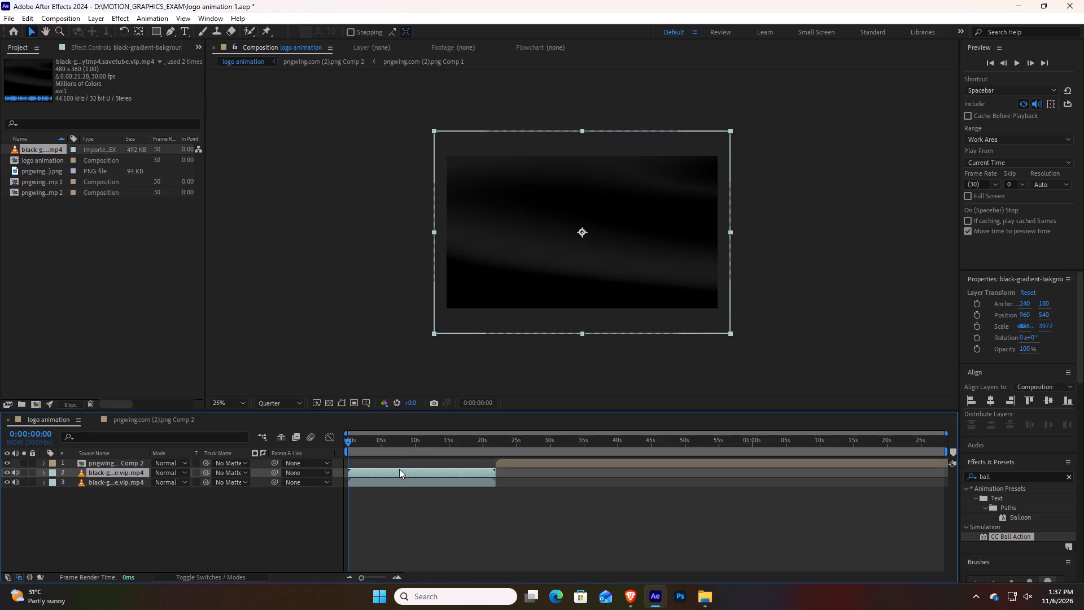
left_click_drag(405, 486, 553, 494)
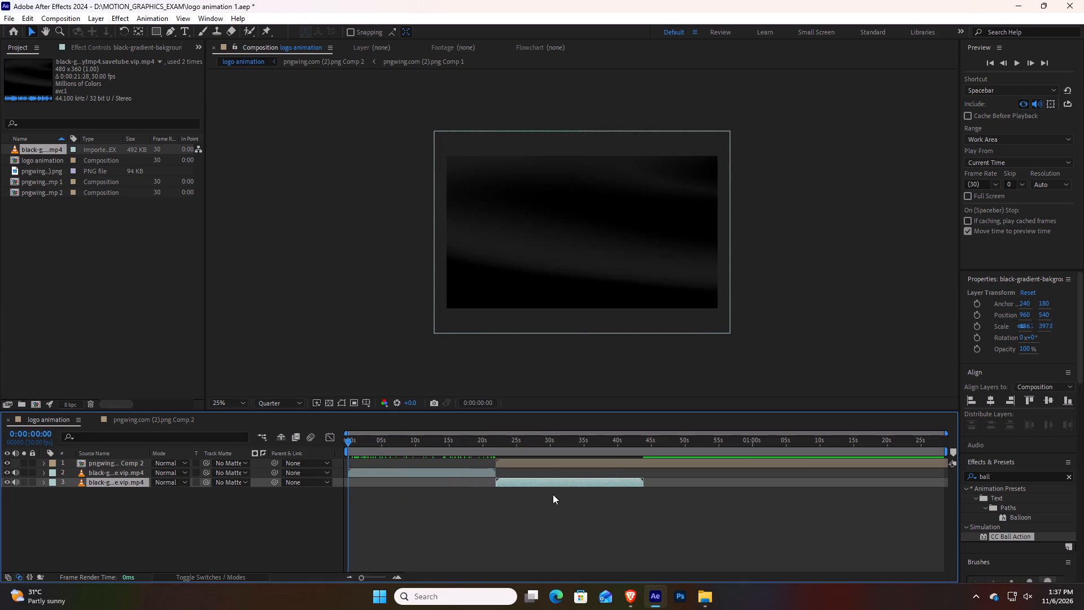
key("ctrl+v")
left_click_drag(559, 494, 688, 499)
left_click_drag(470, 481, 586, 480)
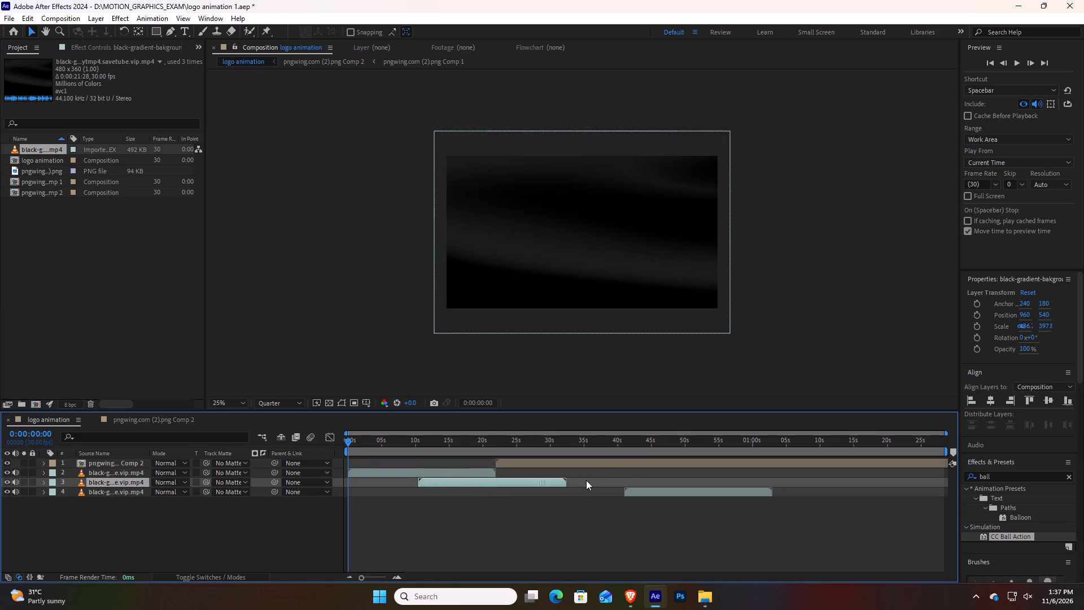
left_click_drag(586, 480, 607, 480)
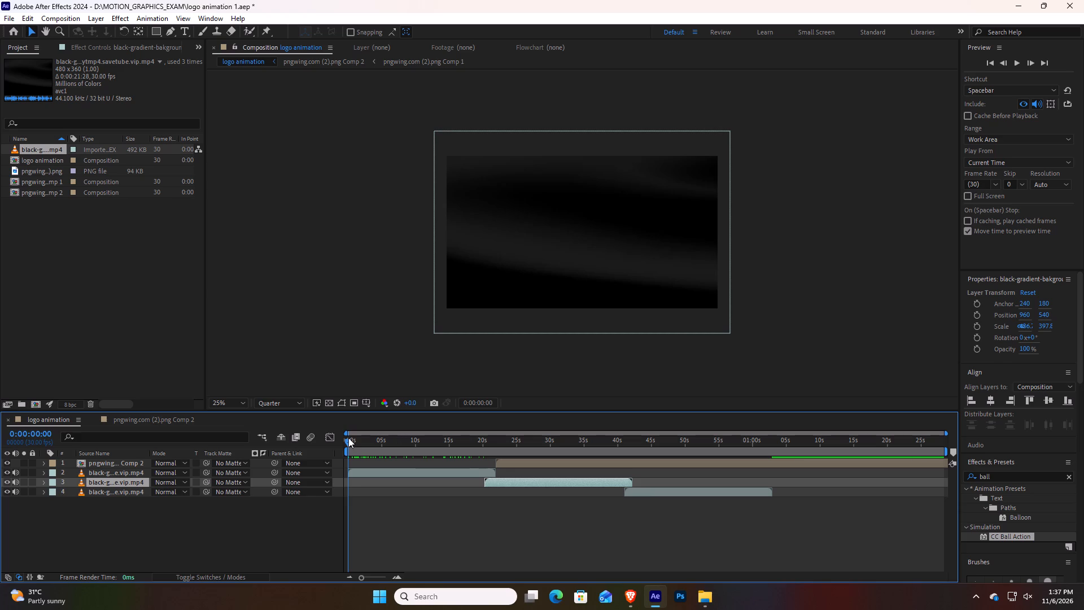
left_click_drag(348, 438, 631, 446)
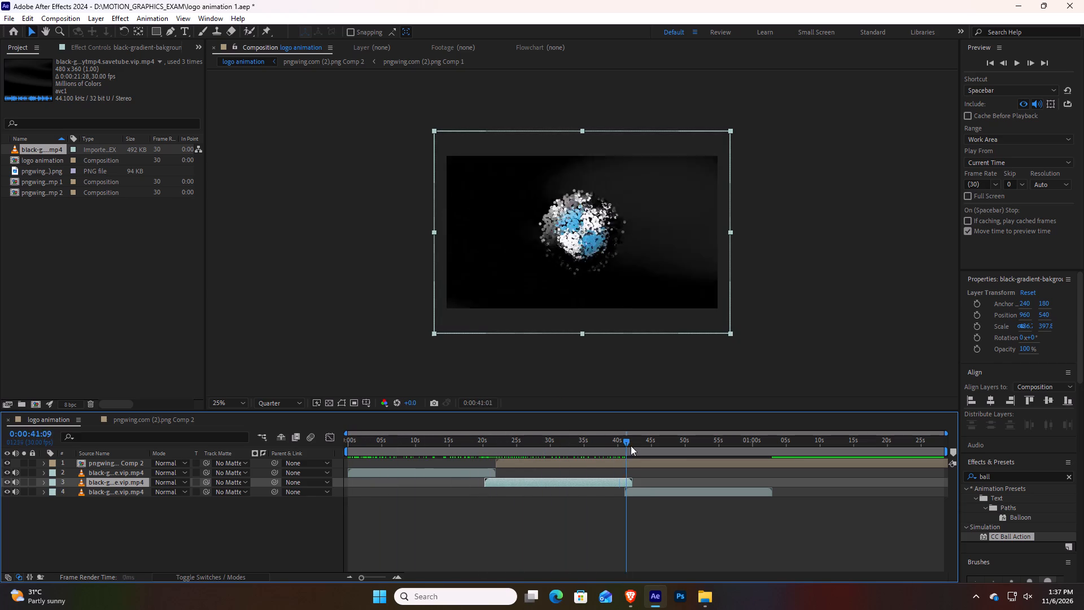
left_click_drag(631, 446, 483, 469)
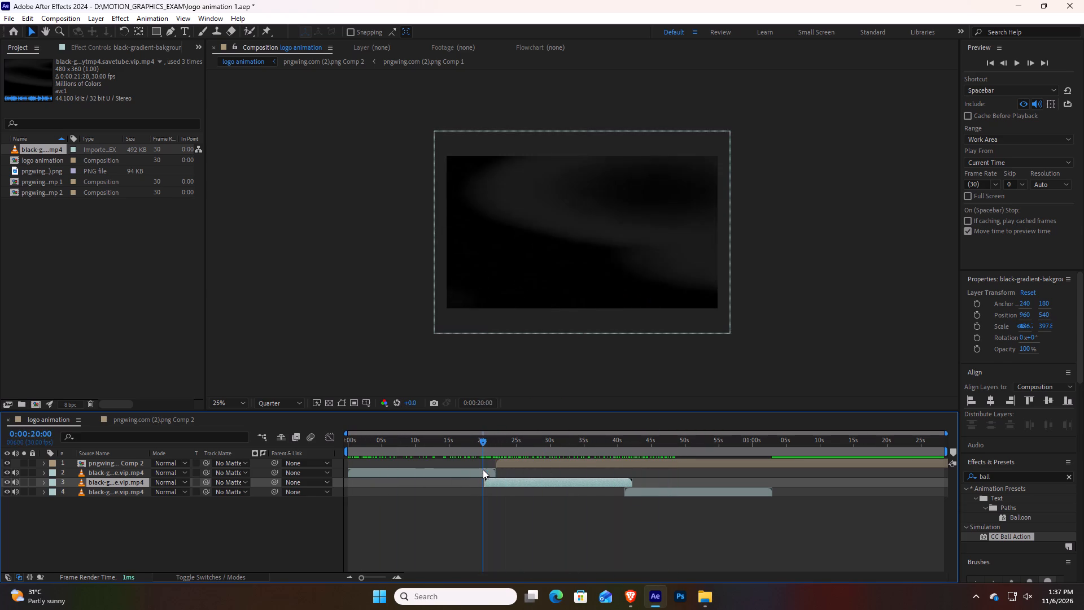
Set the logo layer's CC Ball Action Grid Spacing to 0 and start keyframing it at 0:00:21:28.
left_click_drag(483, 469, 496, 470)
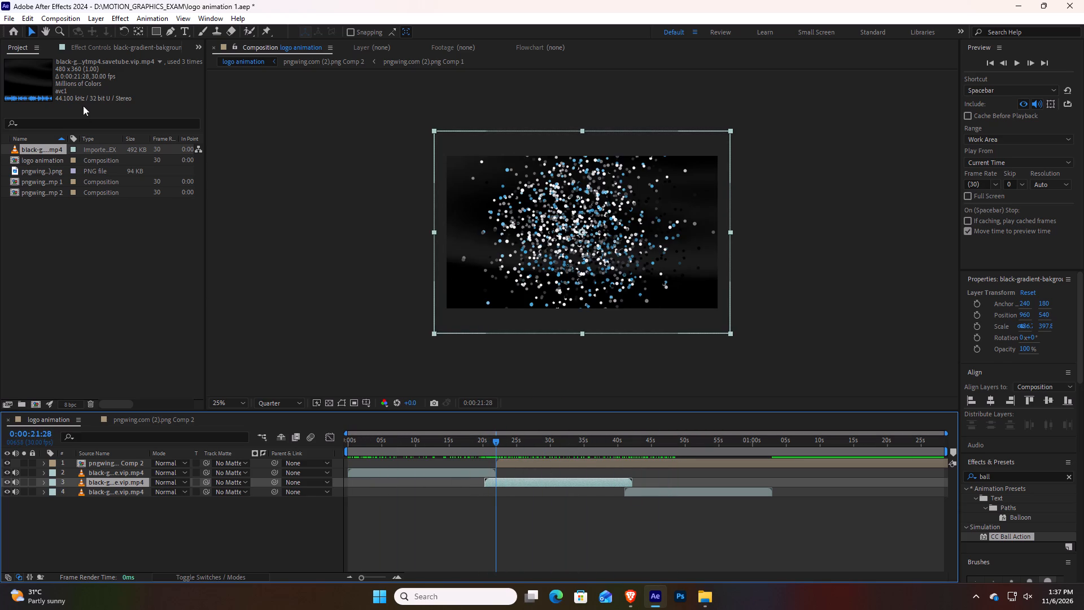
left_click(106, 45)
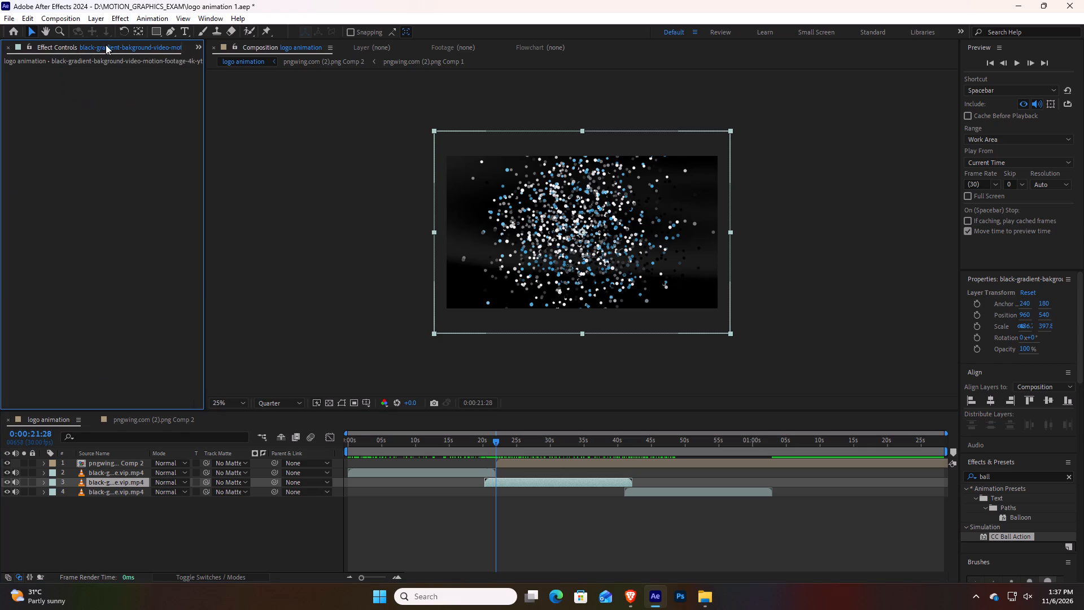
left_click(137, 437)
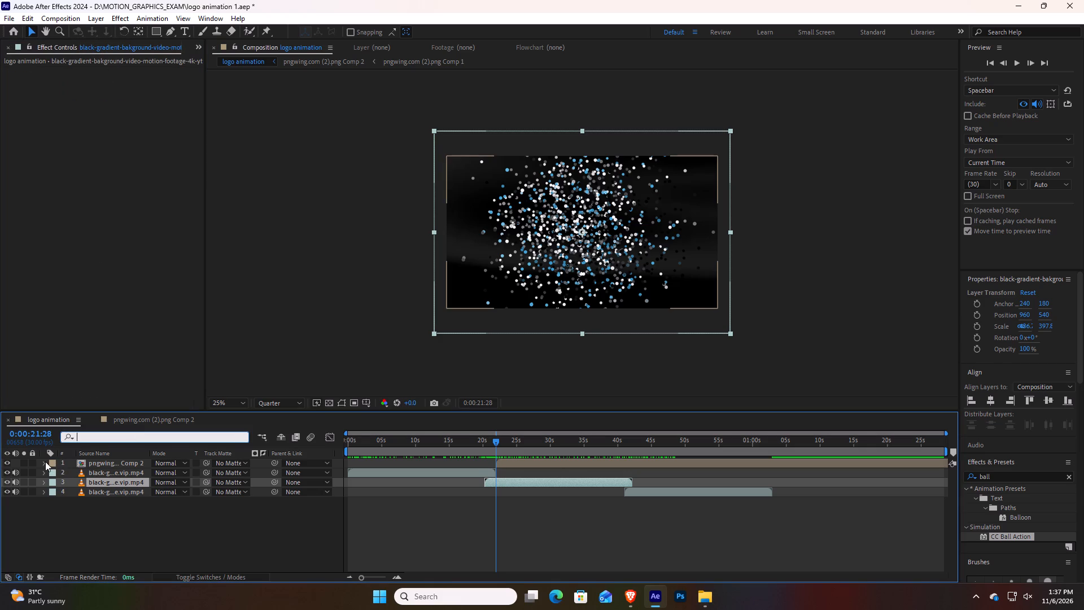
left_click(45, 461)
left_click_drag(155, 491, 111, 490)
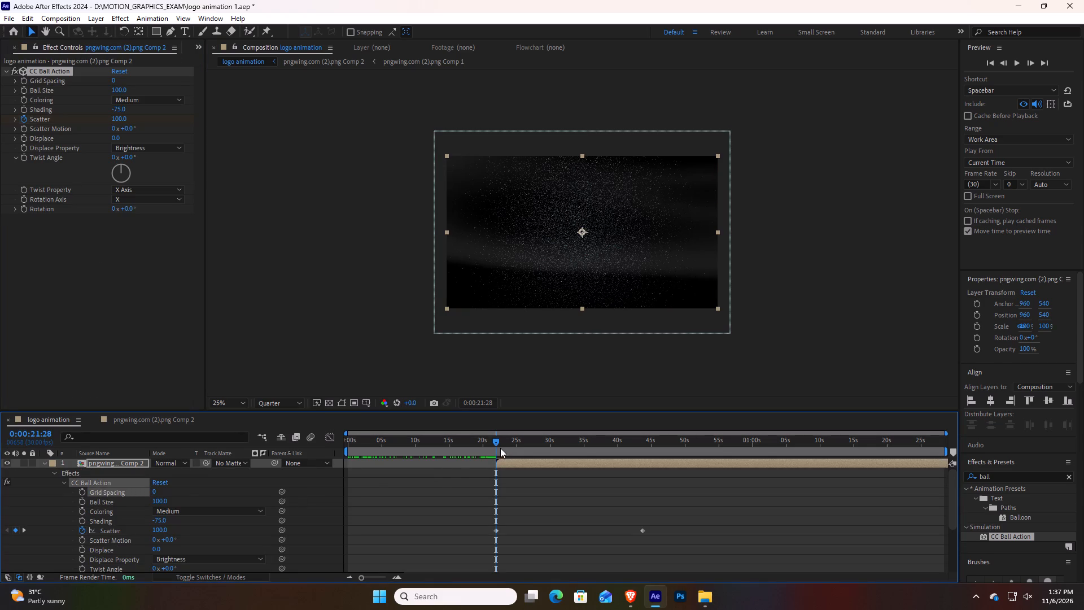
left_click(82, 492)
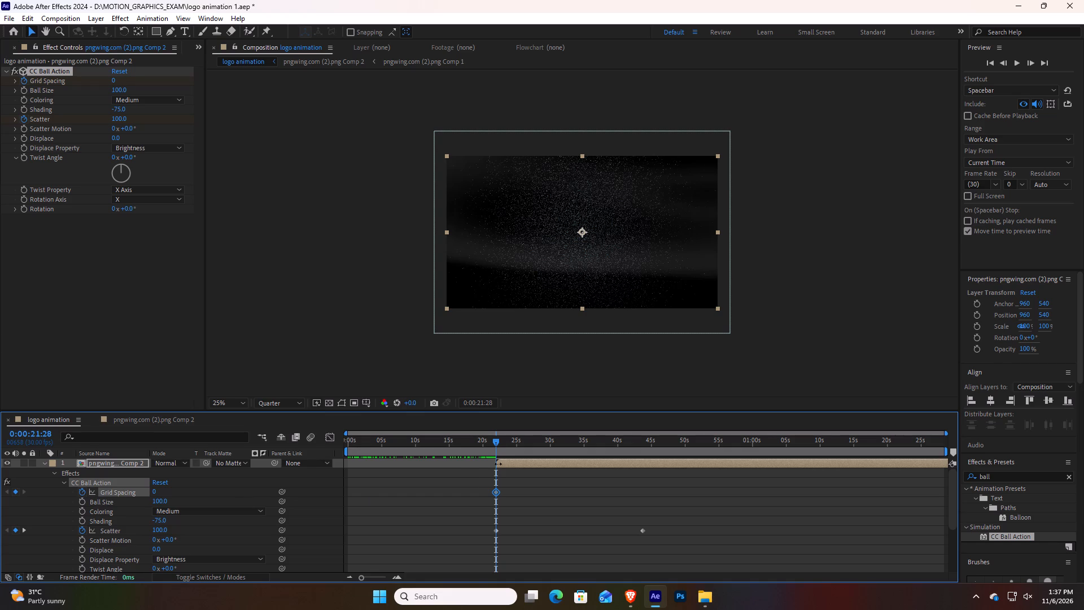
Add a second Grid Spacing keyframe with value 0 on the logo layer at 0:00:43:29.
left_click_drag(492, 442, 619, 442)
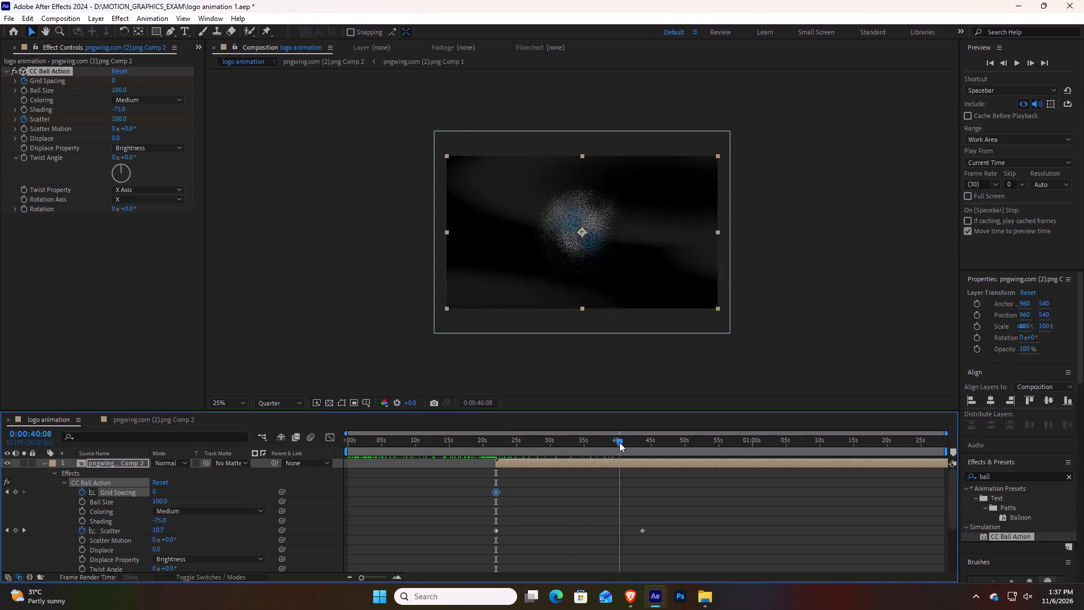
left_click_drag(619, 442, 639, 443)
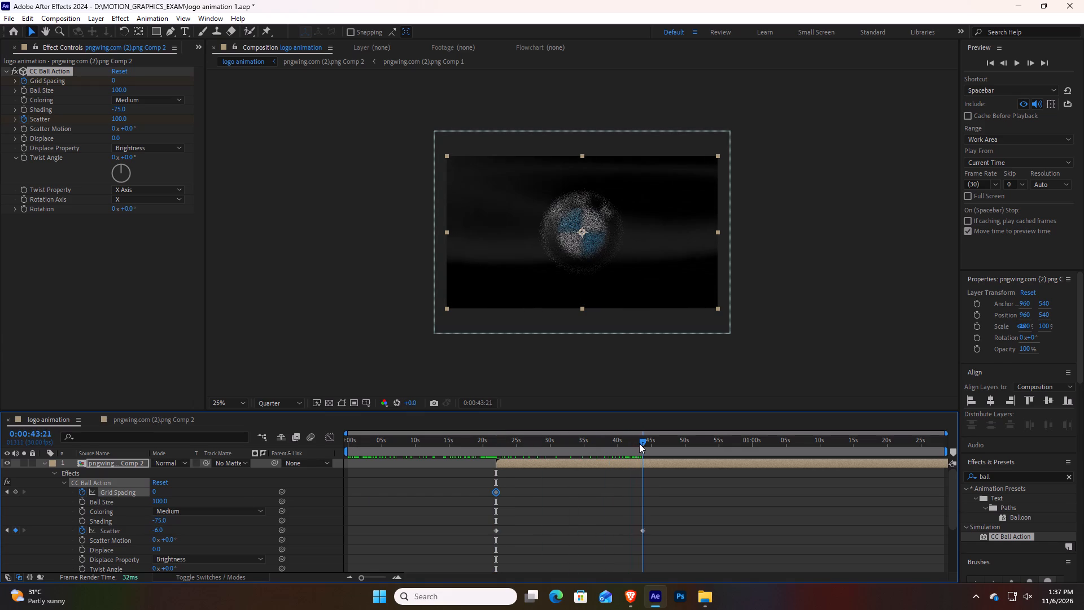
left_click_drag(639, 443, 641, 444)
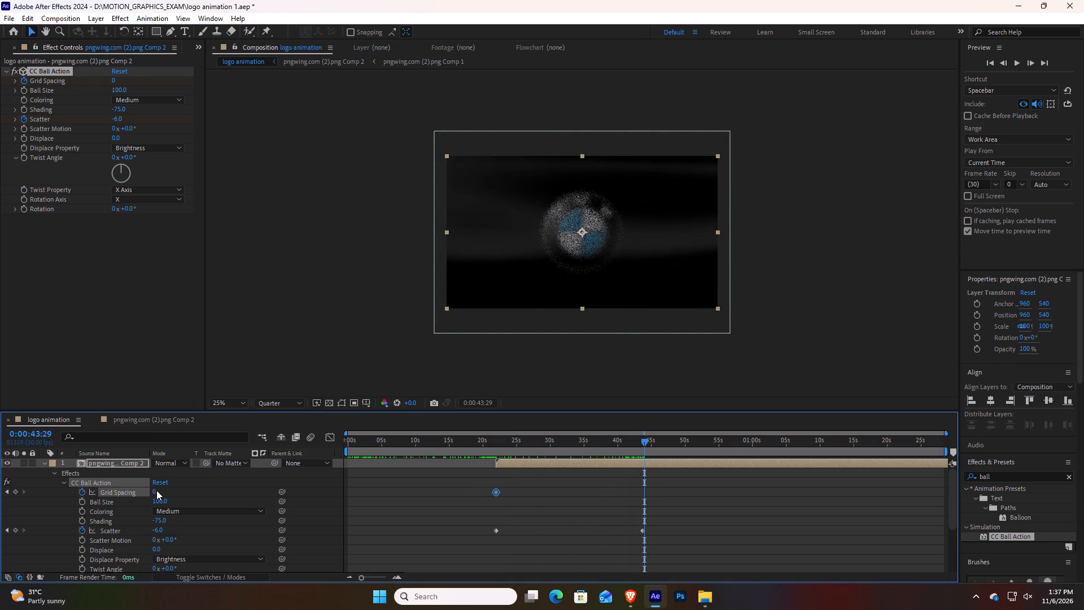
left_click_drag(154, 490, 124, 491)
Set the CC Ball Action Scatter to 0 at 0:00:43:29.
scroll(178, 552, "down", 2)
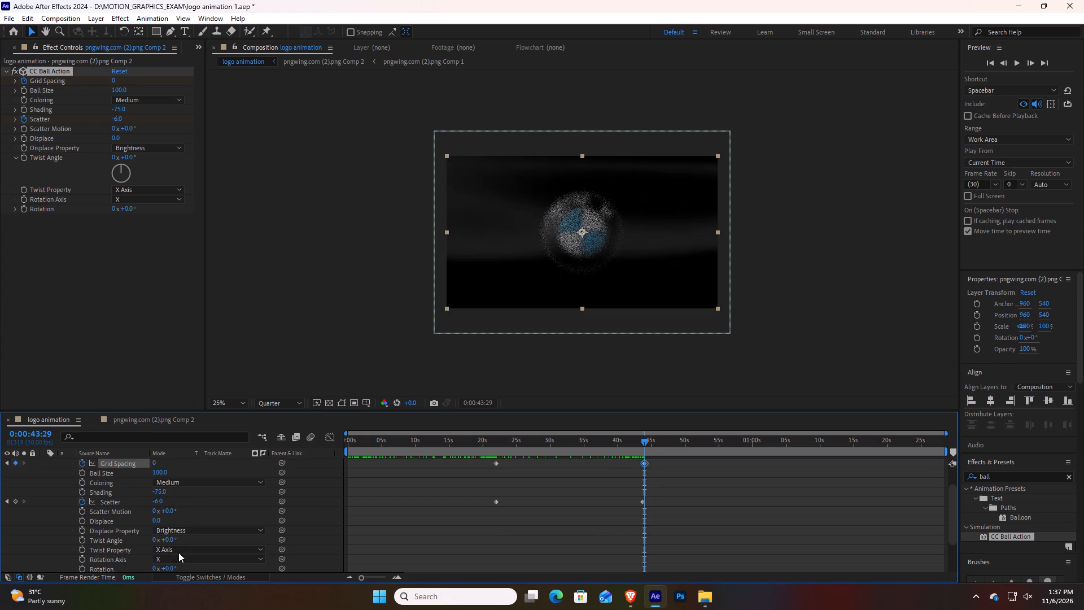
scroll(178, 552, "up", 1)
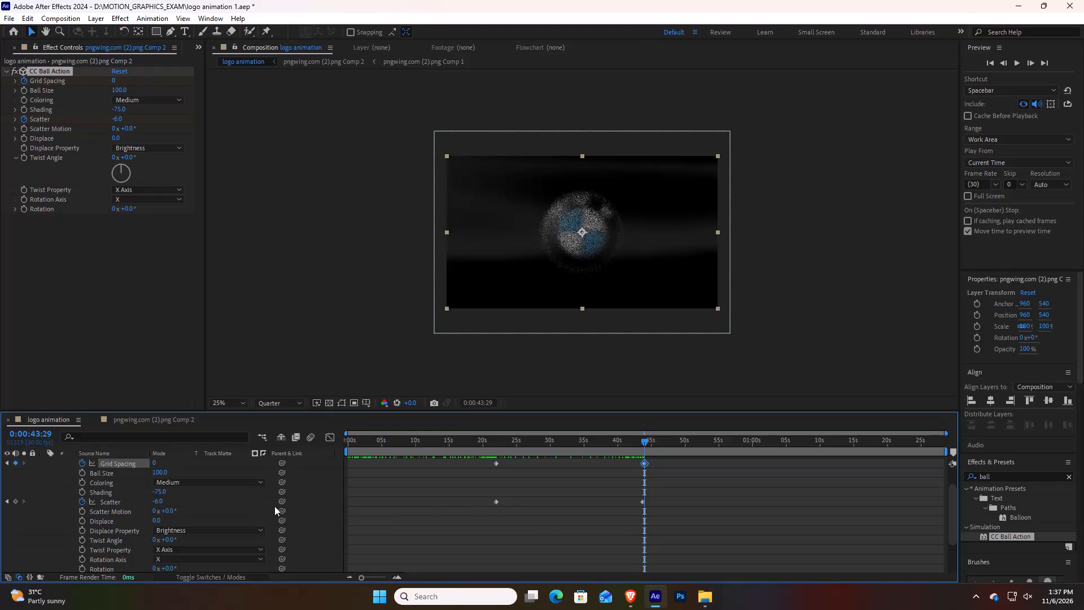
left_click_drag(159, 499, 167, 504)
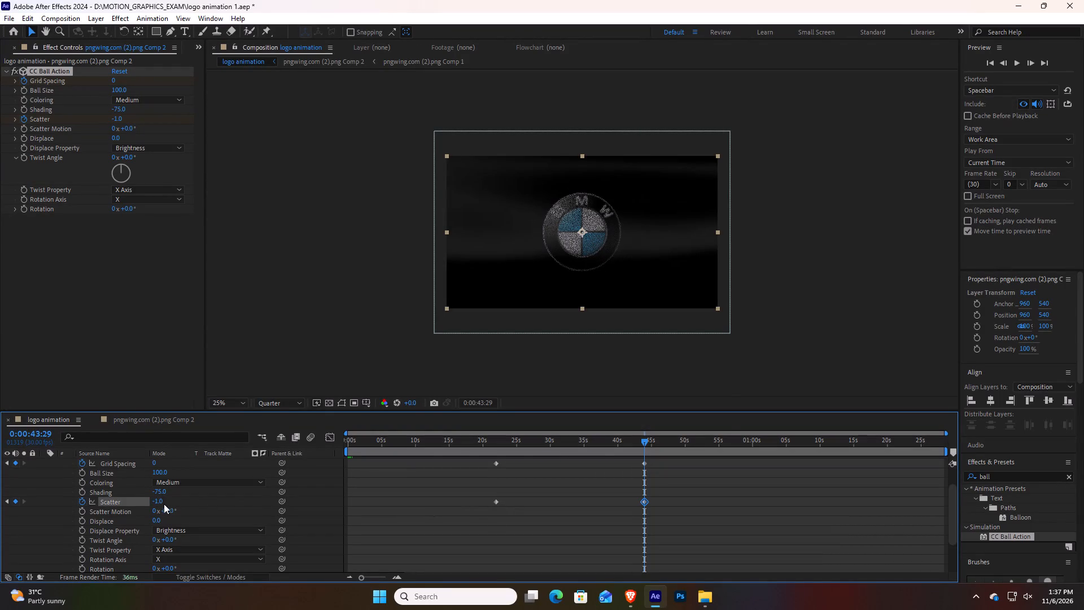
left_click(153, 501)
key("0")
key("Return")
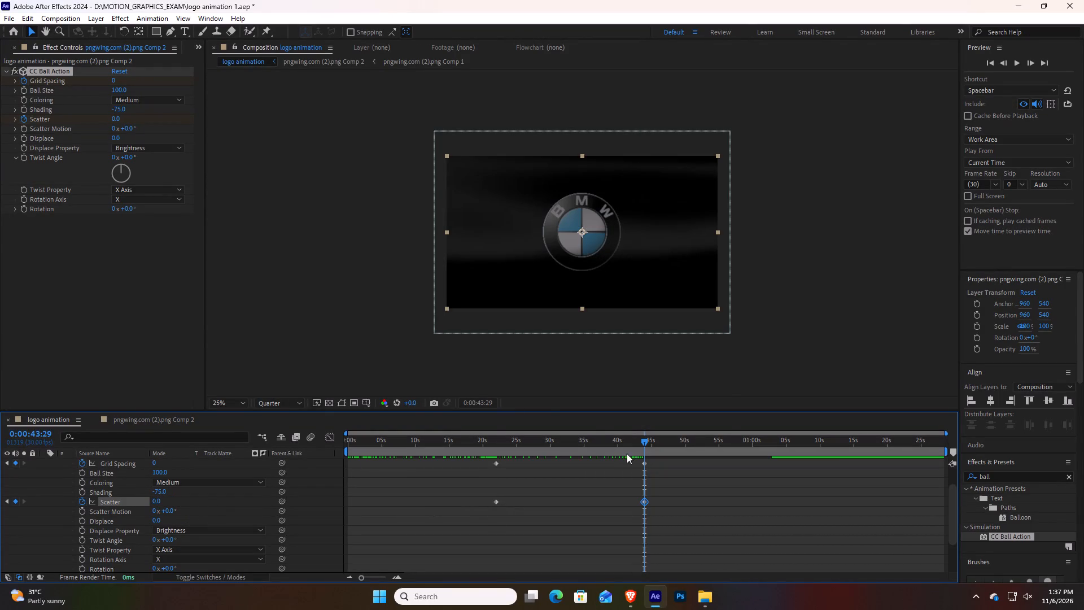
Preview the logo assembling from the balls, checking the assembled logo at Full resolution before returning the preview to Quarter.
left_click_drag(646, 438, 619, 467)
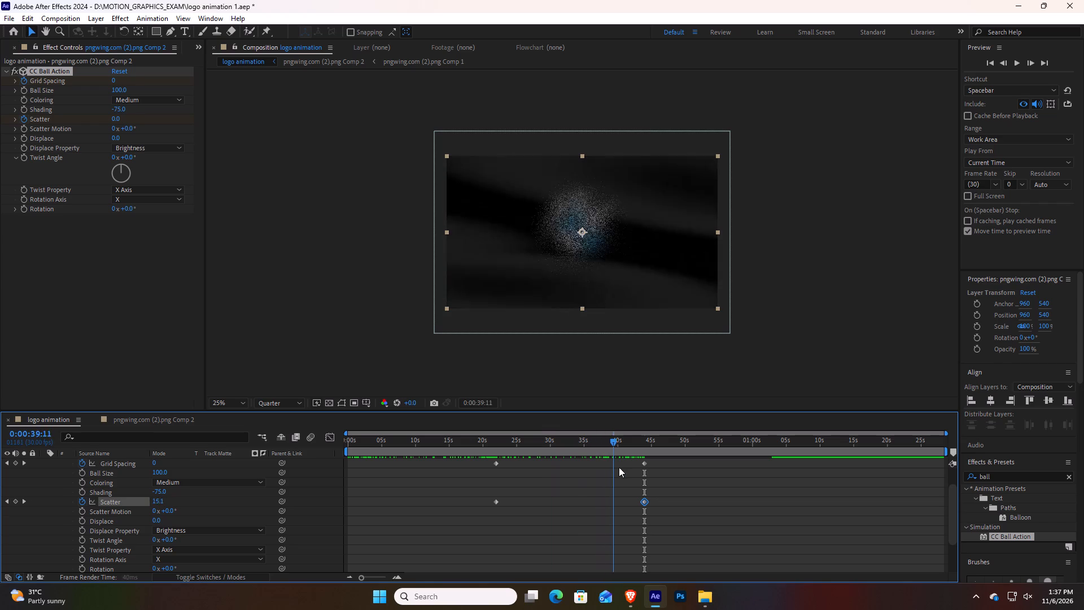
left_click_drag(619, 467, 648, 470)
left_click(277, 406)
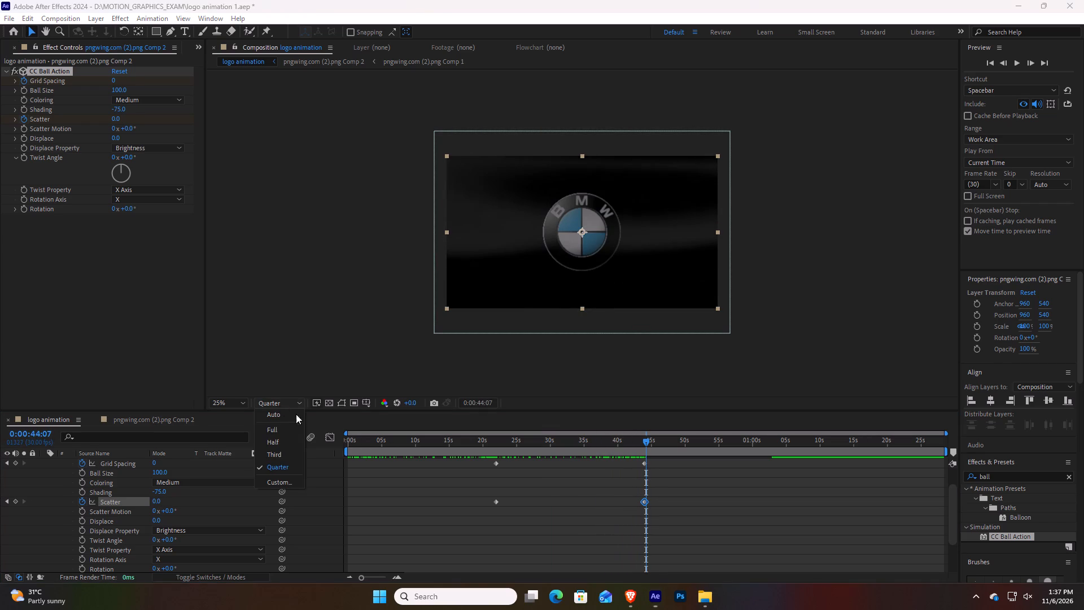
left_click(284, 427)
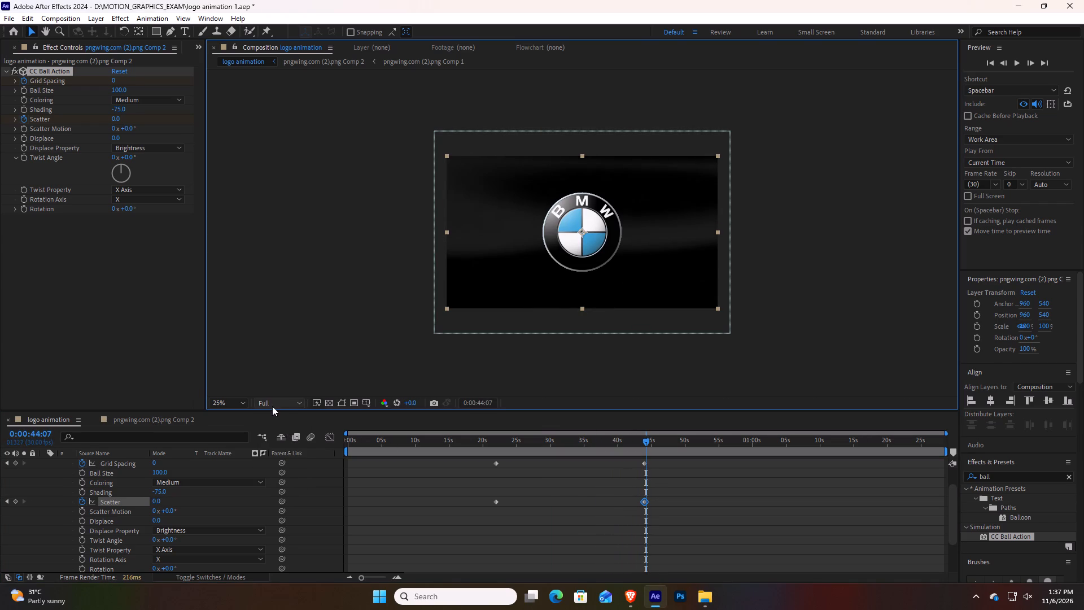
left_click(272, 406)
left_click(278, 464)
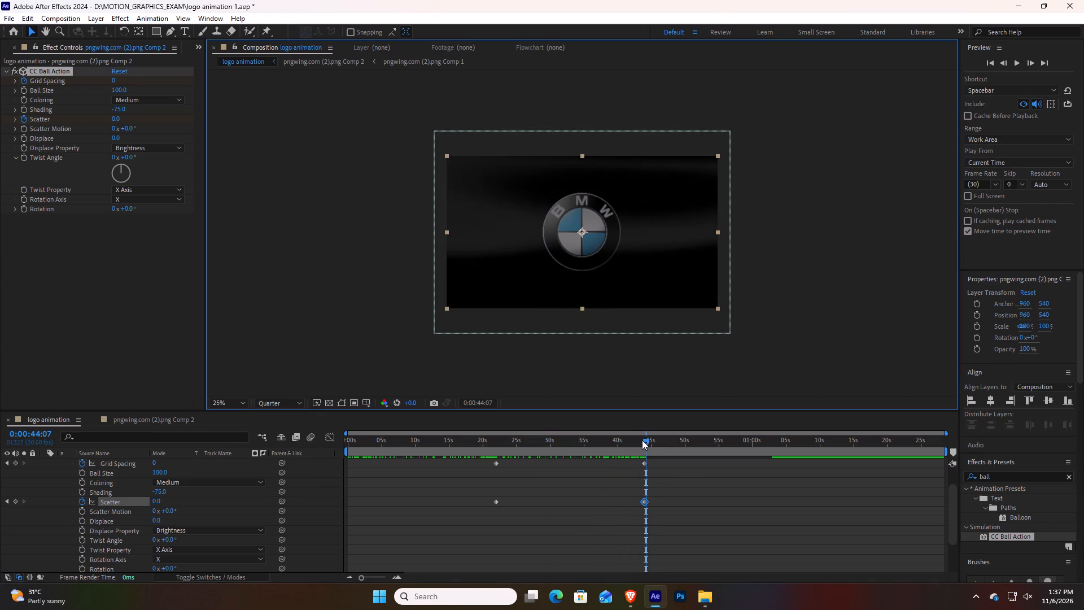
left_click_drag(642, 440, 587, 456)
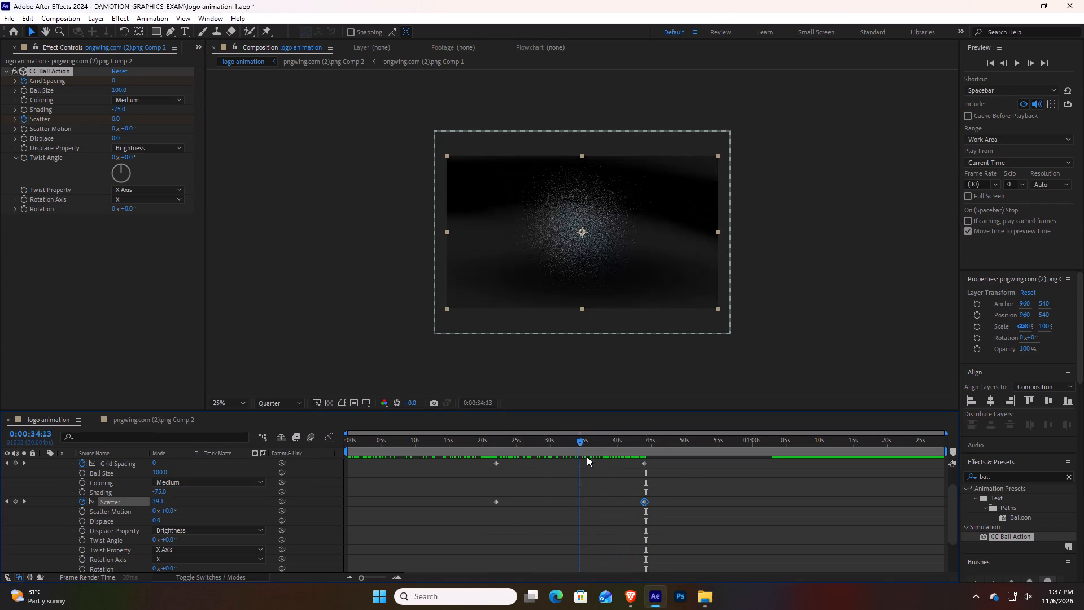
left_click_drag(587, 456, 648, 451)
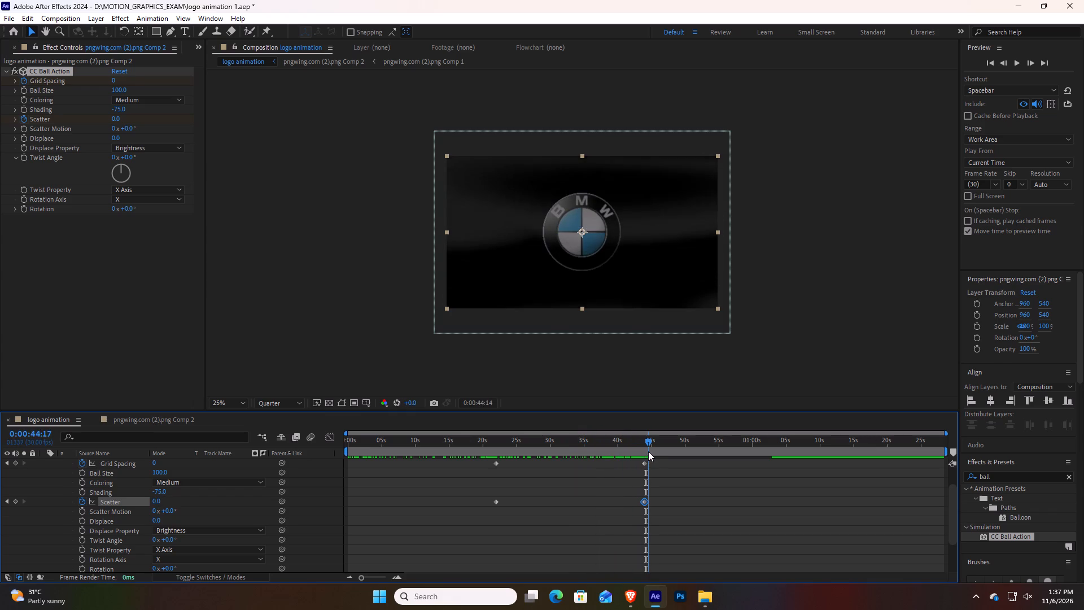
left_click_drag(648, 451, 645, 453)
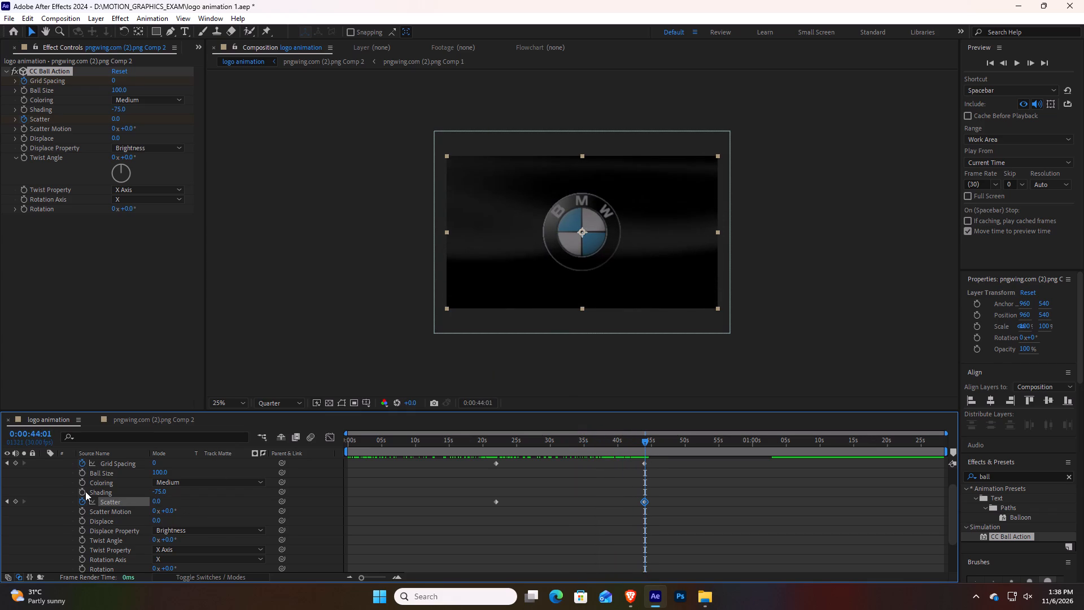
scroll(86, 498, "down", 3)
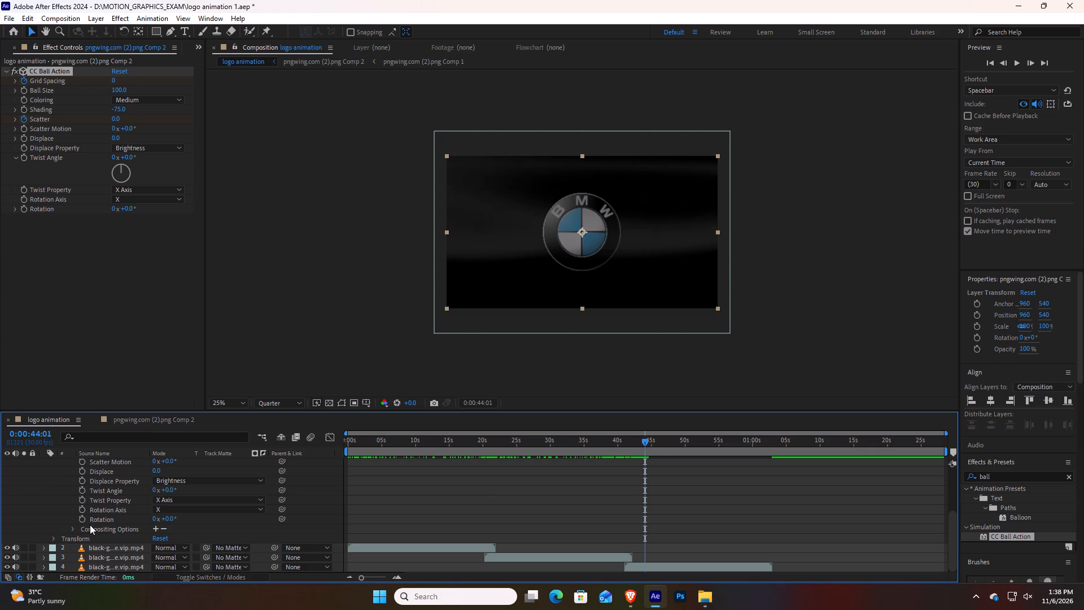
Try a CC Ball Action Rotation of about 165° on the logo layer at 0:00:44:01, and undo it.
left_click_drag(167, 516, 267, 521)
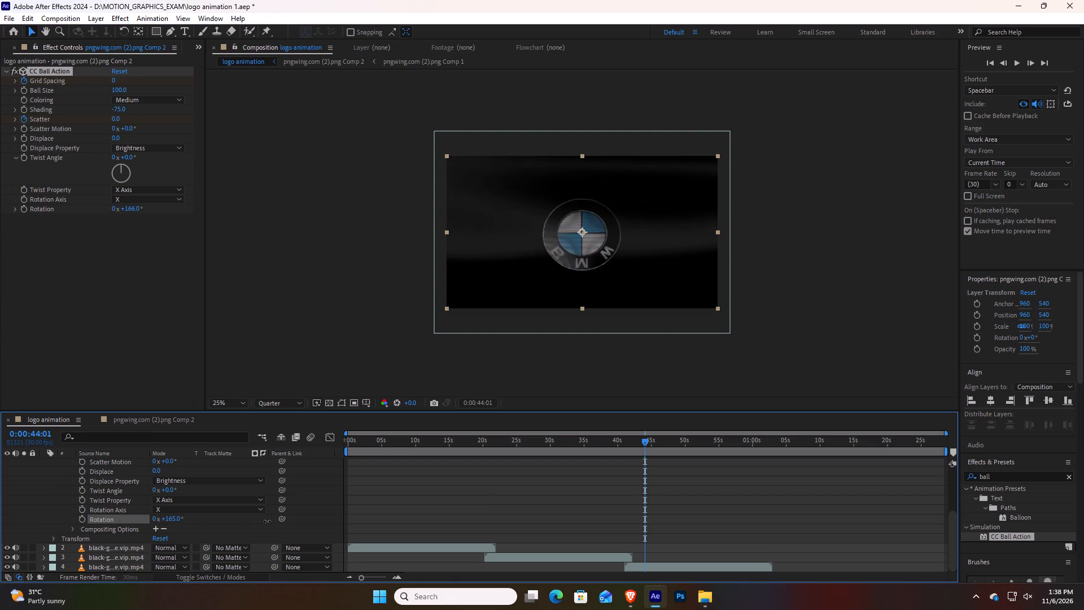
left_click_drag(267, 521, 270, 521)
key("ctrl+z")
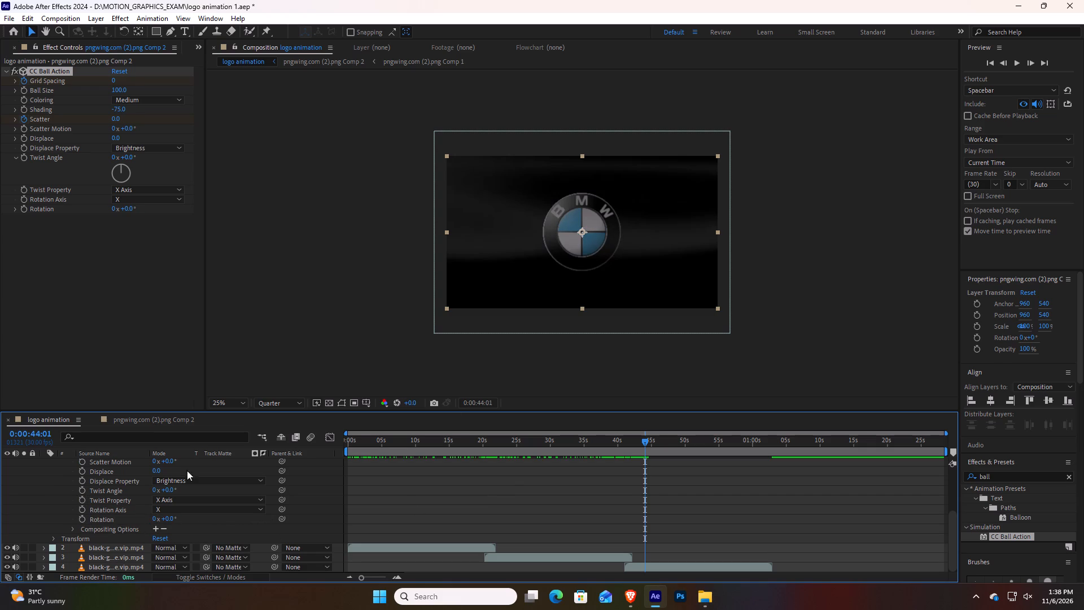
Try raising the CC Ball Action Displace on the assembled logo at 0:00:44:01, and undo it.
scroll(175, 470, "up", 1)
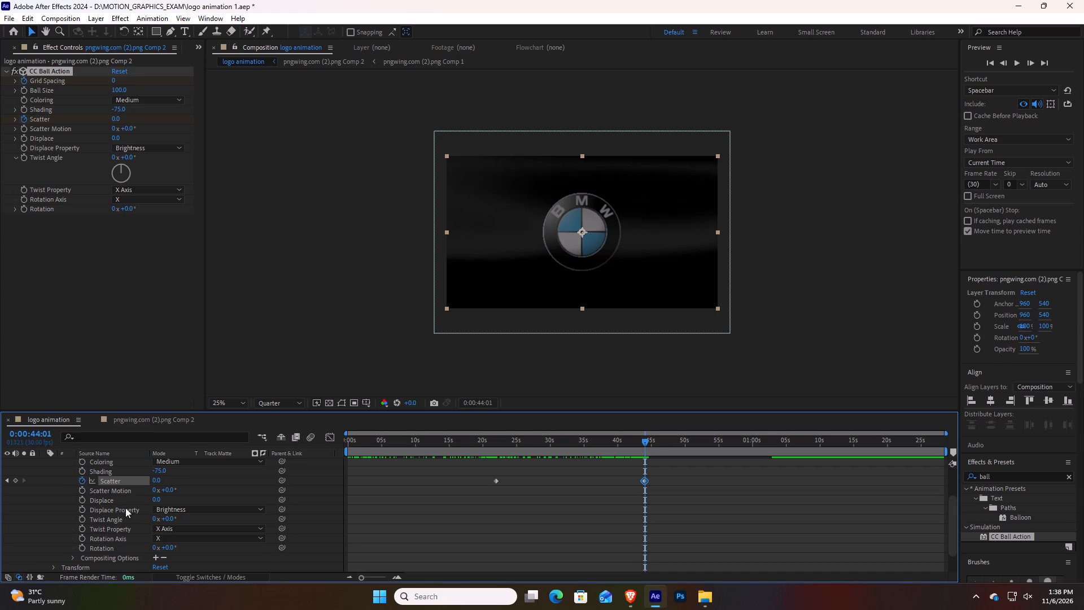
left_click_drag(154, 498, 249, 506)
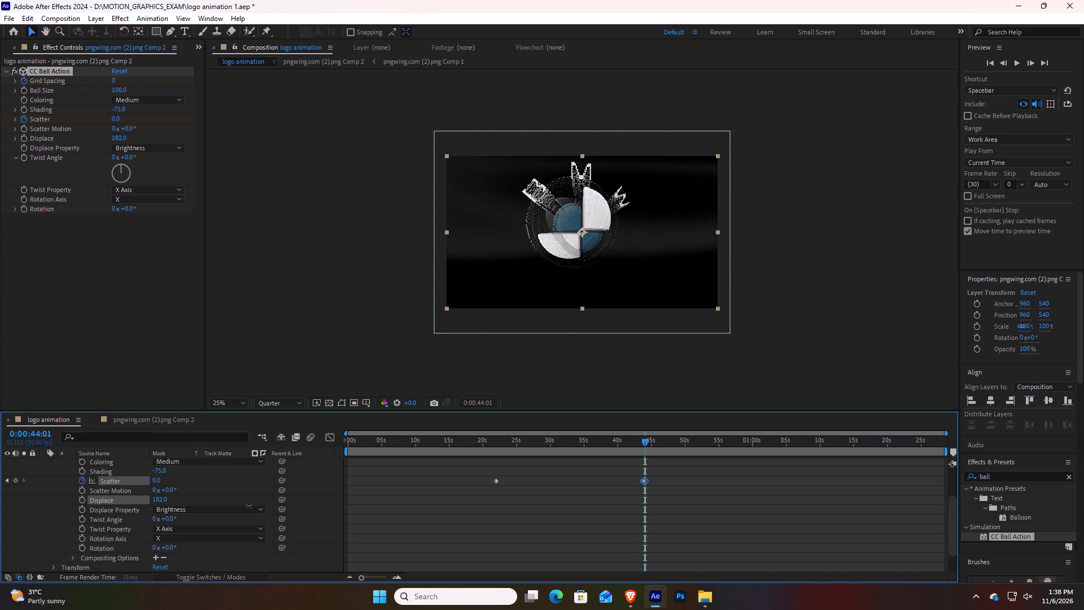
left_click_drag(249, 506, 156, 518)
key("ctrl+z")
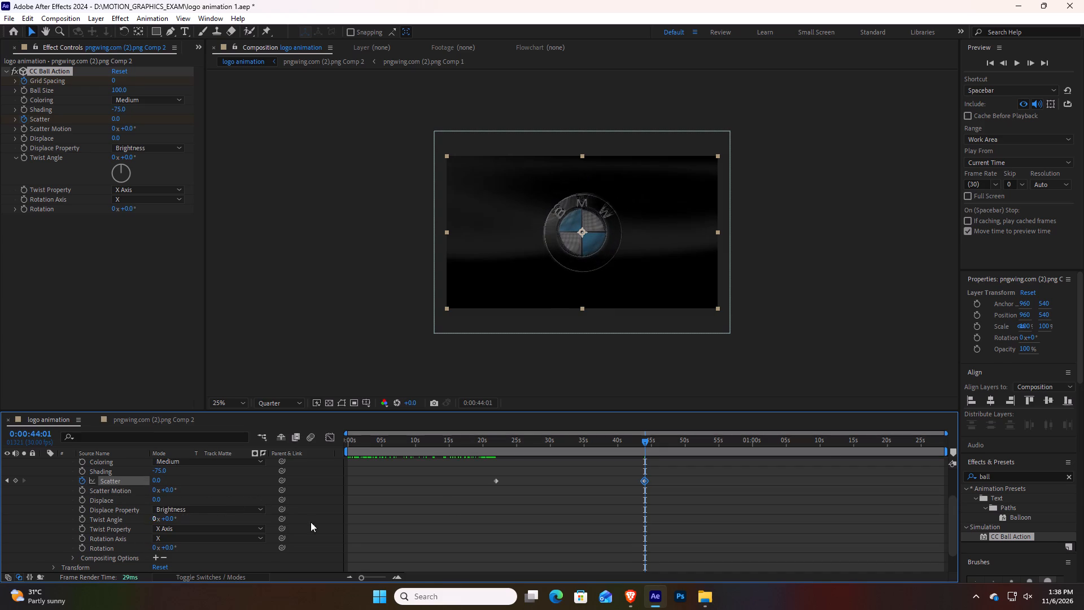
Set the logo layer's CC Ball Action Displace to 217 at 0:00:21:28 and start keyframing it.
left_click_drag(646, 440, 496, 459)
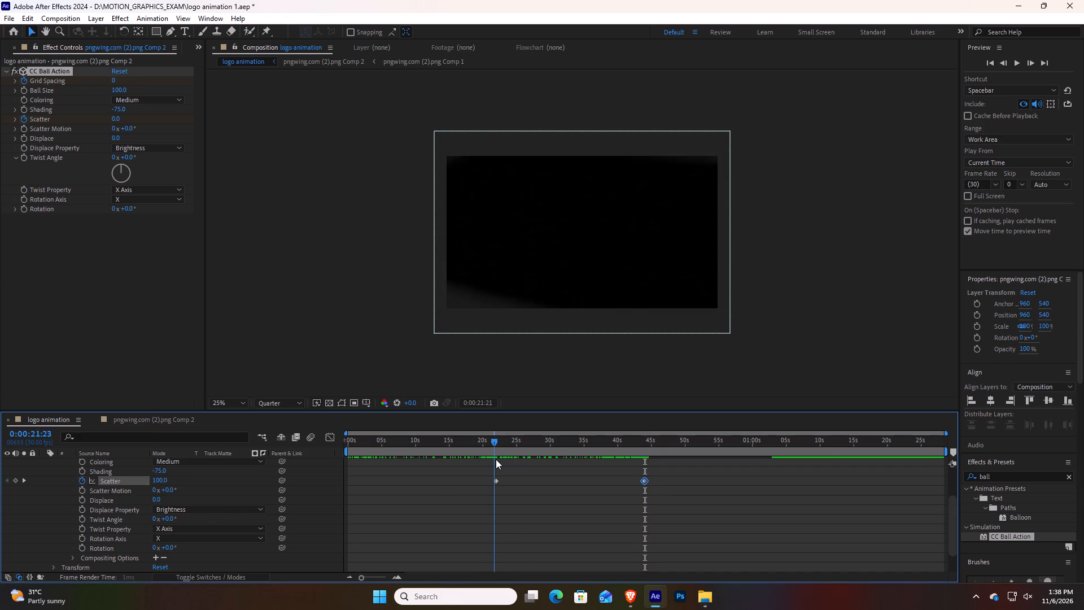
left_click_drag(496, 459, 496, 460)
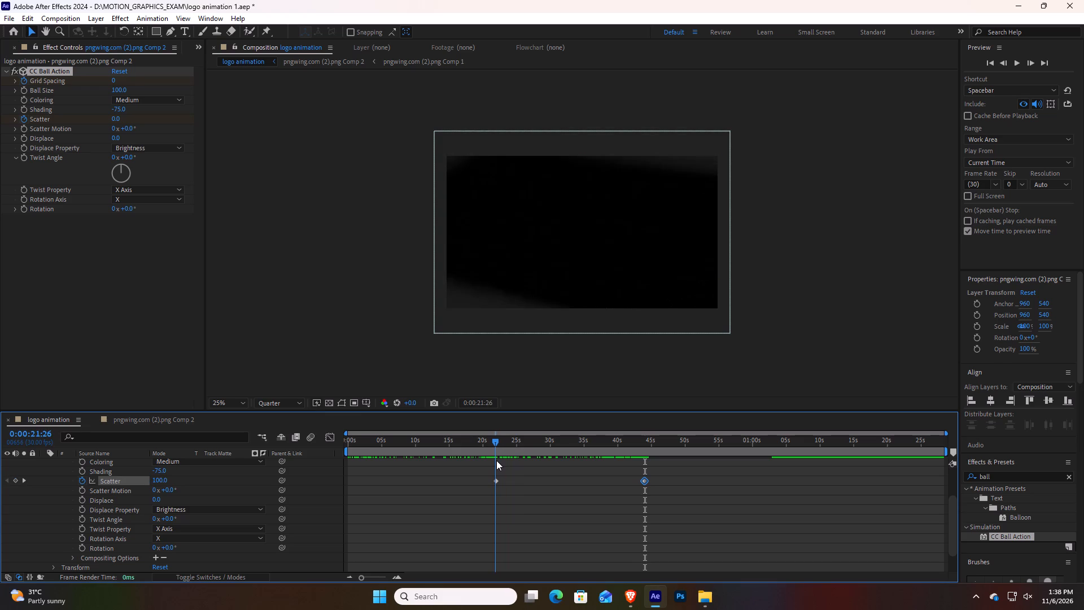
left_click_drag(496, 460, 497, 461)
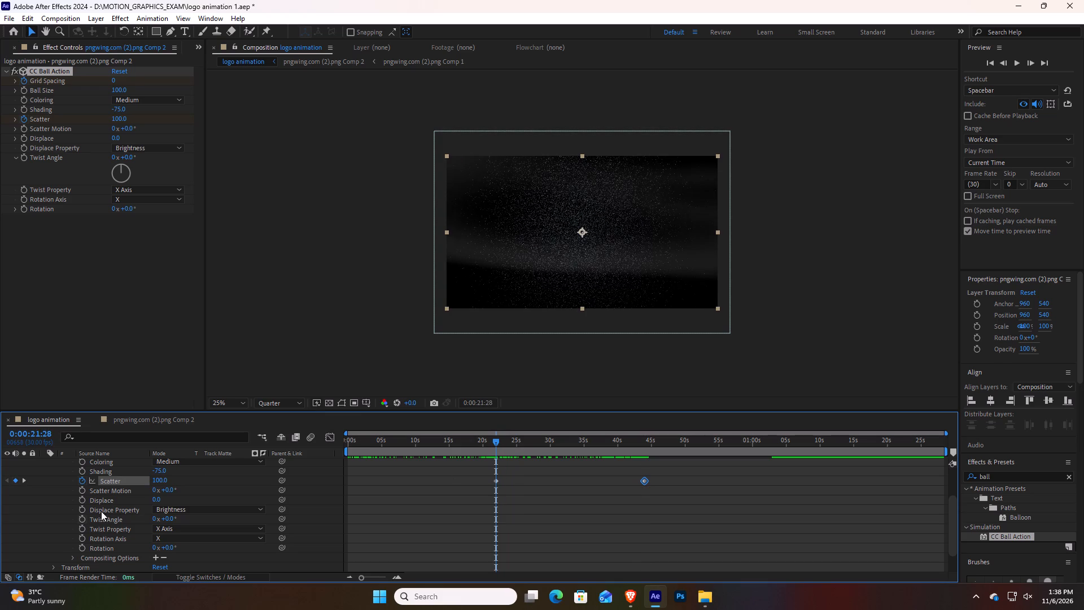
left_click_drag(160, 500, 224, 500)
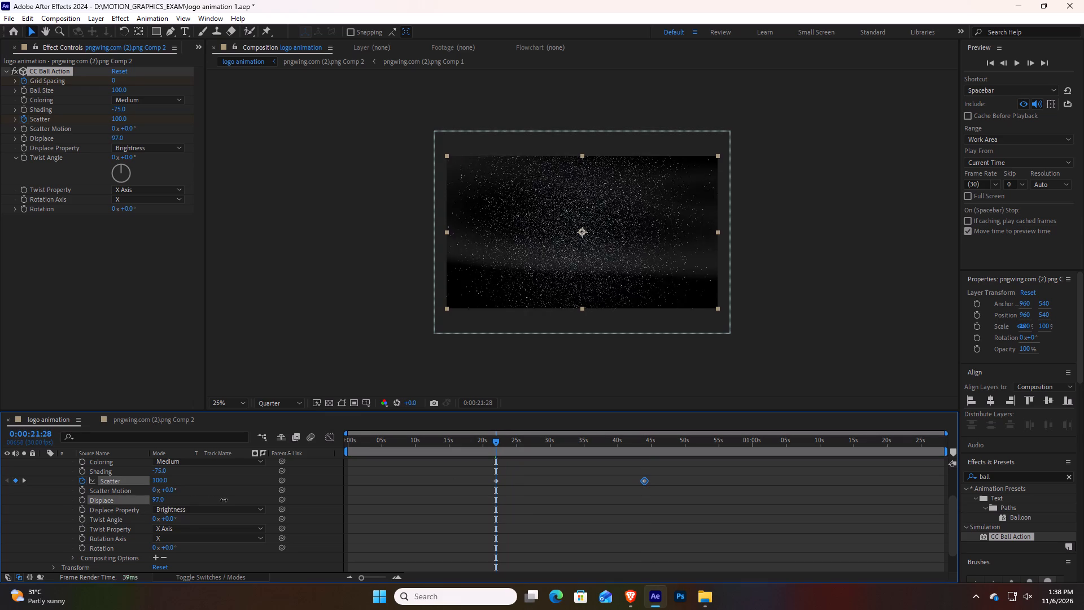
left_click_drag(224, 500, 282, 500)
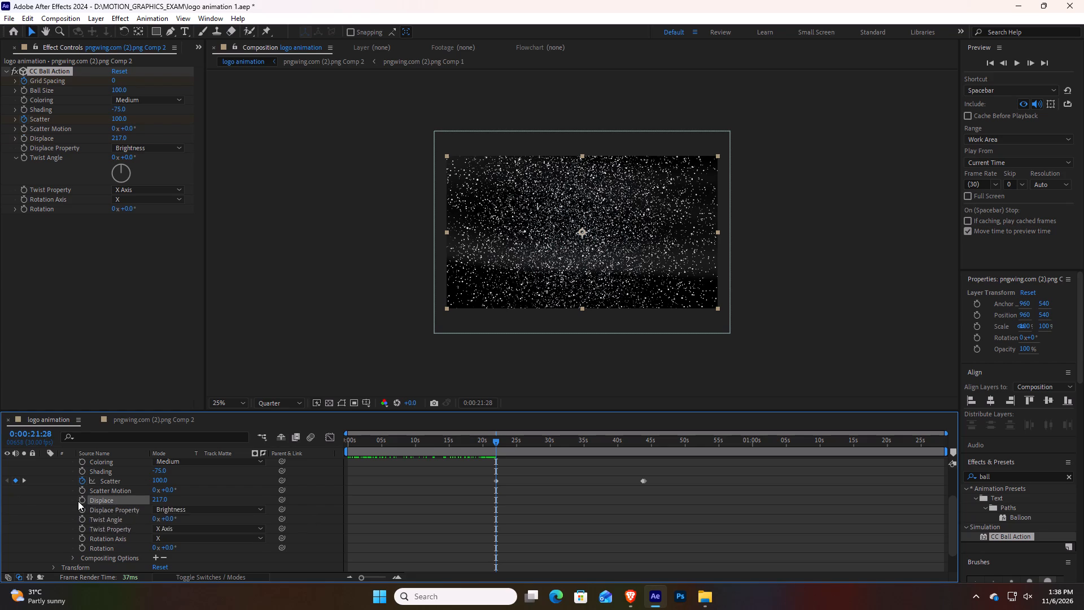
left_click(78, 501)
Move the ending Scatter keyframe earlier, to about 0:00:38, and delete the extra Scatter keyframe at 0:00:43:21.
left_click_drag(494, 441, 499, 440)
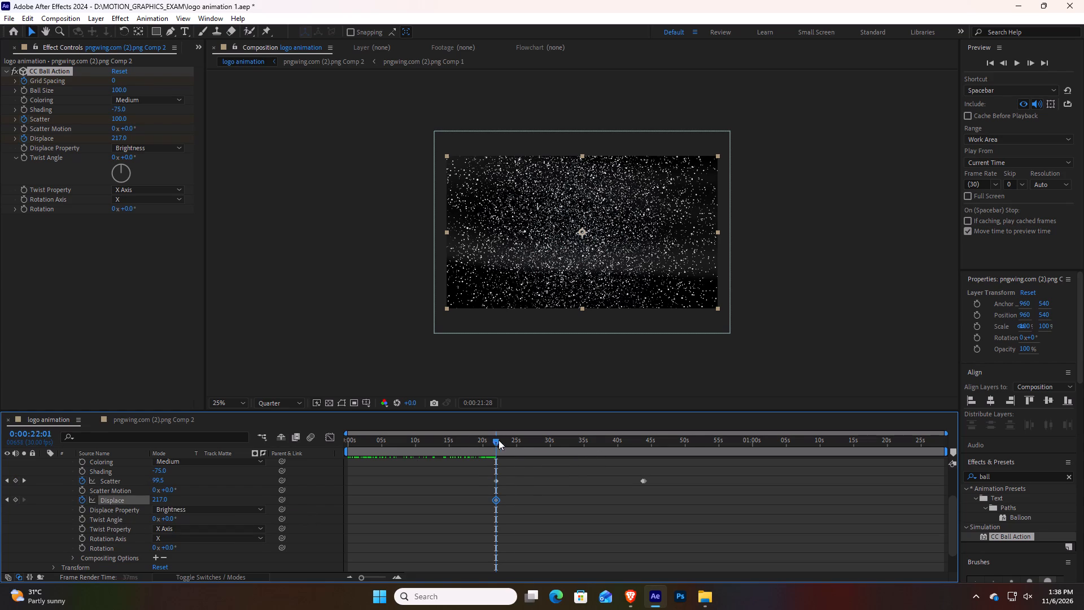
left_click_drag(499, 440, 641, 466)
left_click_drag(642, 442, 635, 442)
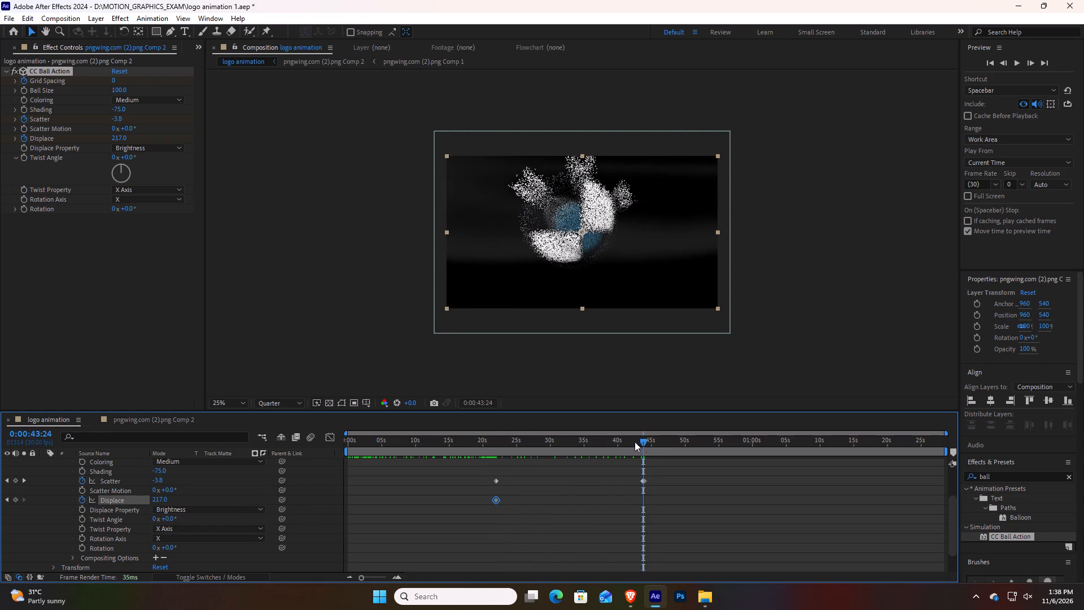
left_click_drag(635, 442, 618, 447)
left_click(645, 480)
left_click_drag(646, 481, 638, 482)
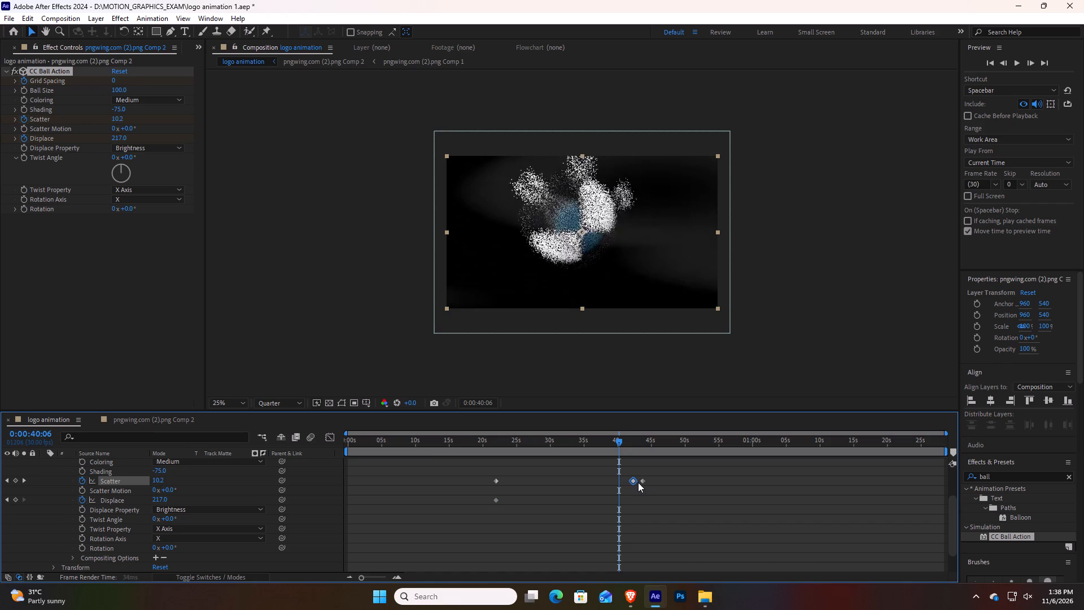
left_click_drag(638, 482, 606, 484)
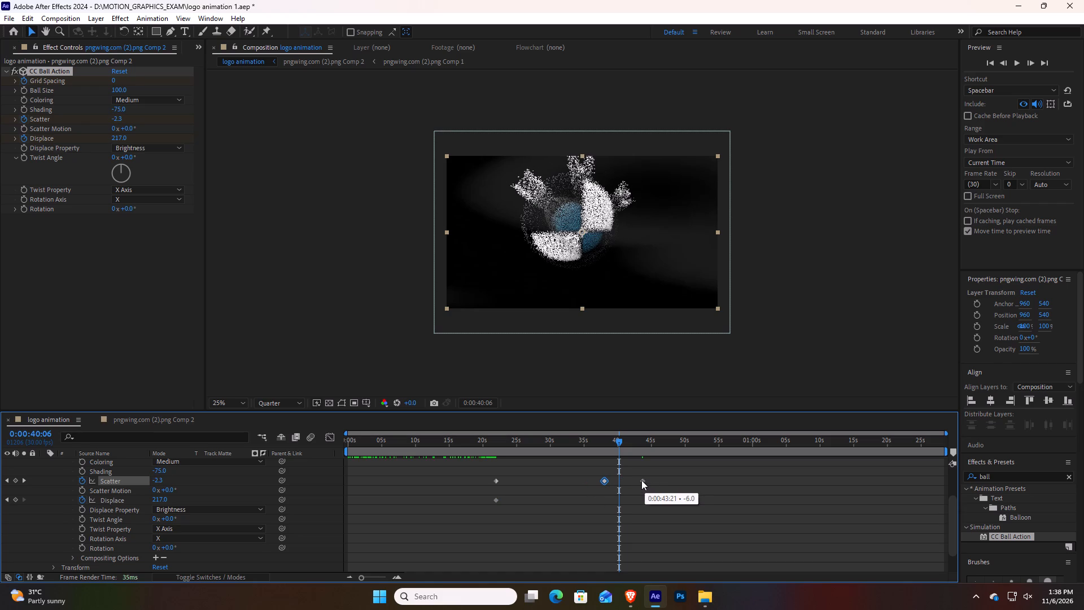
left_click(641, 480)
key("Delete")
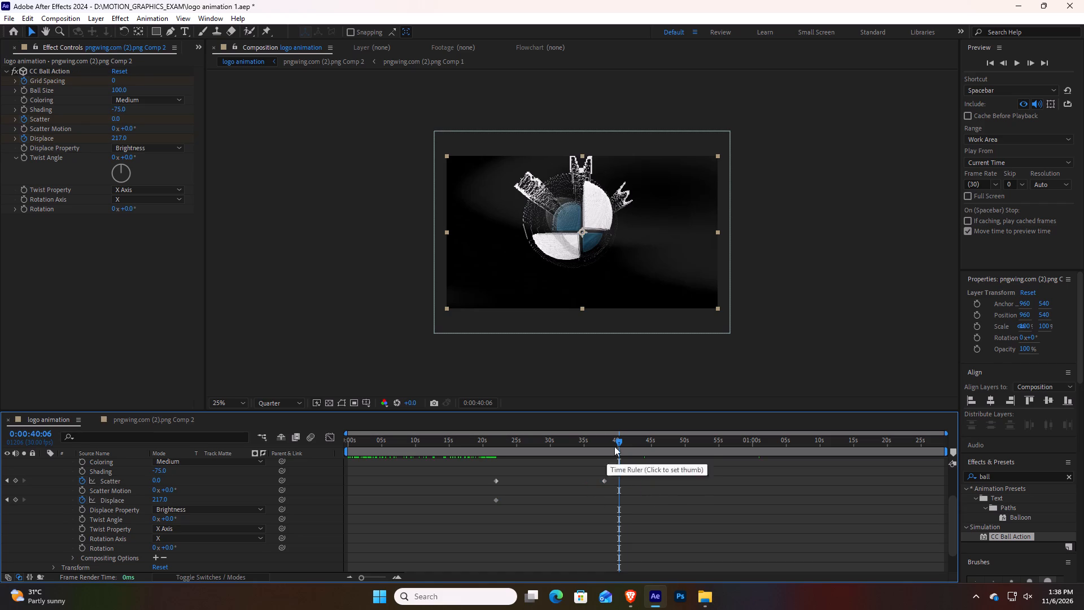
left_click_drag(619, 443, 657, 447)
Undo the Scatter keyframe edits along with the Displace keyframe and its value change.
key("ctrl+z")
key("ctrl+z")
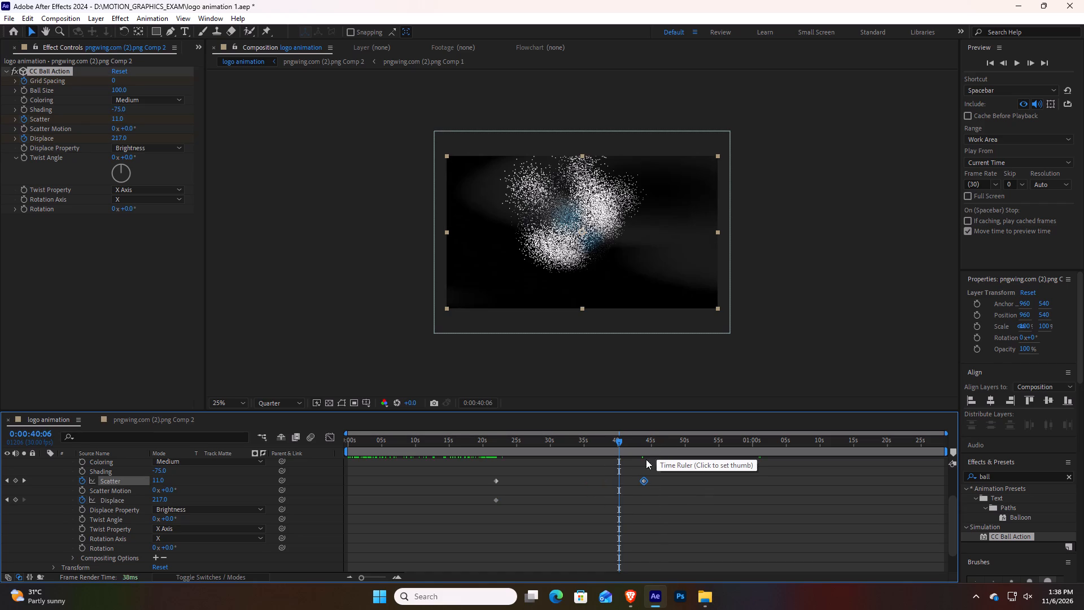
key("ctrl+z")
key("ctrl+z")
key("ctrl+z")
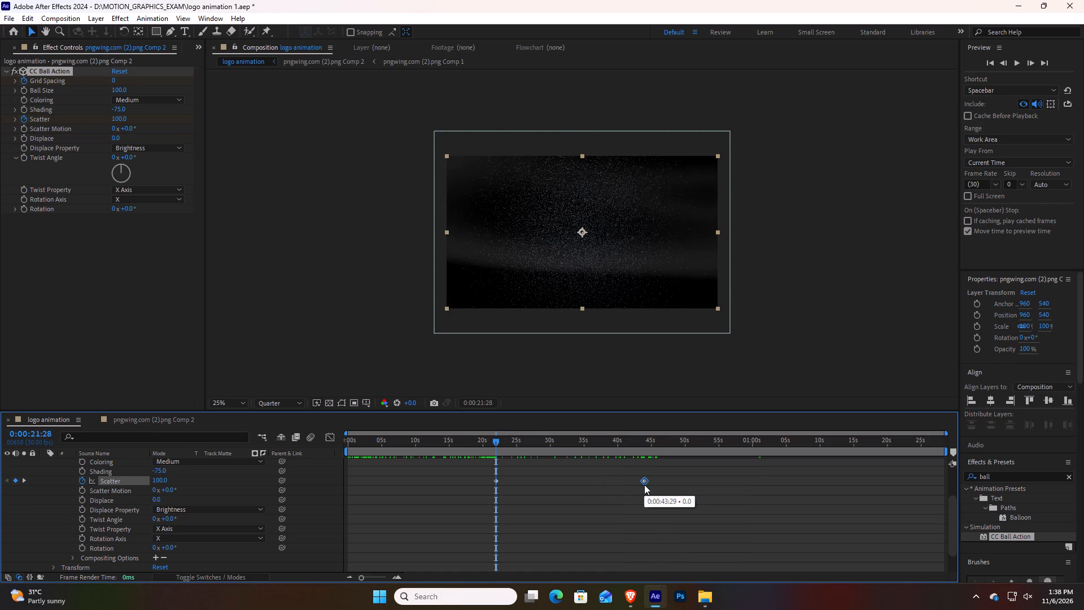
Start keyframing the logo layer's CC Ball Action Displace at 0:00:21:28 with a value of 300.
left_click(82, 498)
left_click_drag(158, 500, 171, 497)
left_click(160, 497)
type("300")
key("Return")
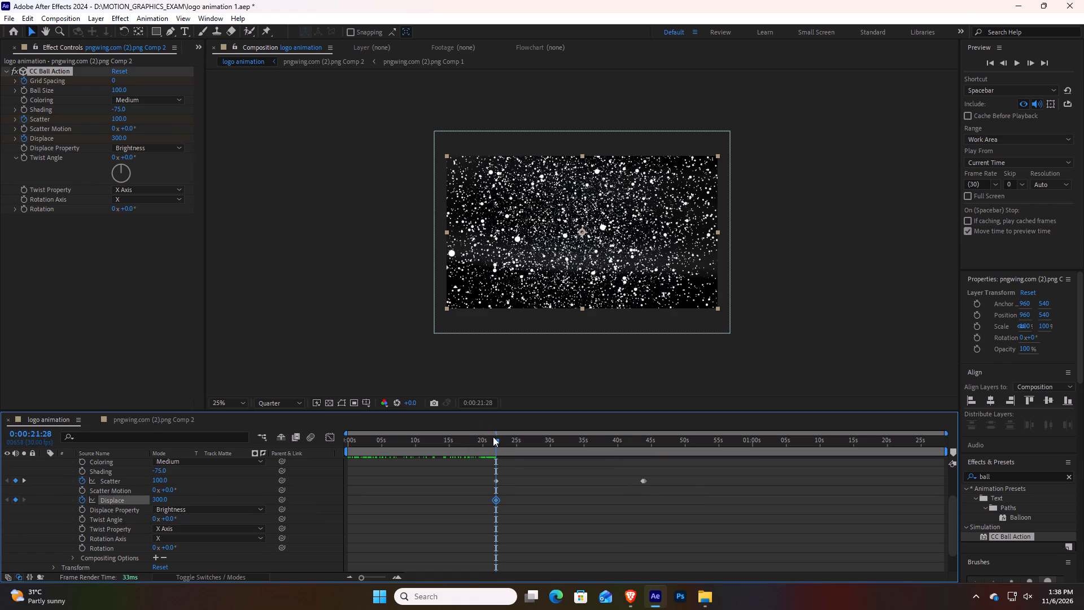
Add a second Displace keyframe with value 0 on the logo layer at 0:00:43:26.
left_click_drag(497, 442, 621, 456)
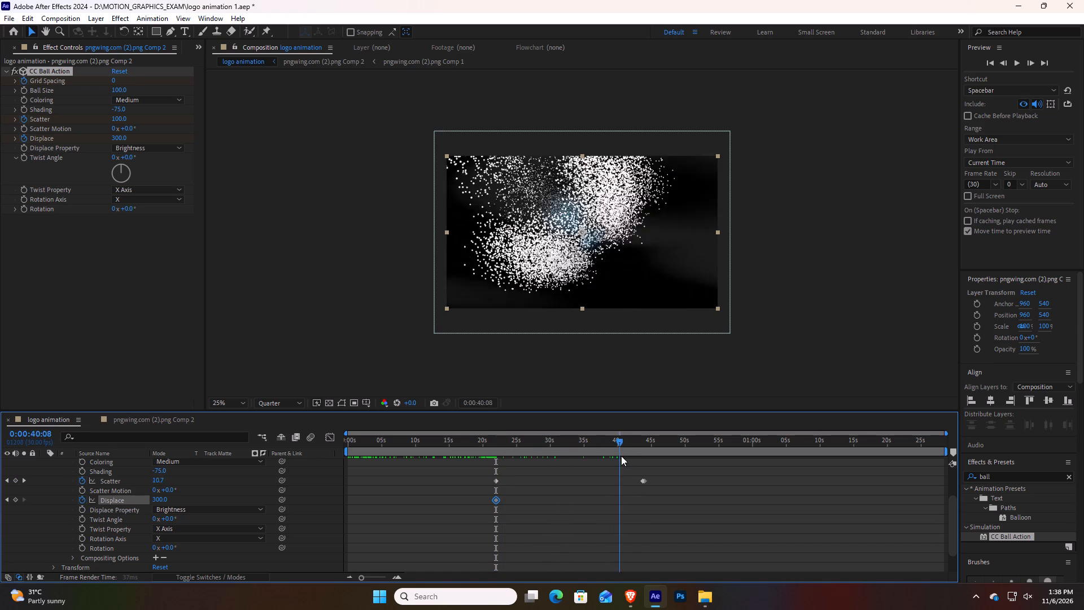
left_click_drag(621, 456, 645, 460)
left_click(161, 497)
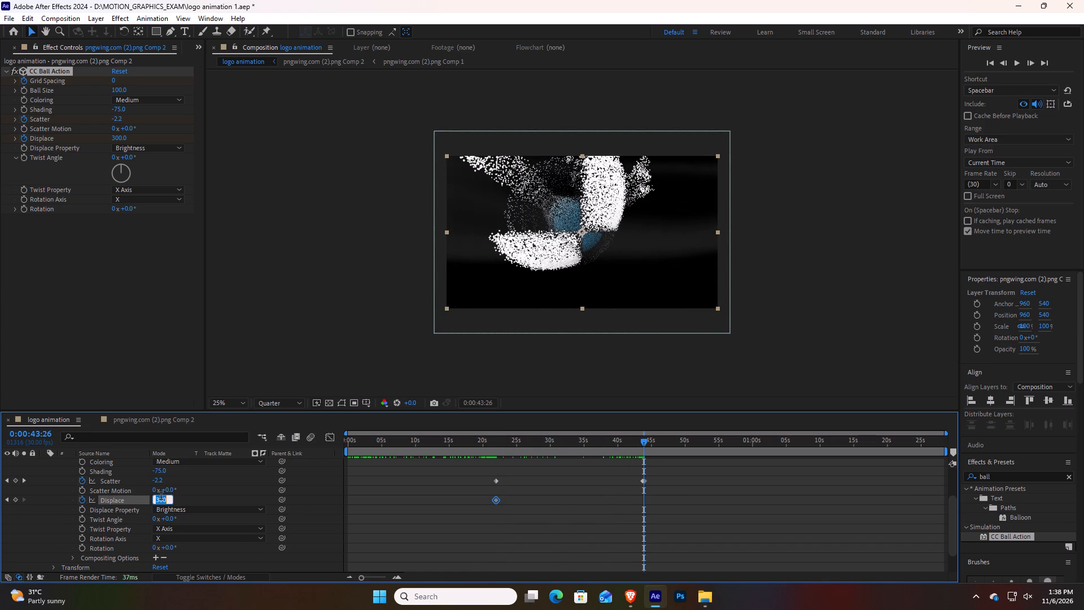
key("0")
key("Return")
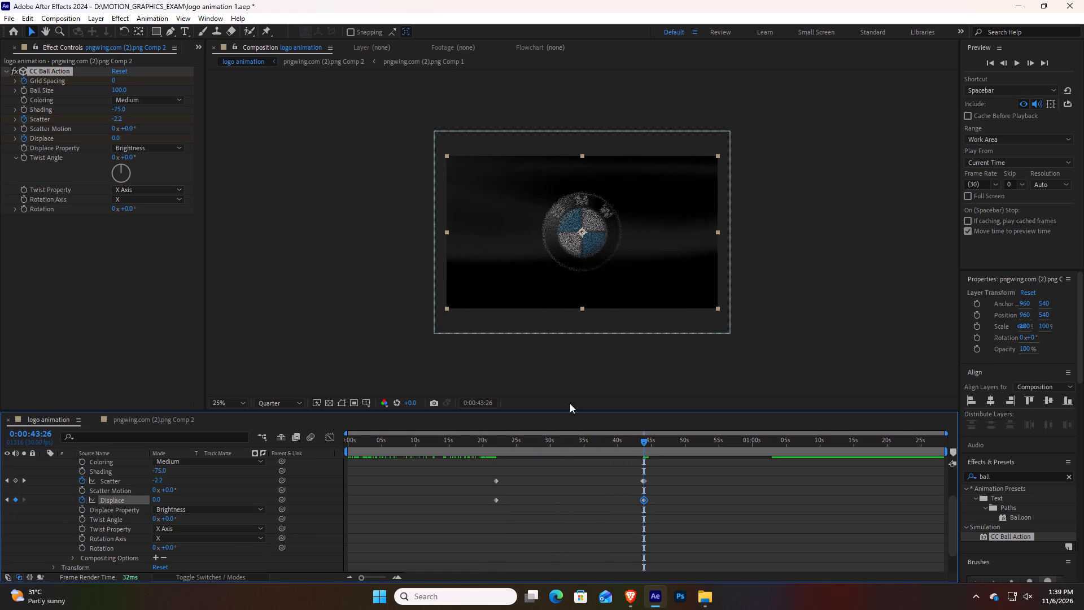
Scrub through the logo assembly to examine the combined Scatter and Displace motion, and look over the effect's keyframes.
left_click_drag(643, 439, 636, 447)
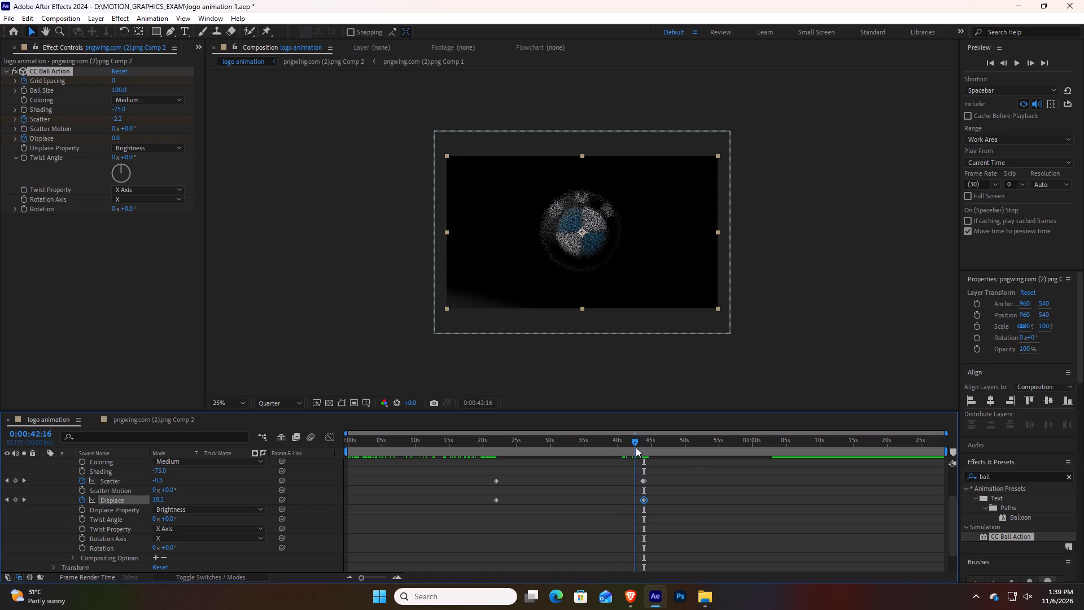
left_click_drag(636, 447, 543, 476)
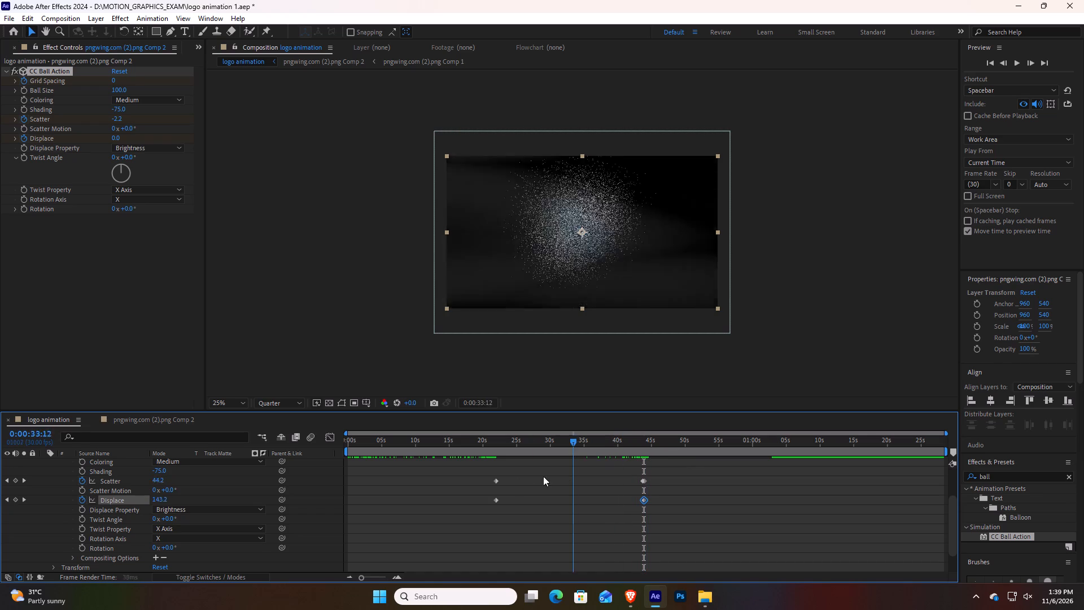
left_click_drag(543, 476, 600, 478)
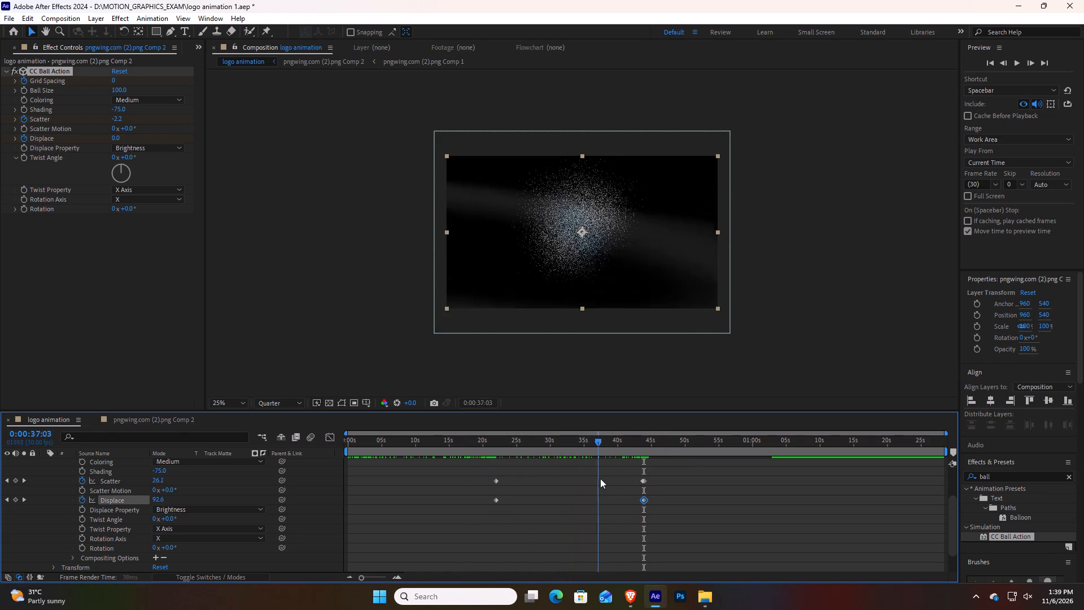
left_click_drag(600, 478, 649, 478)
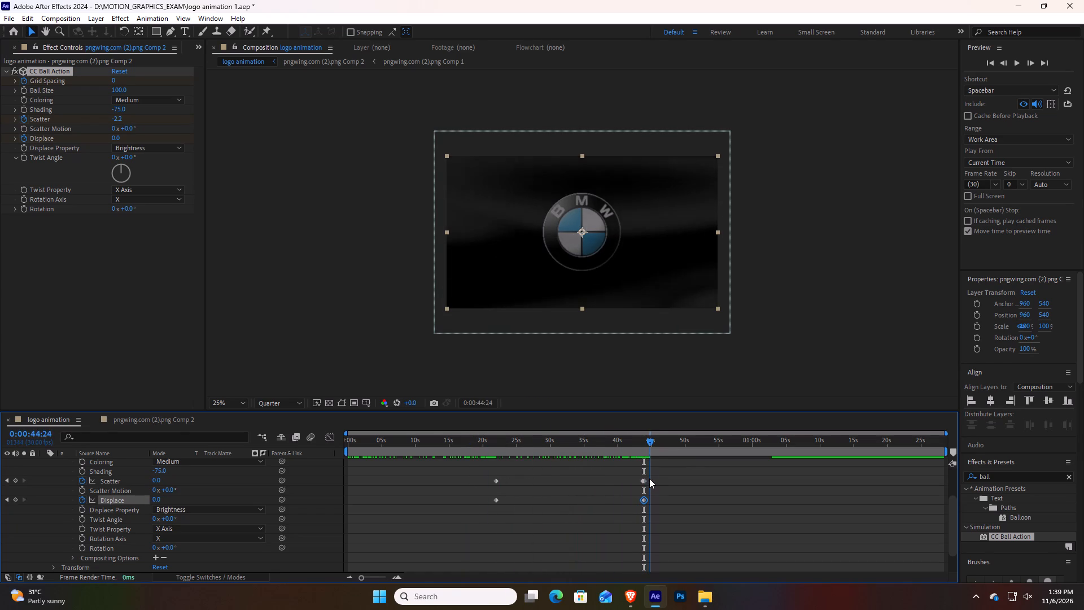
left_click_drag(649, 478, 645, 479)
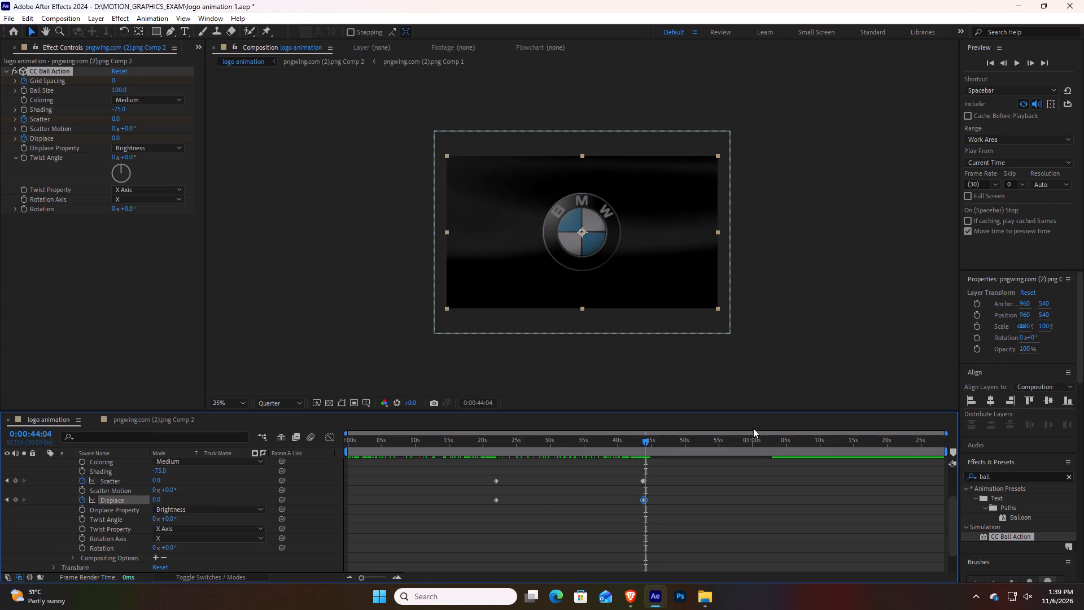
left_click(497, 481)
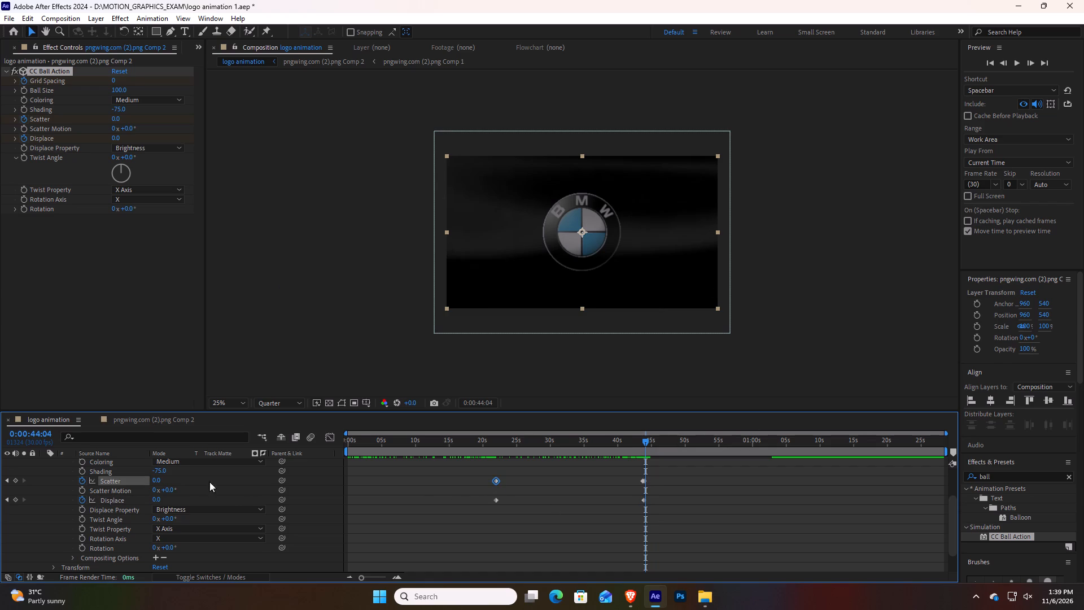
scroll(107, 501, "up", 2)
scroll(107, 501, "down", 2)
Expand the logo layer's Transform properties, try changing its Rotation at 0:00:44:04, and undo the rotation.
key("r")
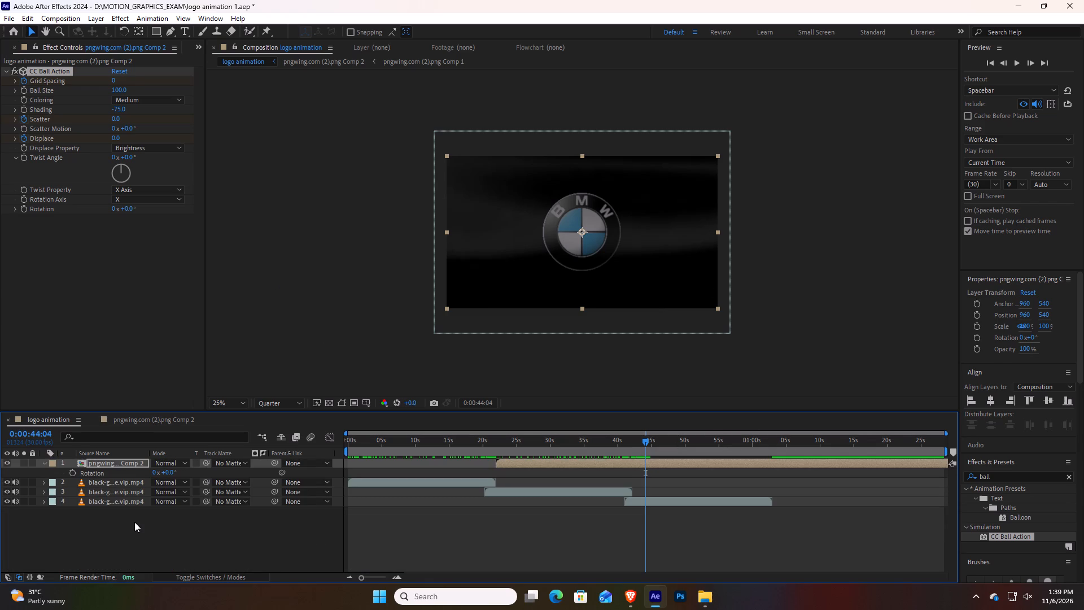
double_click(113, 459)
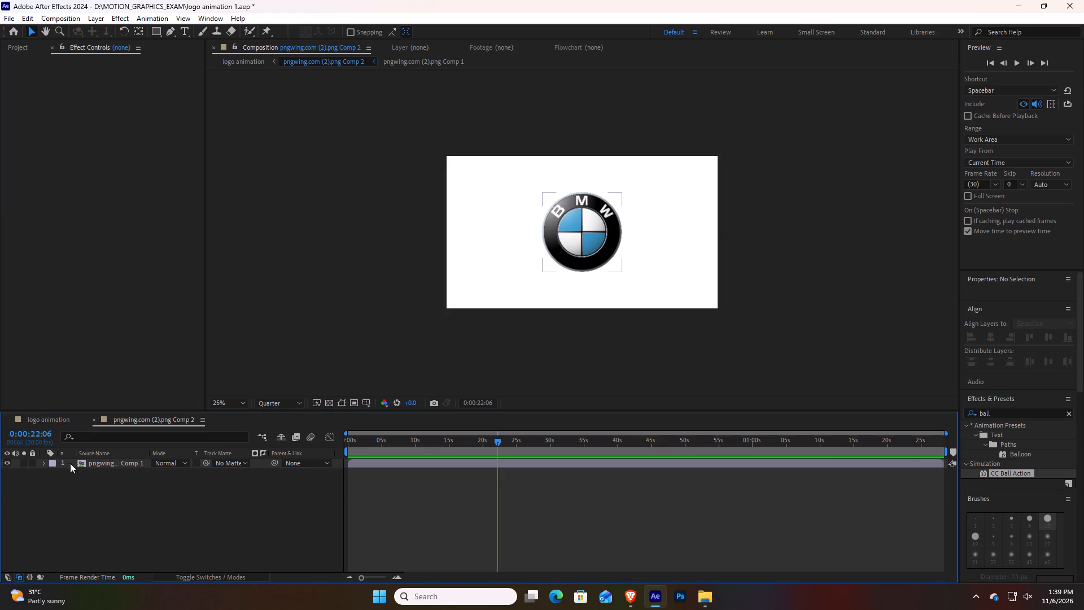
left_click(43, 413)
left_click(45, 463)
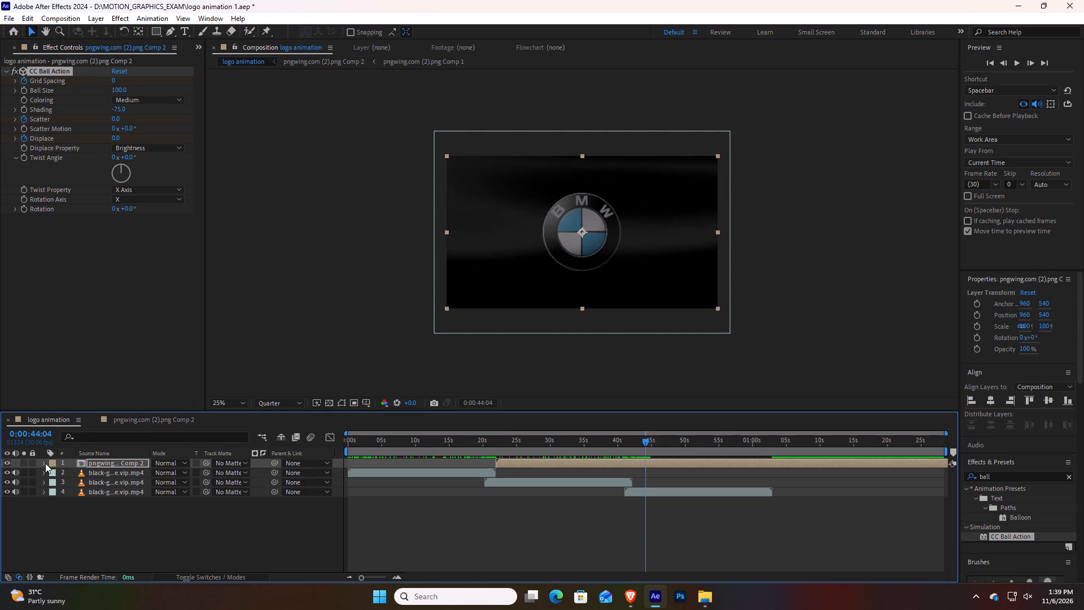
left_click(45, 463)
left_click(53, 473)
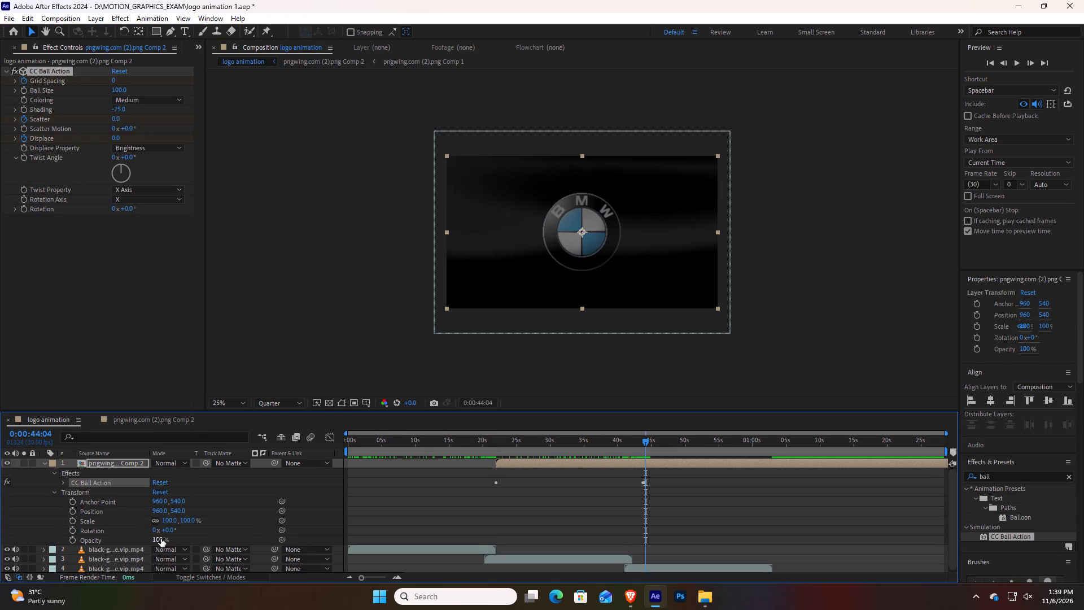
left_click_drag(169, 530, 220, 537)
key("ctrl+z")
Set the logo layer's Transform Rotation to 65° at 0:00:21:28.
left_click_drag(646, 439, 531, 456)
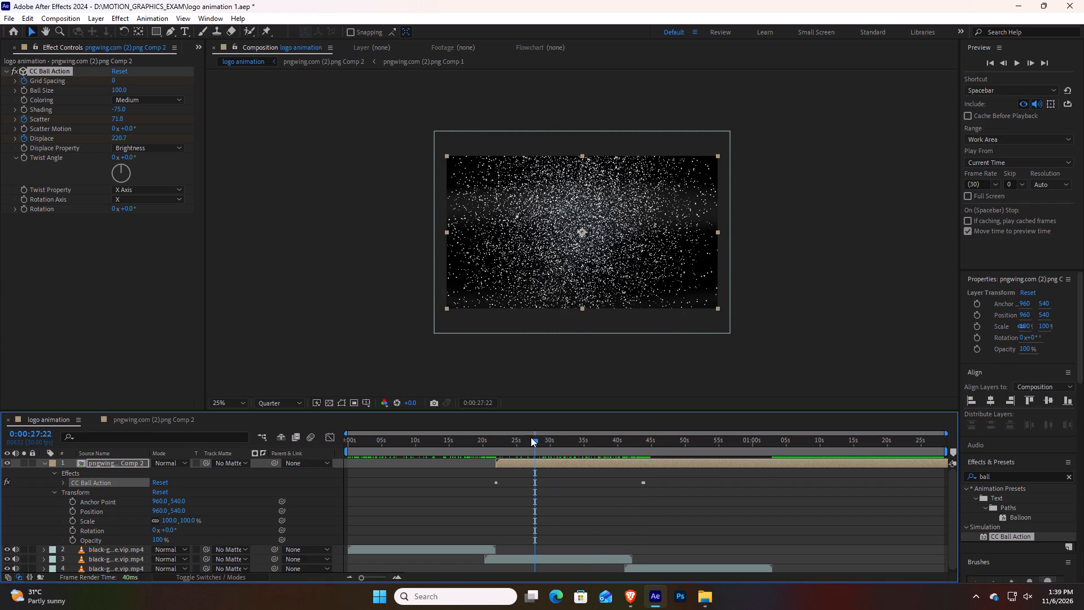
left_click_drag(533, 439, 494, 438)
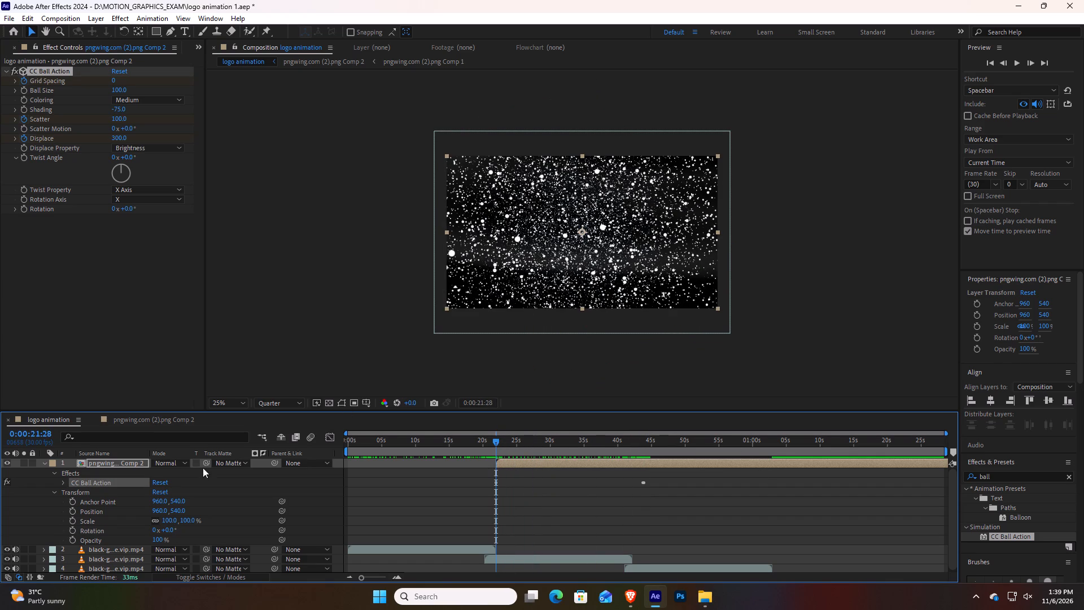
left_click_drag(163, 530, 199, 530)
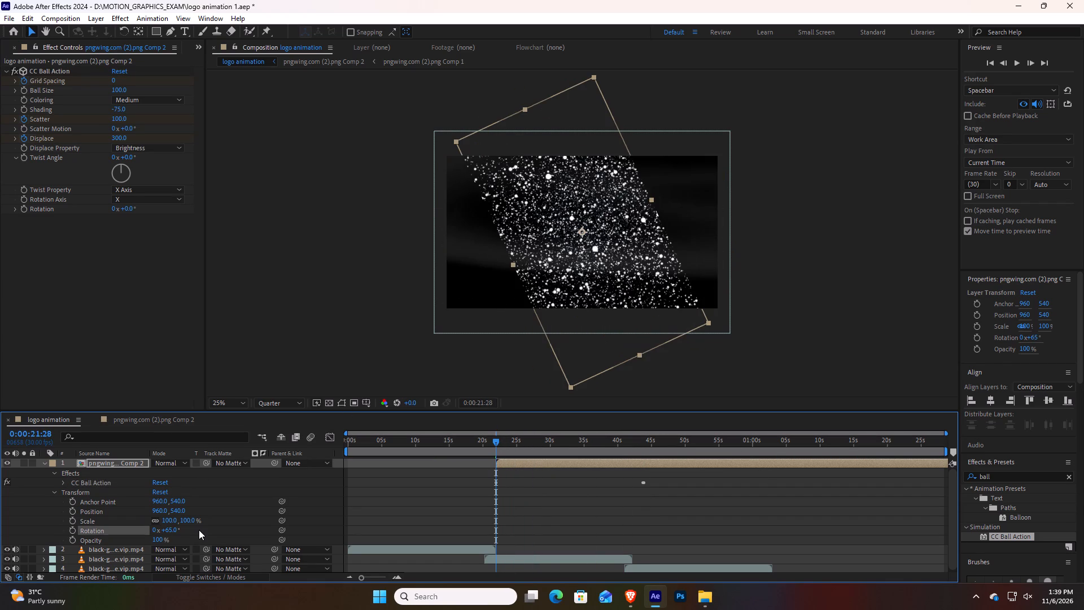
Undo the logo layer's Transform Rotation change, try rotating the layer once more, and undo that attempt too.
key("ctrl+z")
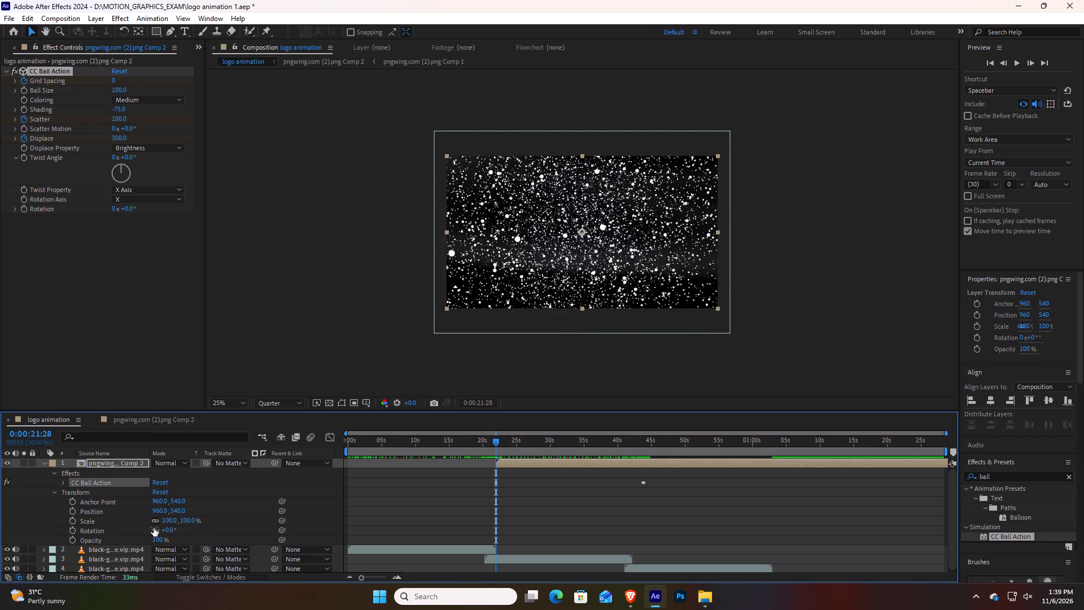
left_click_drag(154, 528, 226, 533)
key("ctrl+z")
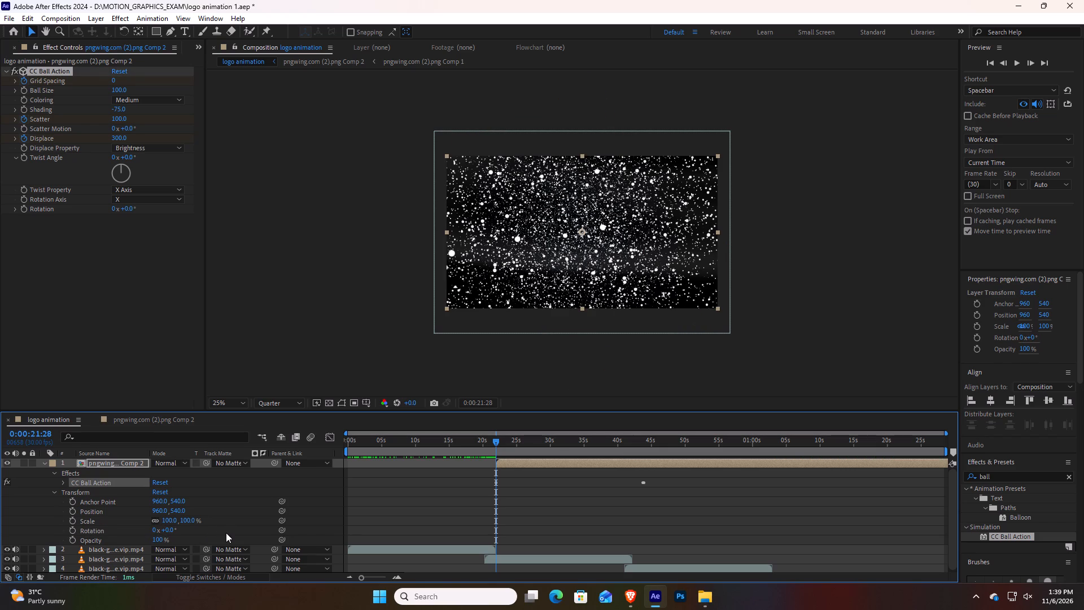
Expand the logo layer's CC Ball Action properties and add a Twist Angle keyframe of 52 revolutions (52x+0.0°) at 0:00:21:28.
left_click(64, 483)
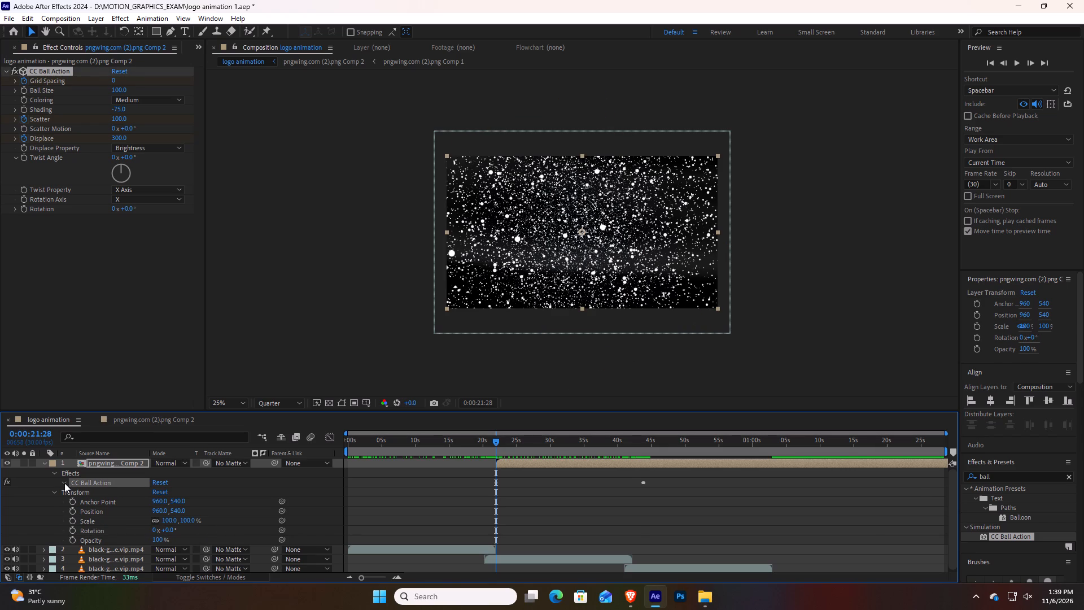
scroll(120, 477, "down", 1)
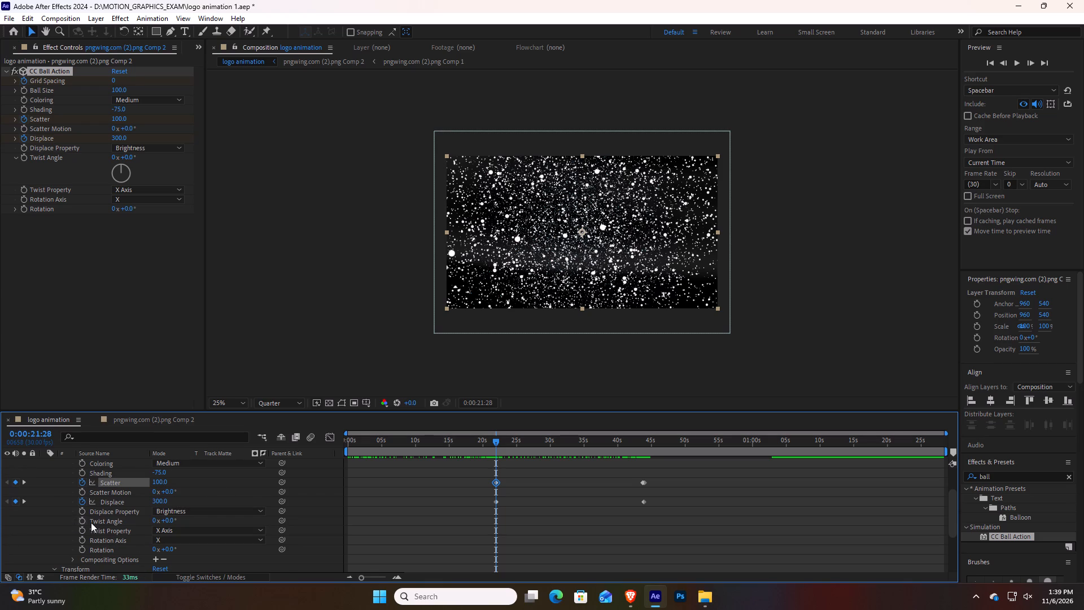
left_click(80, 520)
left_click_drag(154, 521, 154, 521)
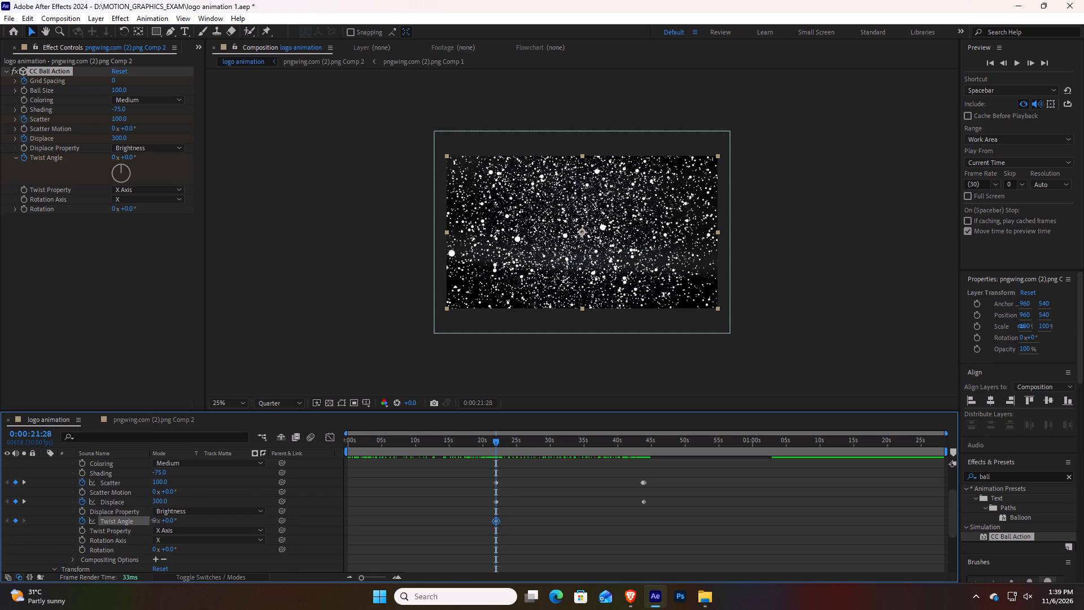
left_click_drag(154, 521, 189, 527)
Add a second Twist Angle keyframe with value 0 on the logo layer at 0:00:44:01.
left_click_drag(494, 440, 600, 460)
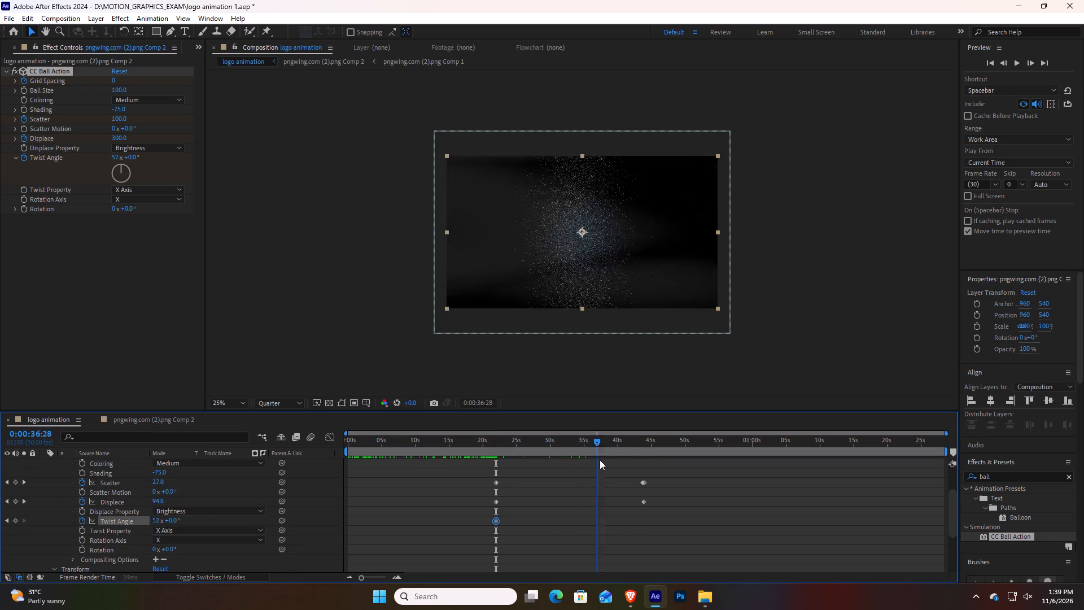
left_click_drag(600, 460, 643, 464)
left_click(154, 520)
key("0")
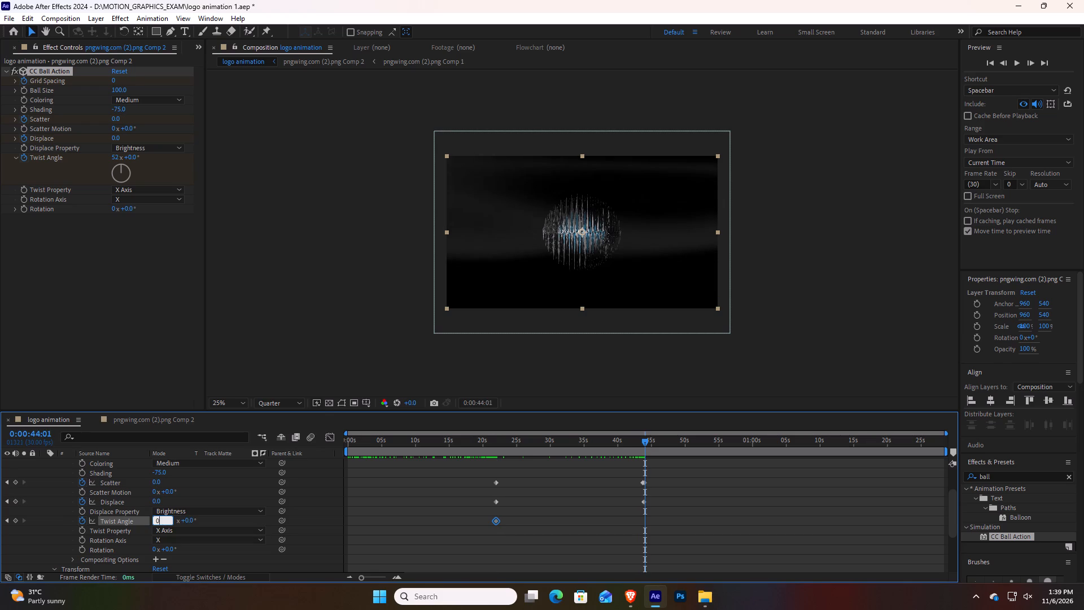
key("Return")
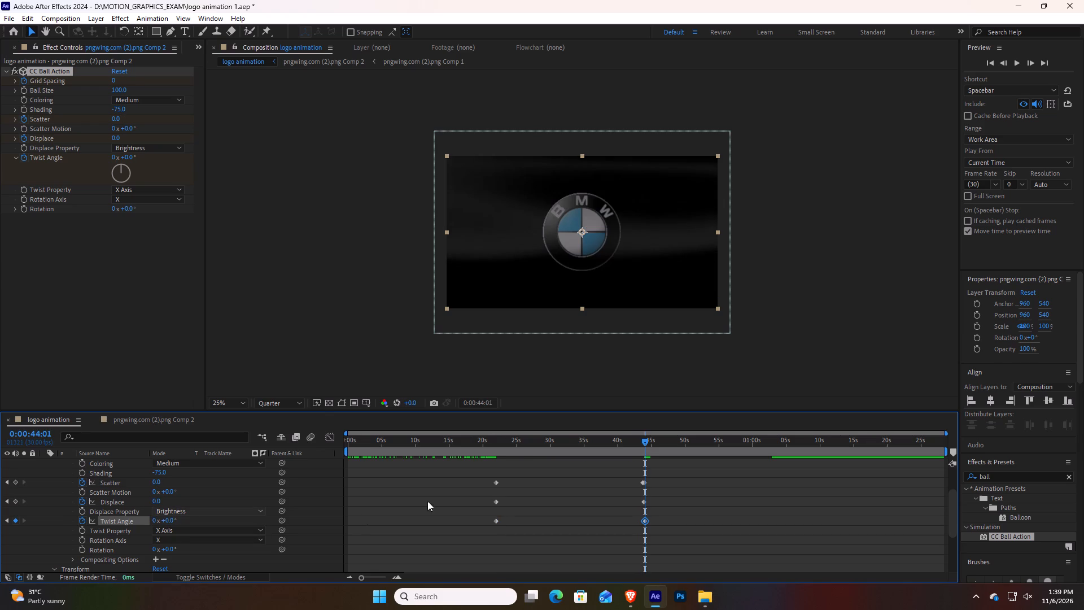
Scrub through the logo assembly to examine the twisting balls, and preview the animation from 0:00:00:00.
left_click_drag(646, 443, 355, 437)
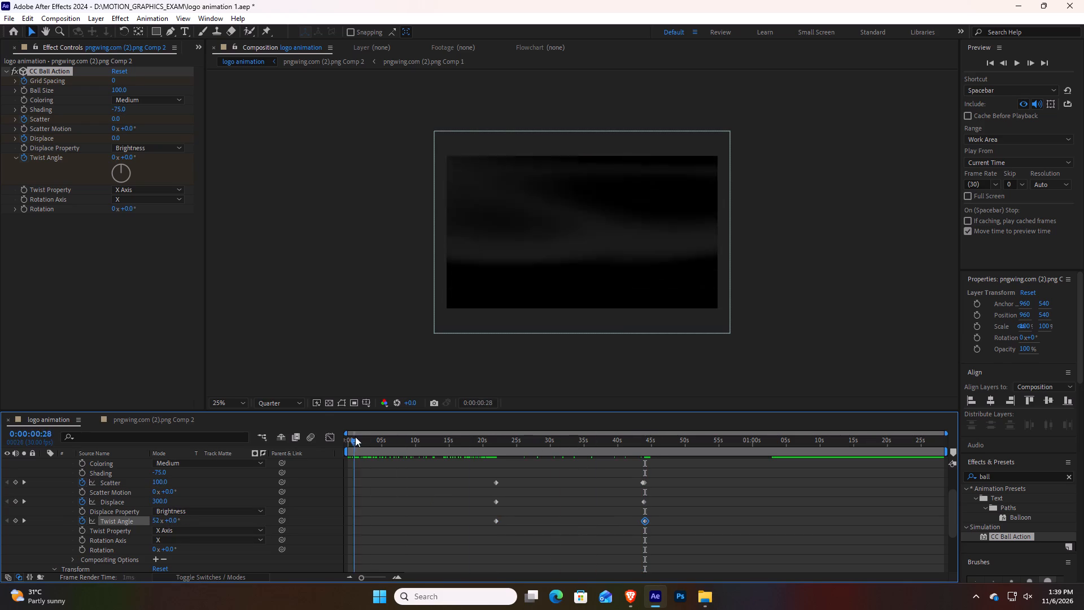
left_click_drag(355, 437, 624, 459)
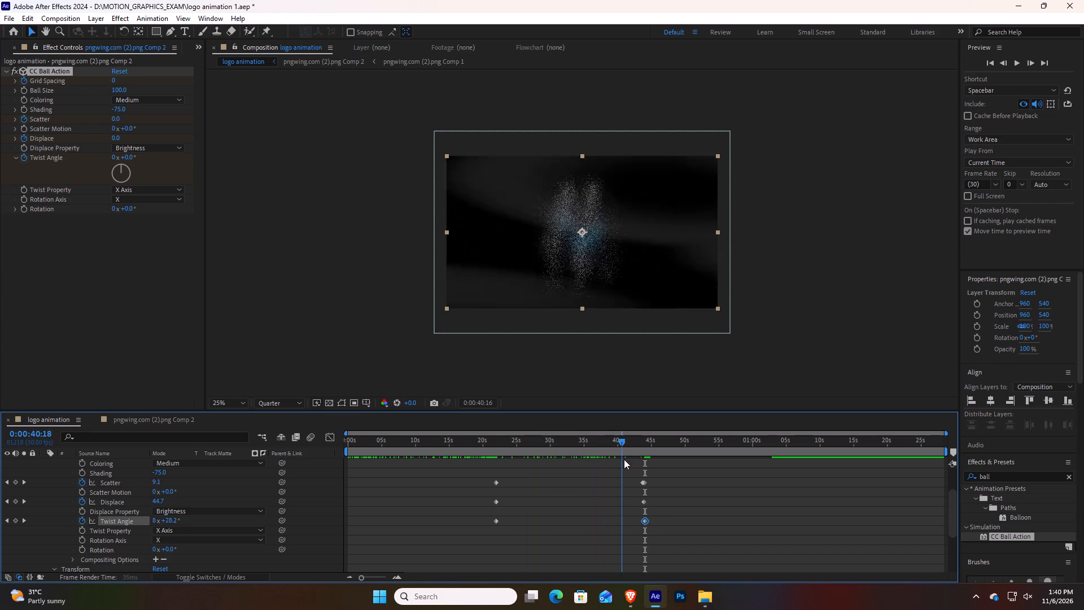
left_click_drag(624, 459, 390, 443)
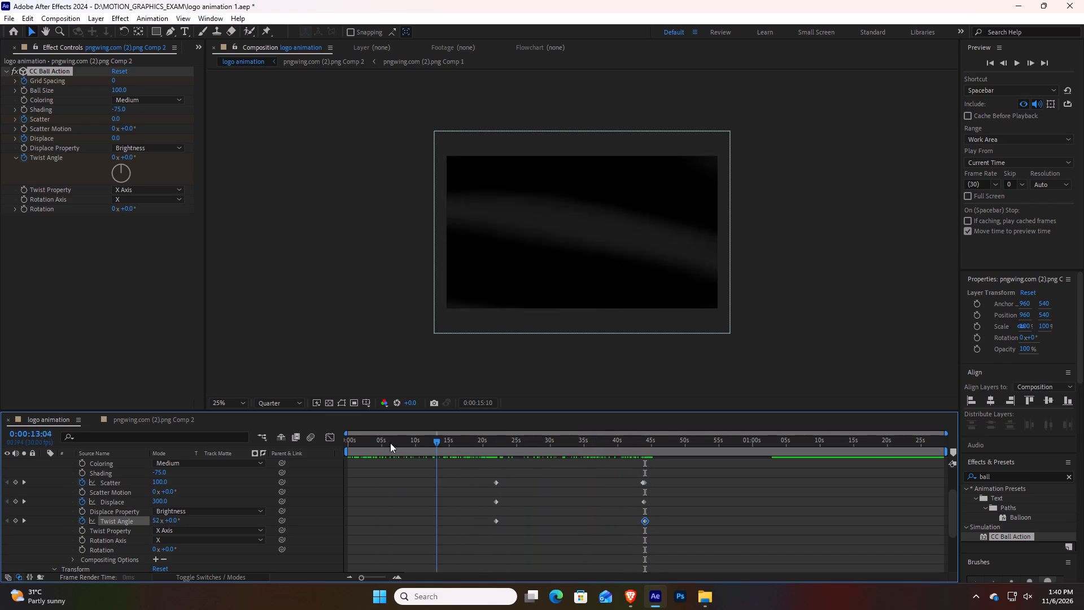
left_click_drag(390, 443, 338, 435)
key("space")
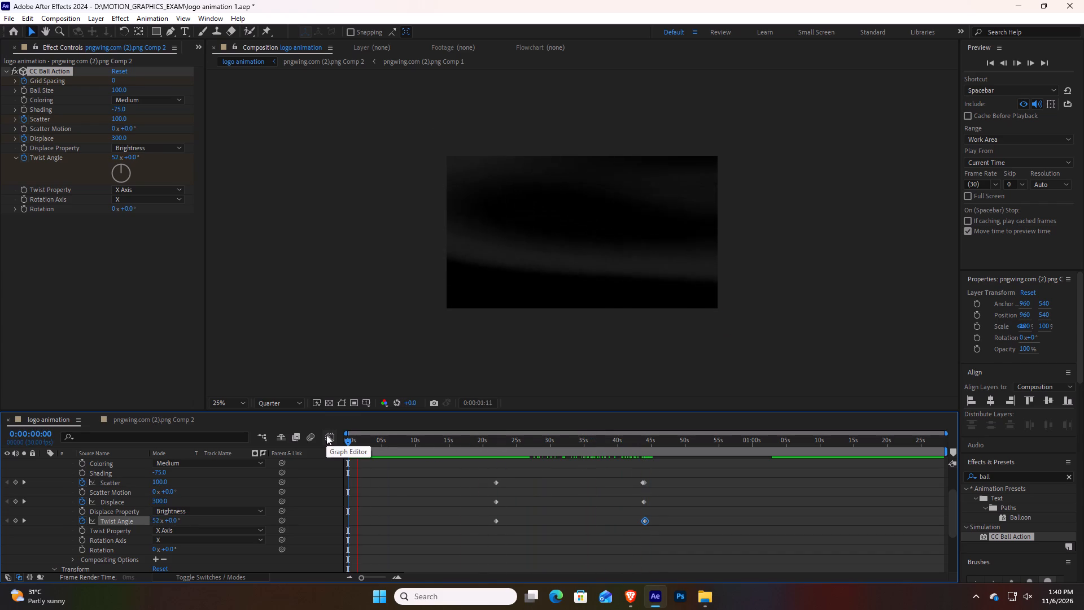
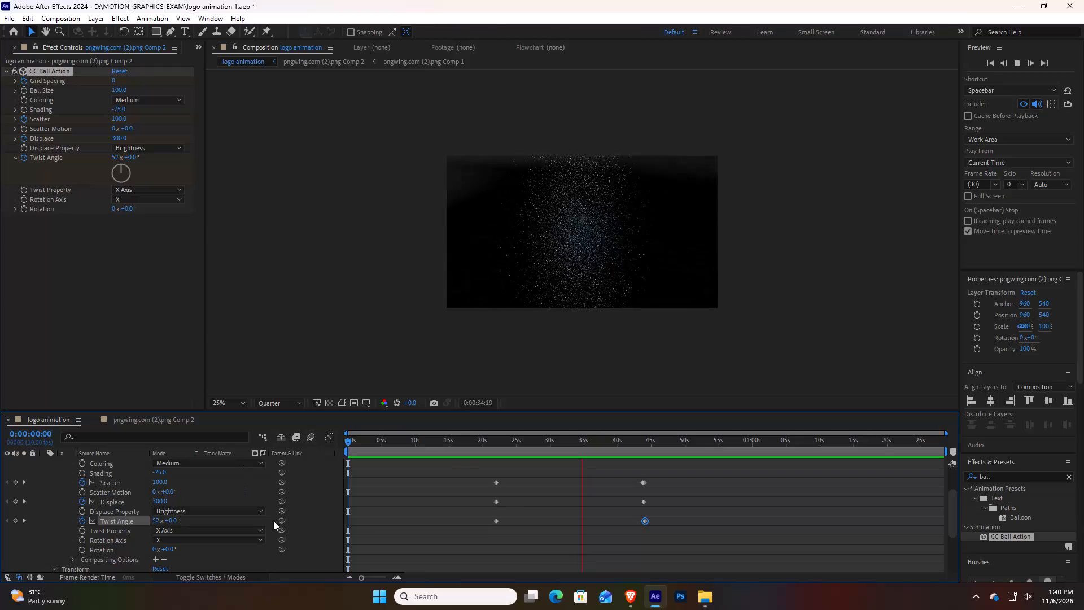
Apply Easy Ease to the logo layer's Scatter, Displace and Twist Angle keyframes, and scrub through the assembly to check the motion.
left_click_drag(467, 465, 684, 538)
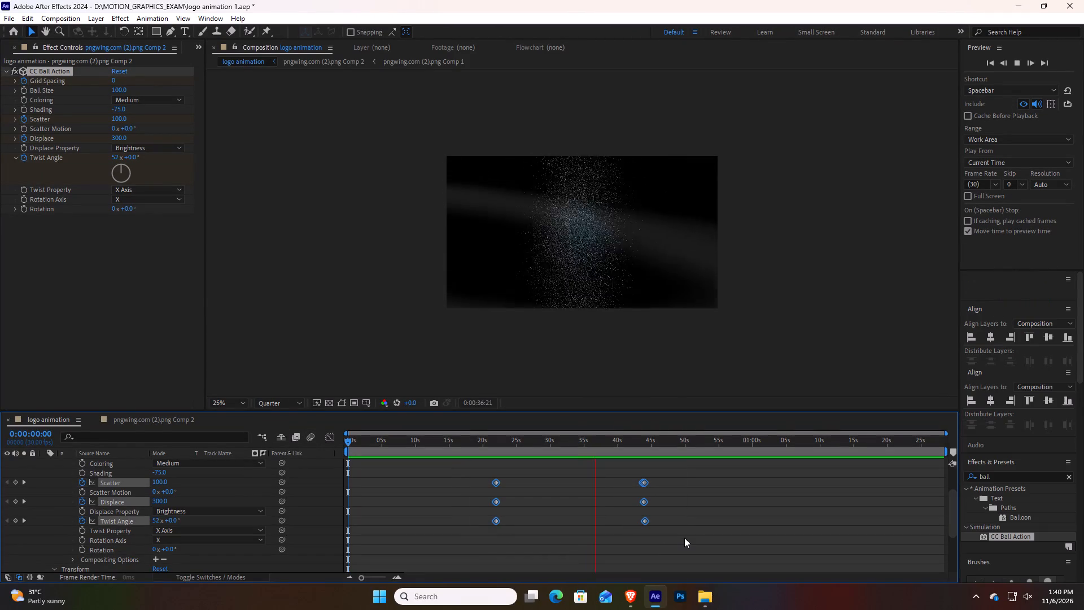
key("F9")
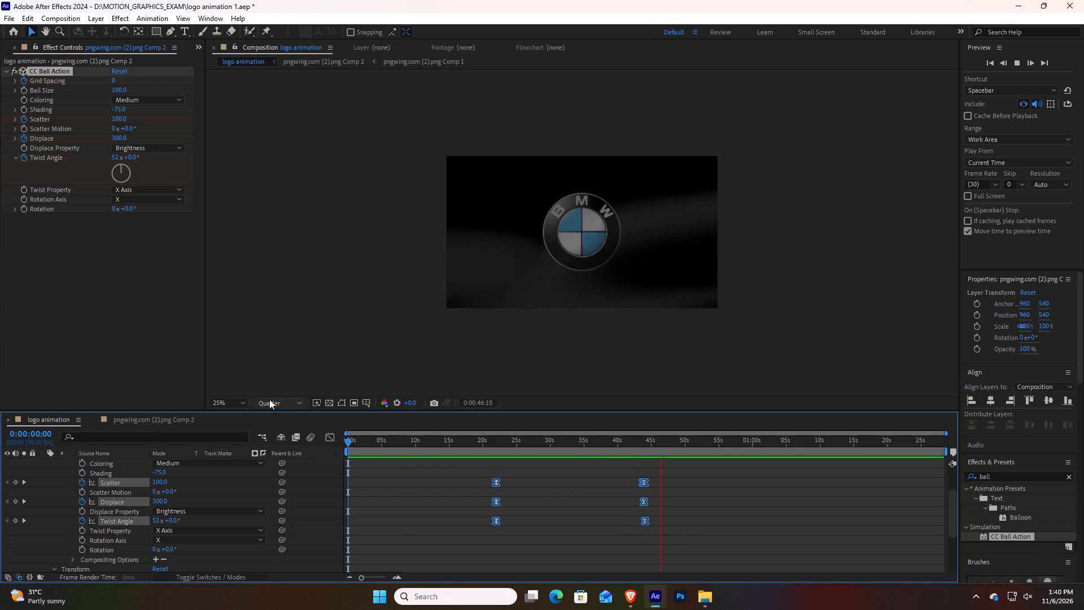
key("space")
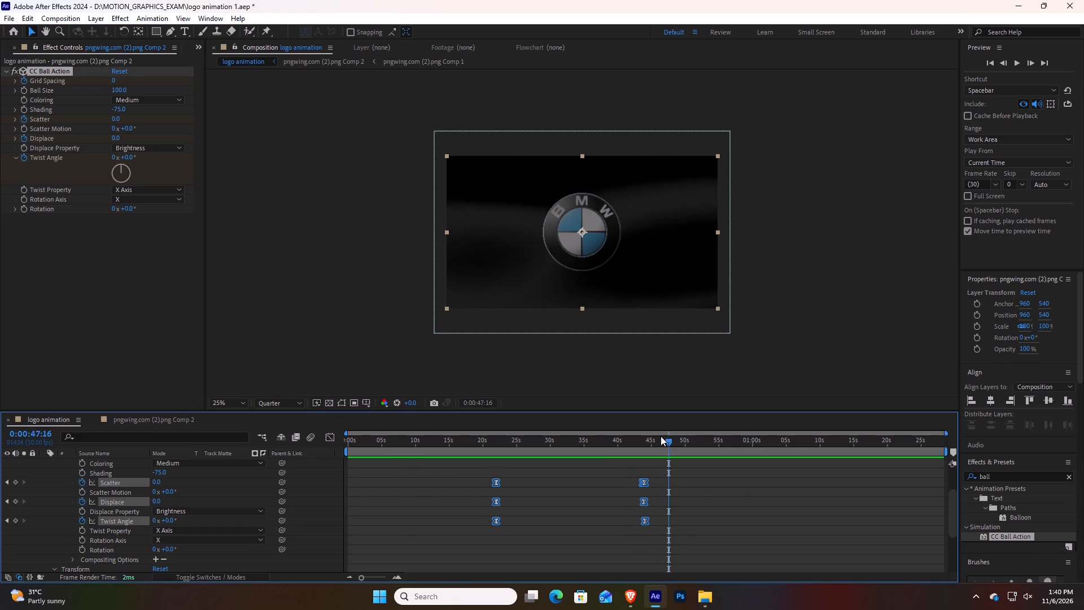
left_click_drag(667, 439, 486, 445)
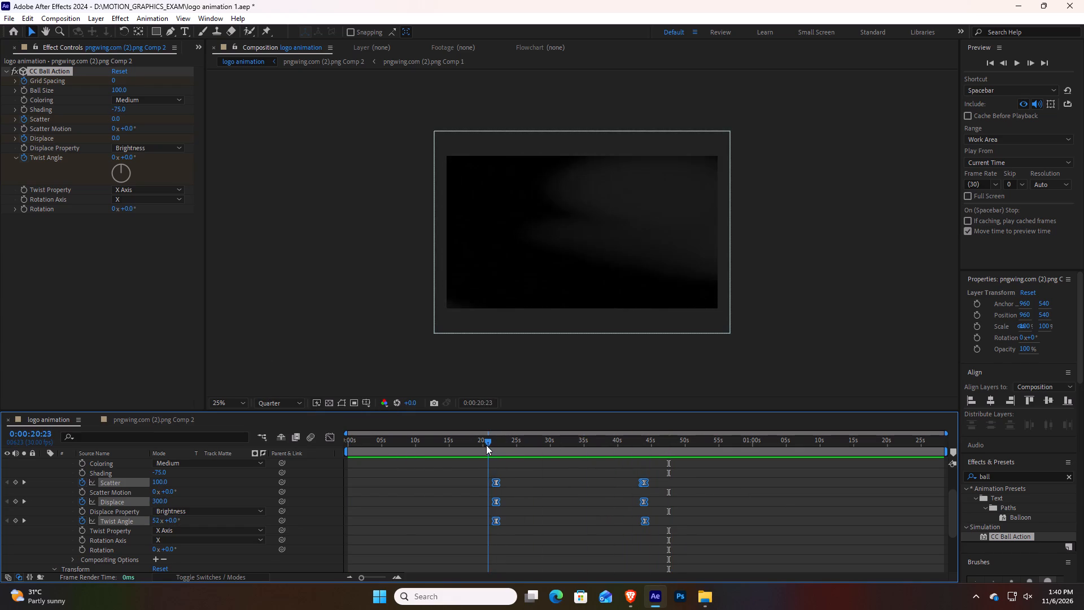
left_click_drag(486, 445, 646, 464)
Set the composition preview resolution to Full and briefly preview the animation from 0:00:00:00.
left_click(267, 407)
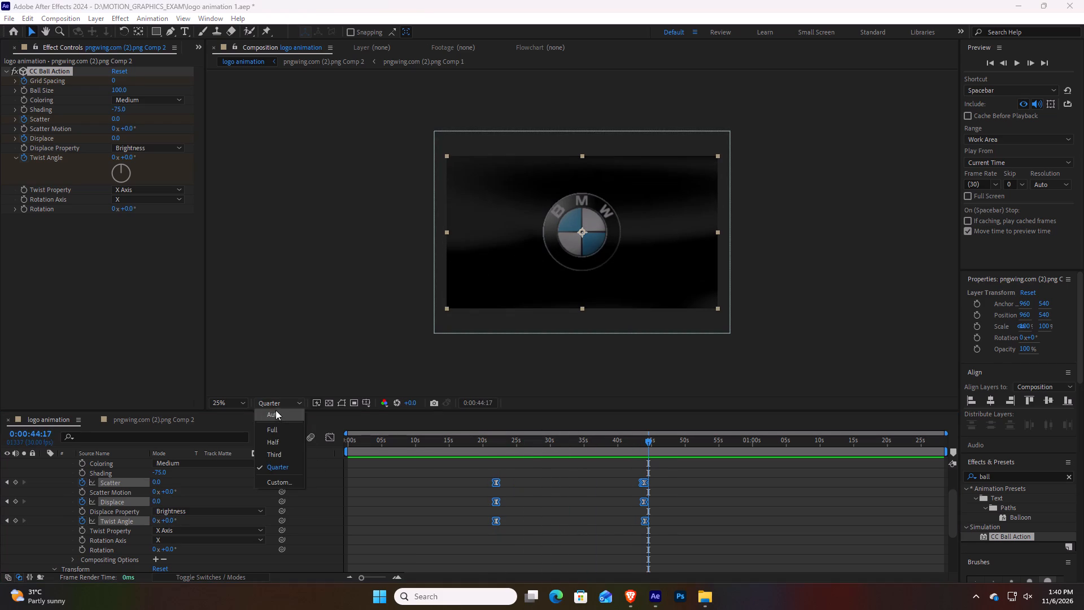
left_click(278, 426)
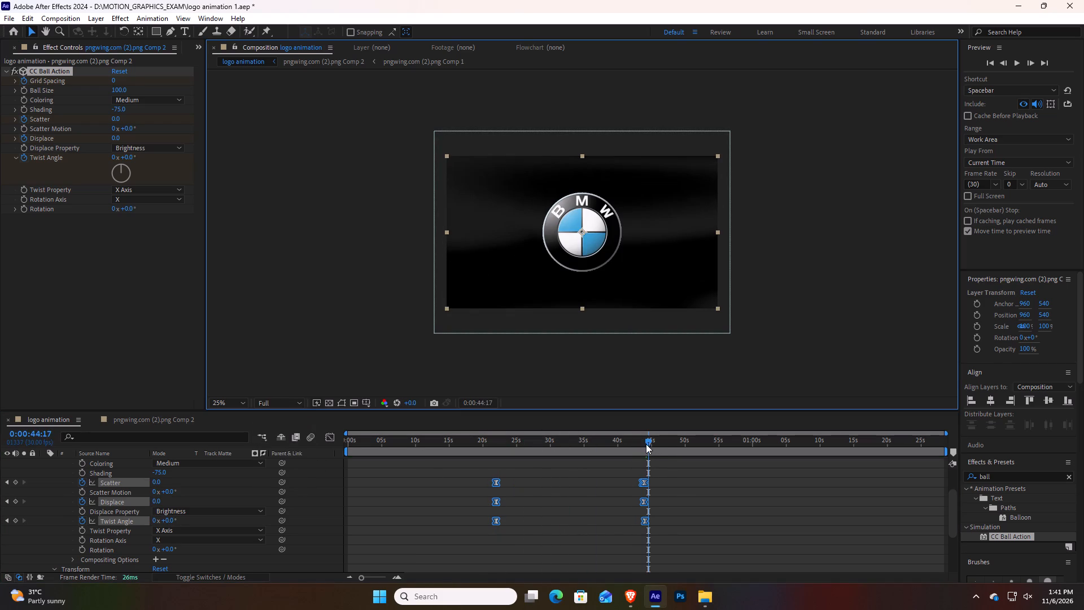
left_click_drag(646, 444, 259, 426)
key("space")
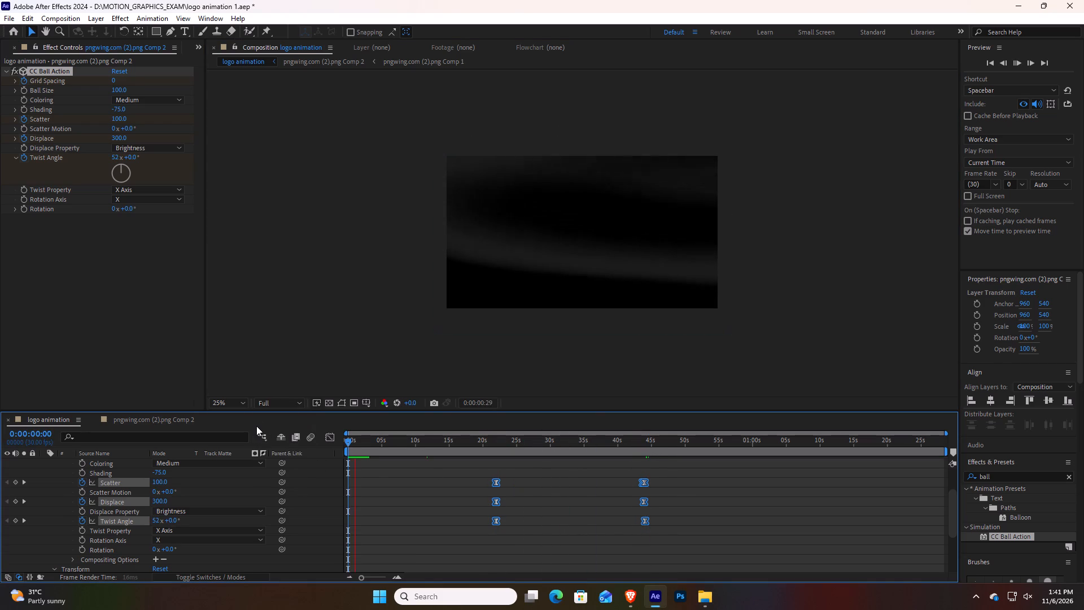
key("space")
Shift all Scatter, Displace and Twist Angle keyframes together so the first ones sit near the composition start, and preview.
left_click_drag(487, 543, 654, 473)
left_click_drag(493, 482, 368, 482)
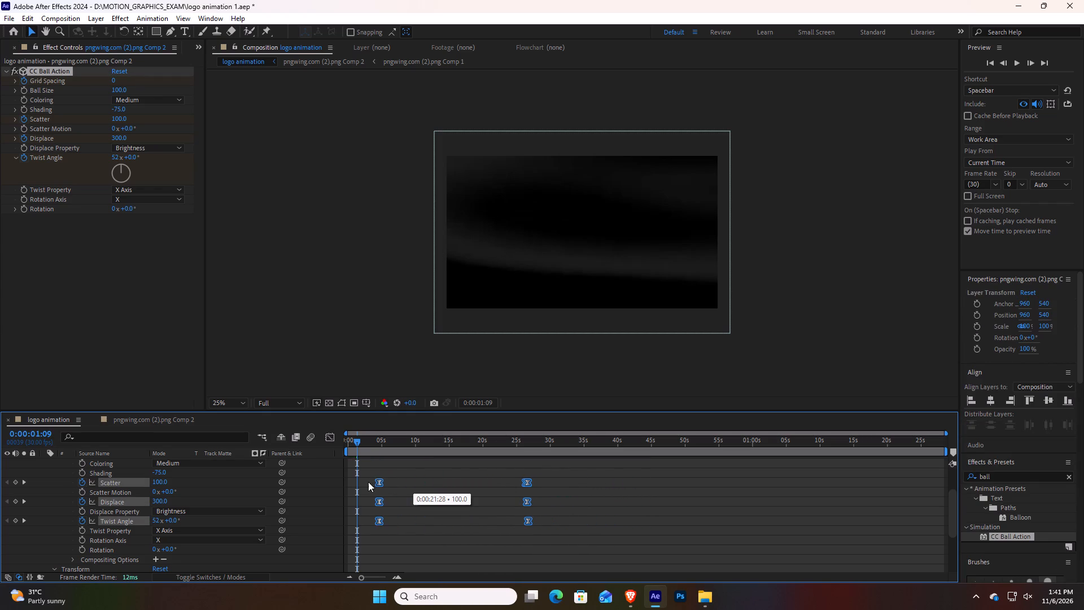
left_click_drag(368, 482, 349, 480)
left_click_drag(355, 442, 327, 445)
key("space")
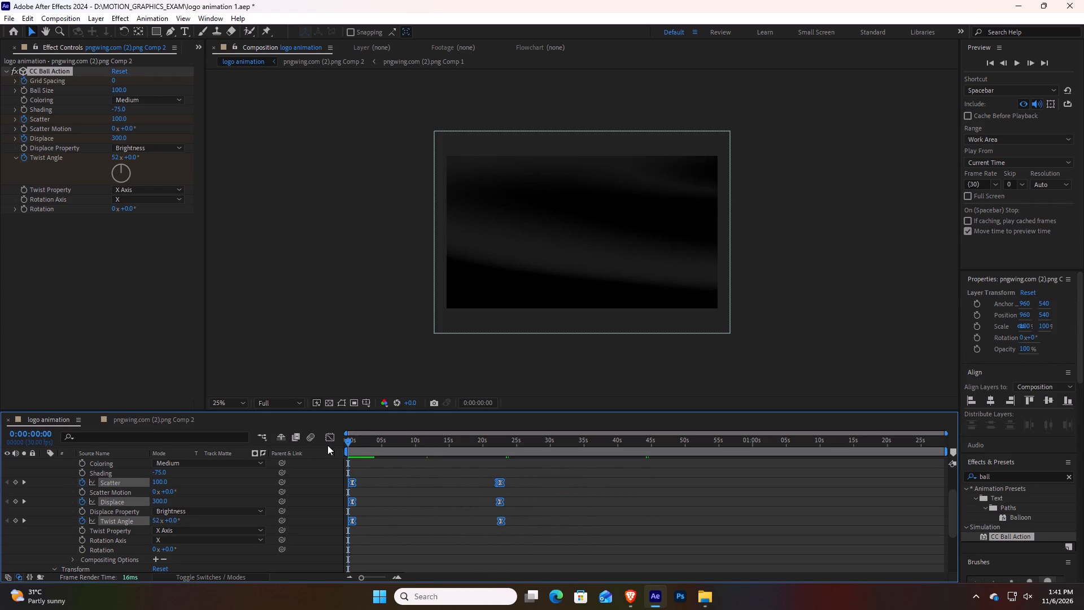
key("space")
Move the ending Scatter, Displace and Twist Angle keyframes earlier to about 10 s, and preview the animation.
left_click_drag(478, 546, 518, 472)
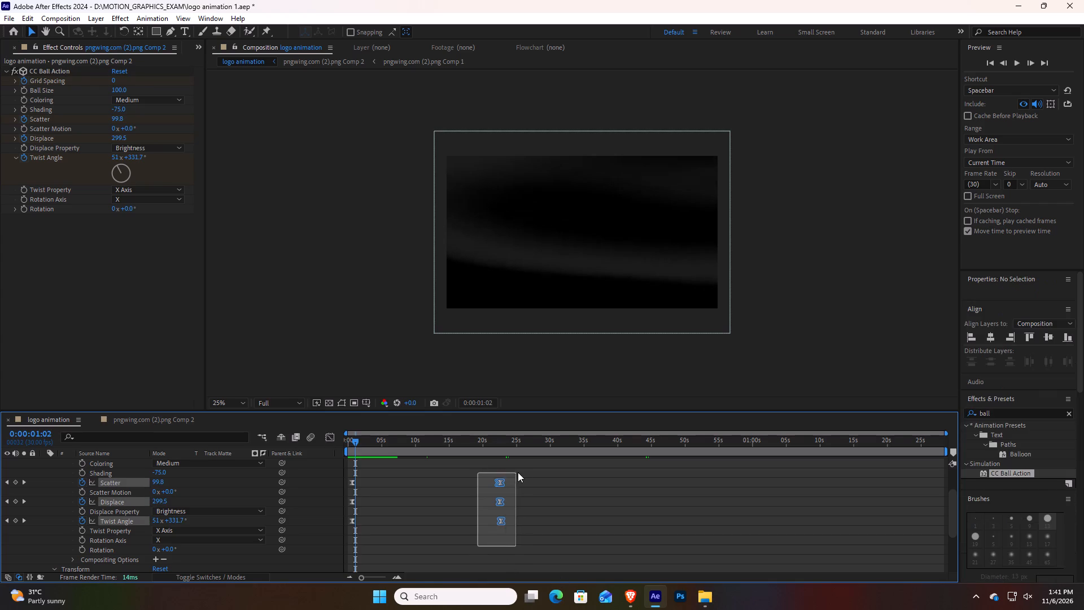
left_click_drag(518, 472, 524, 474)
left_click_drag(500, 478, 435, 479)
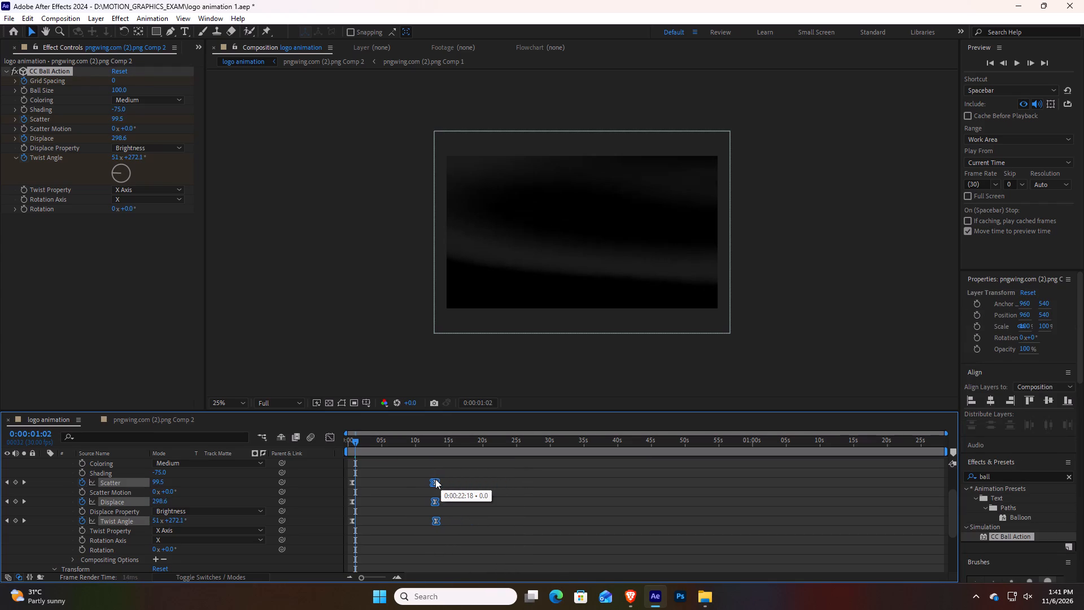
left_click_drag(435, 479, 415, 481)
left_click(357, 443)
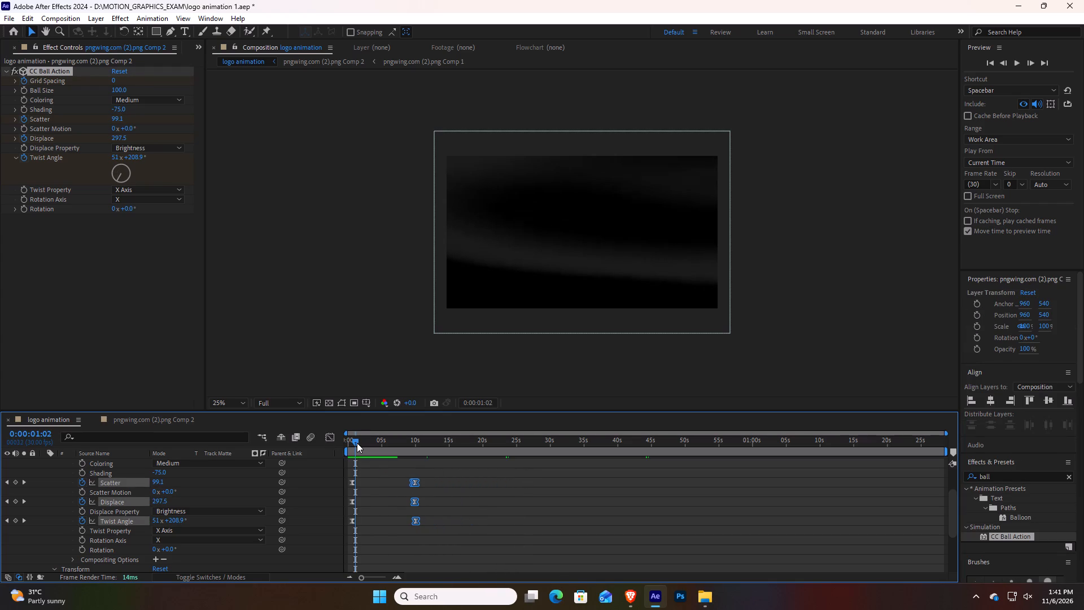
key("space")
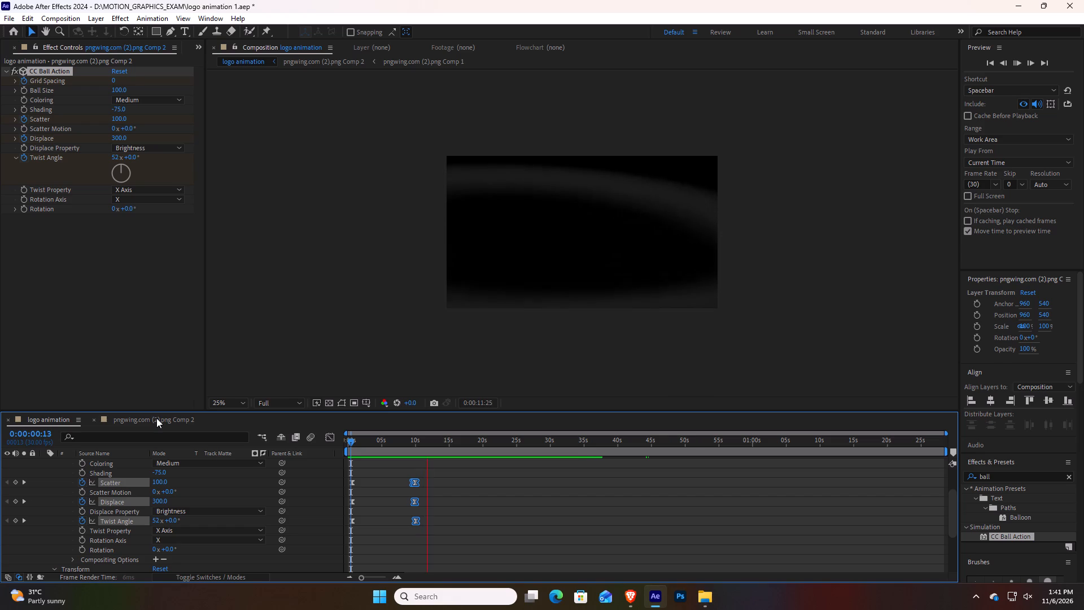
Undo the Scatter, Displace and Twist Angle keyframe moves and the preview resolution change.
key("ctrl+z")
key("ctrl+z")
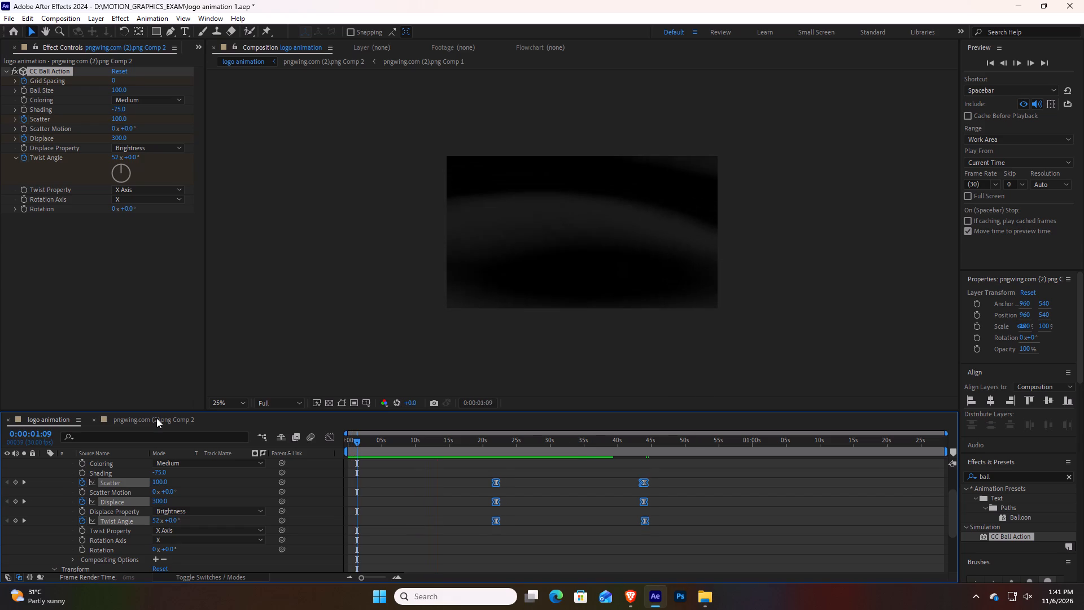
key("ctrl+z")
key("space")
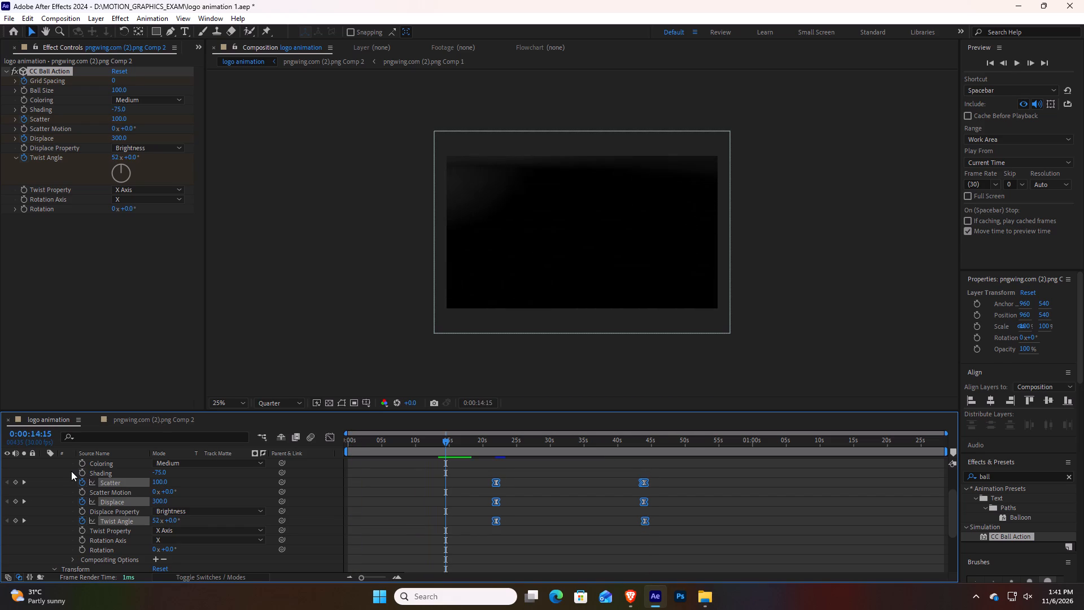
Slide the logo layer with its keyframes earlier so it starts at 0:00:00:00, and preview from the beginning.
scroll(38, 472, "up", 3)
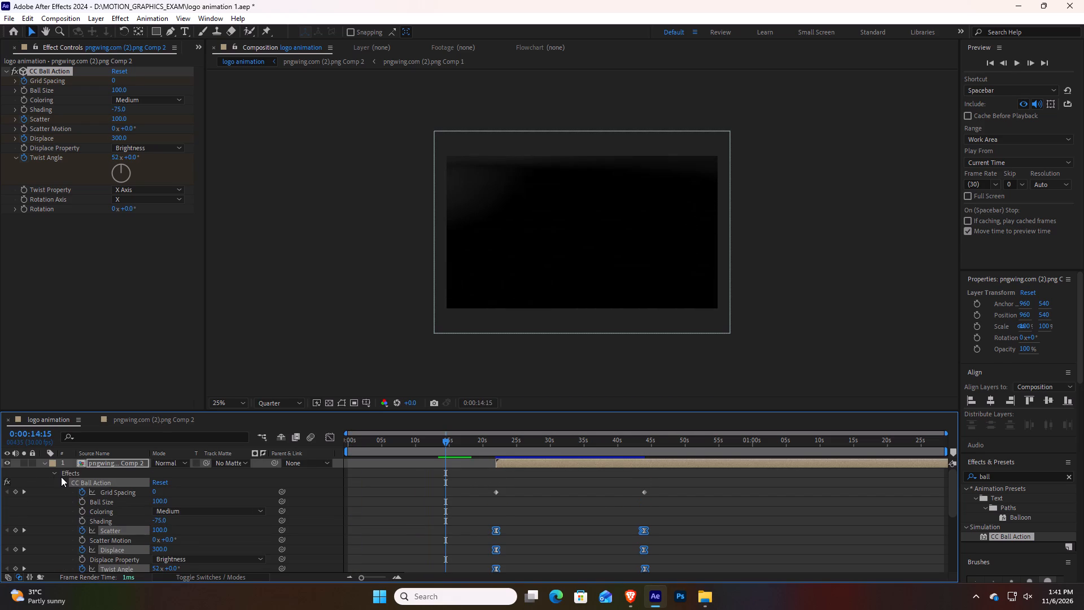
left_click(480, 488)
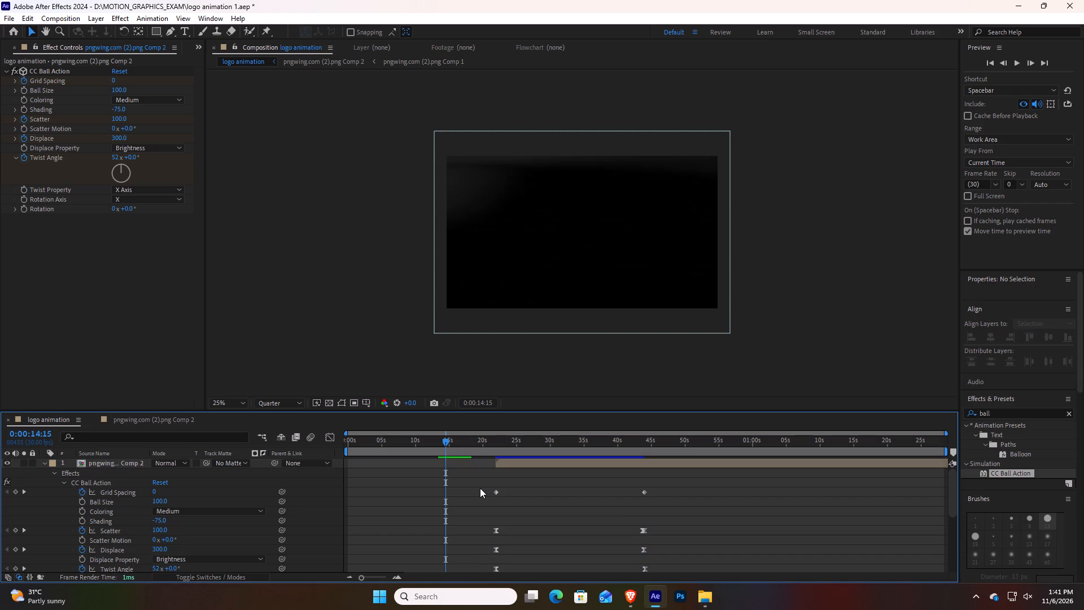
left_click(494, 493)
left_click(644, 491)
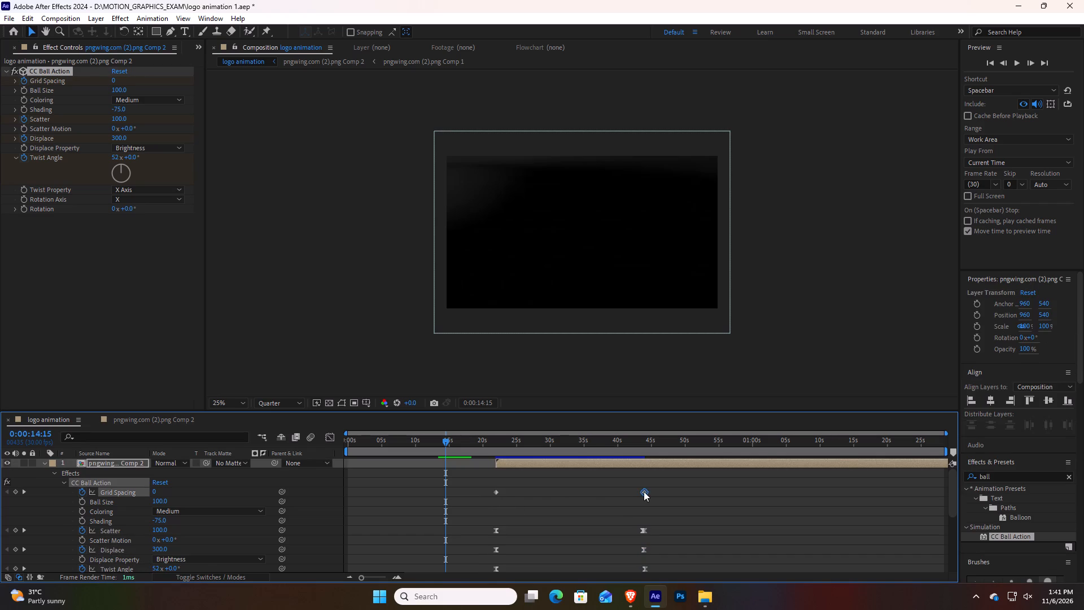
scroll(561, 503, "down", 5)
scroll(561, 503, "up", 4)
scroll(561, 503, "down", 6)
scroll(561, 503, "up", 6)
scroll(561, 503, "down", 2)
scroll(561, 503, "up", 4)
left_click_drag(519, 465, 403, 465)
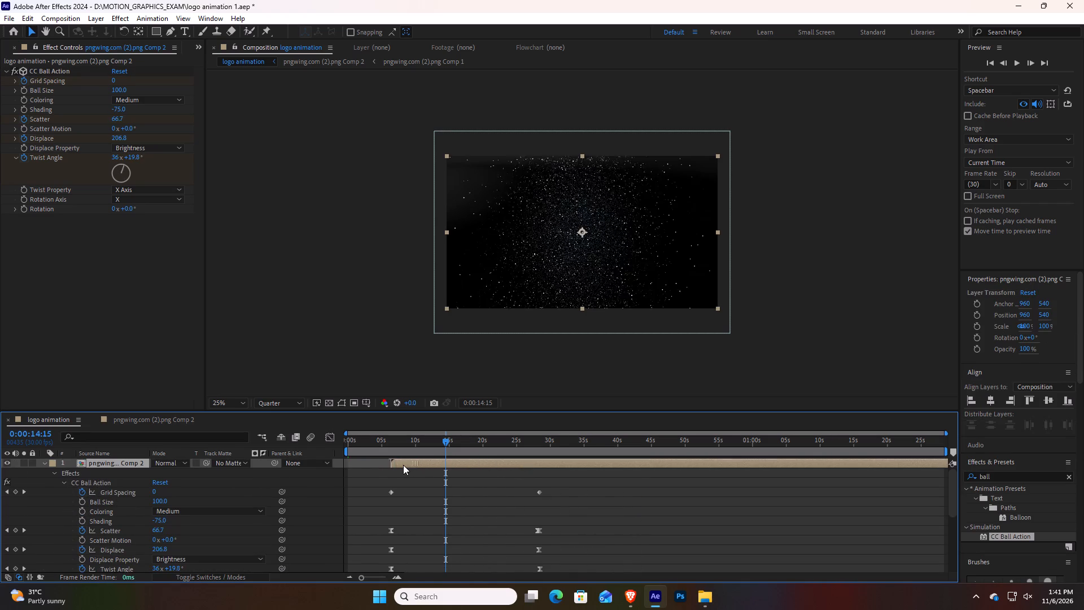
left_click_drag(403, 465, 371, 465)
left_click_drag(447, 443, 337, 457)
key("space")
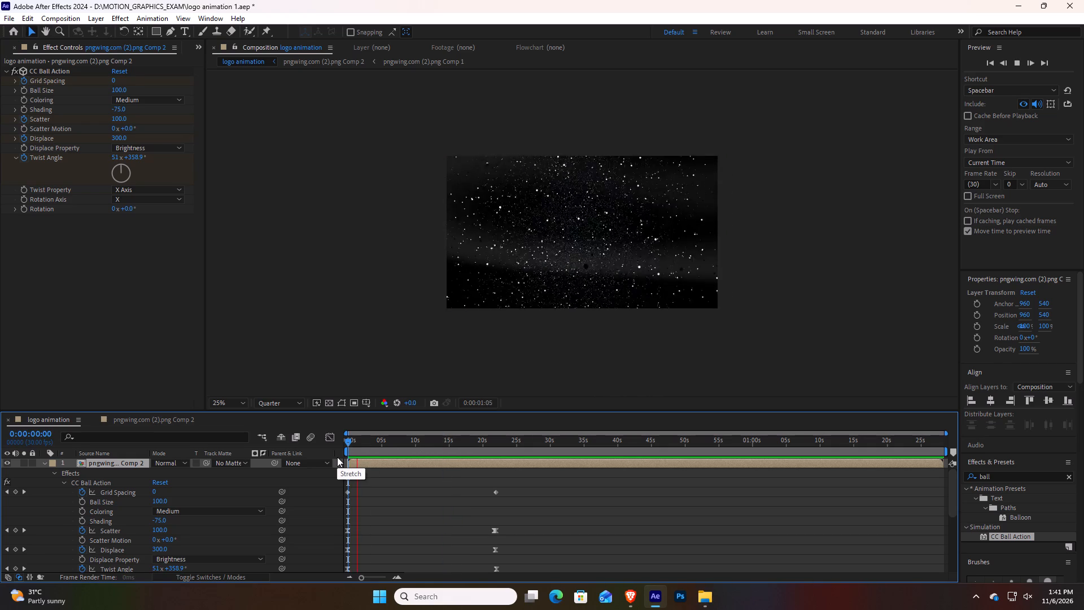
Apply Easy Ease to the ending Grid Spacing keyframe on the logo layer and preview the assembly.
scroll(556, 499, "down", 1)
scroll(556, 499, "up", 1)
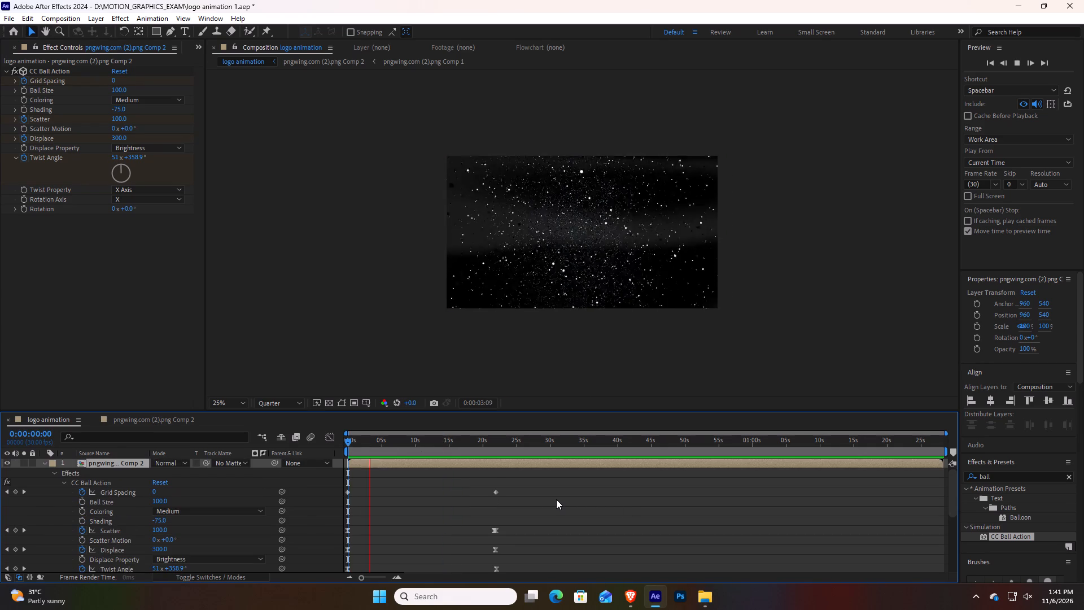
left_click_drag(506, 493, 494, 495)
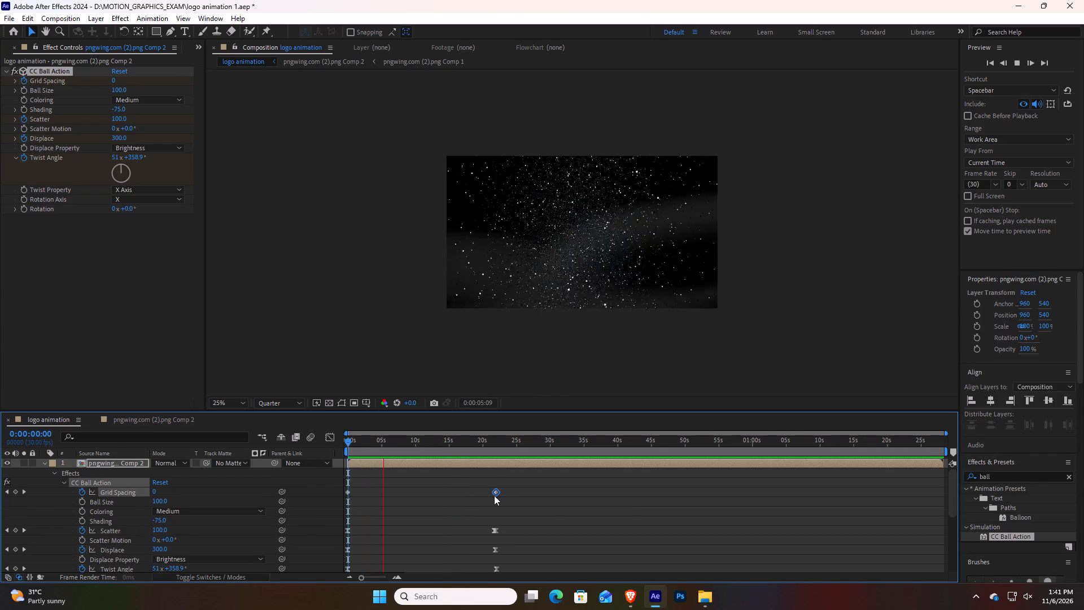
key("F9")
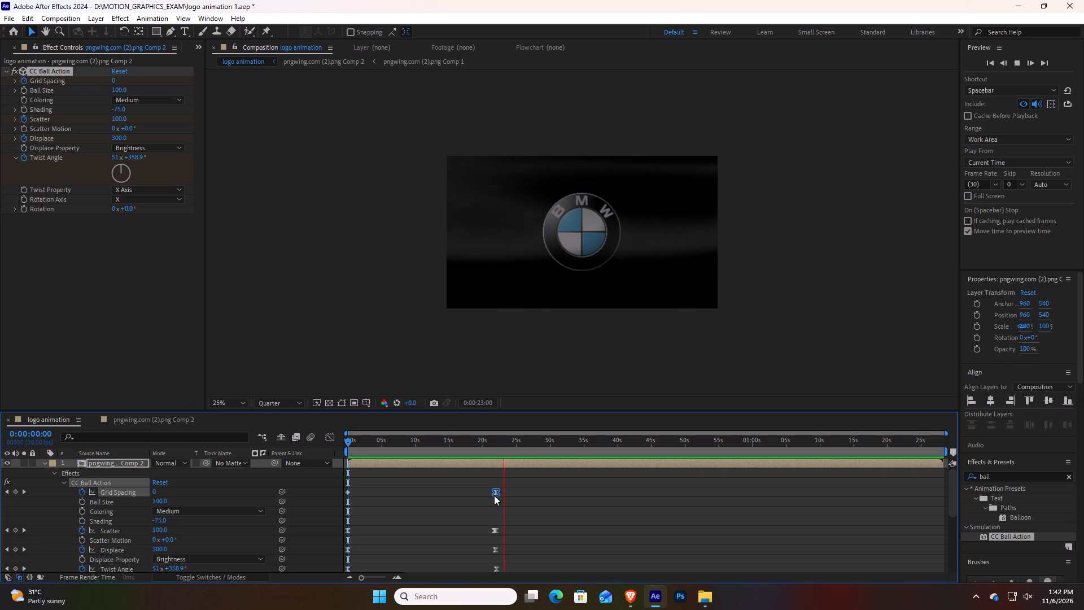
key("space")
Move the ending Grid Spacing, Scatter, Displace and Twist Angle keyframes together to about 13 s, and preview from 0:00:00:00.
scroll(494, 495, "down", 1)
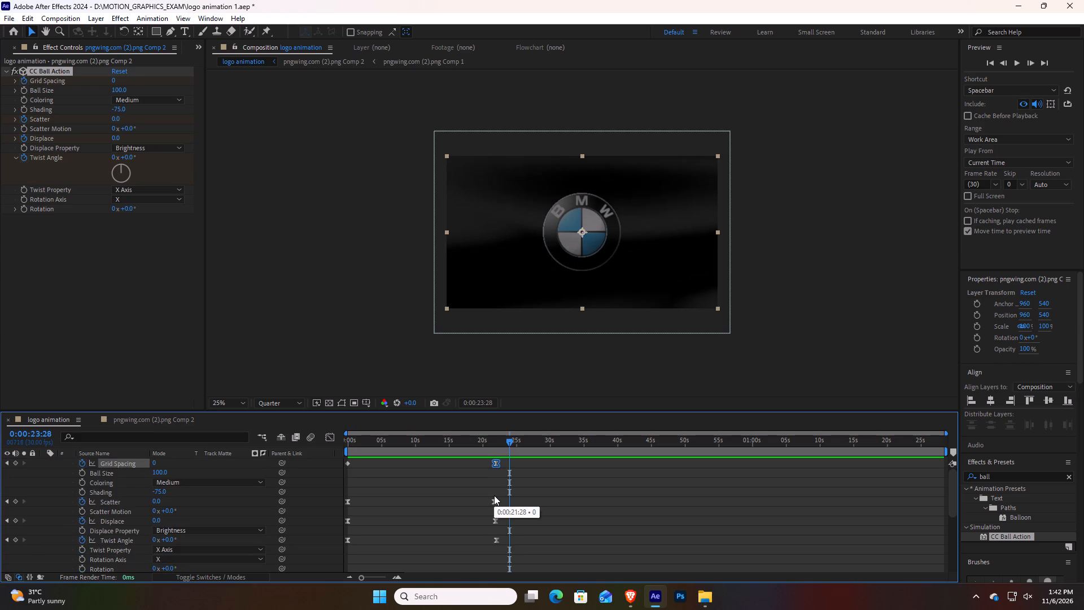
scroll(479, 555, "down", 4)
scroll(479, 554, "up", 3)
left_click_drag(478, 543, 524, 481)
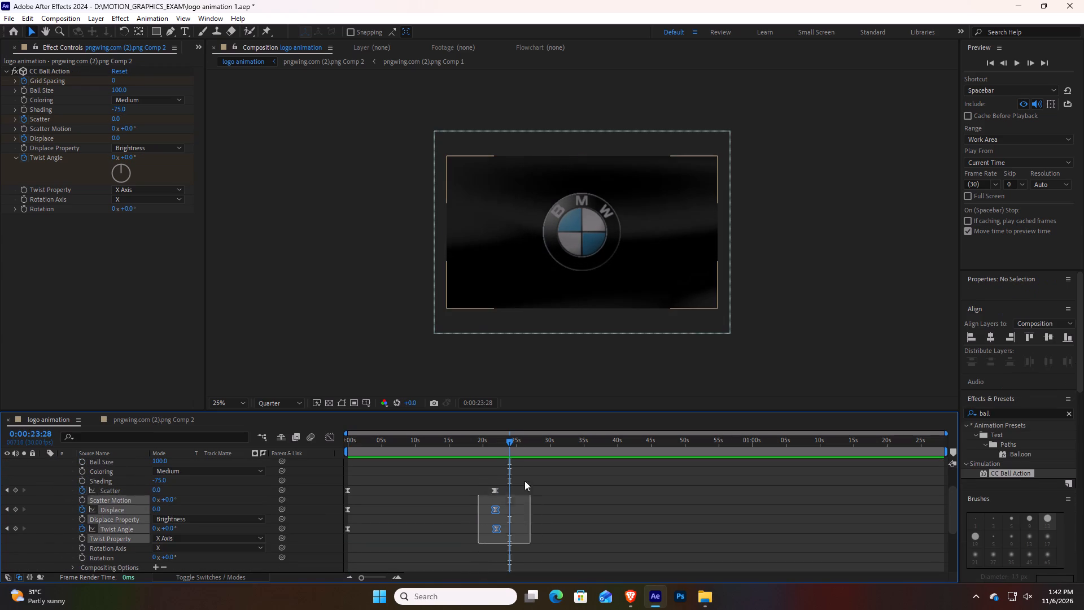
left_click_drag(524, 481, 514, 490)
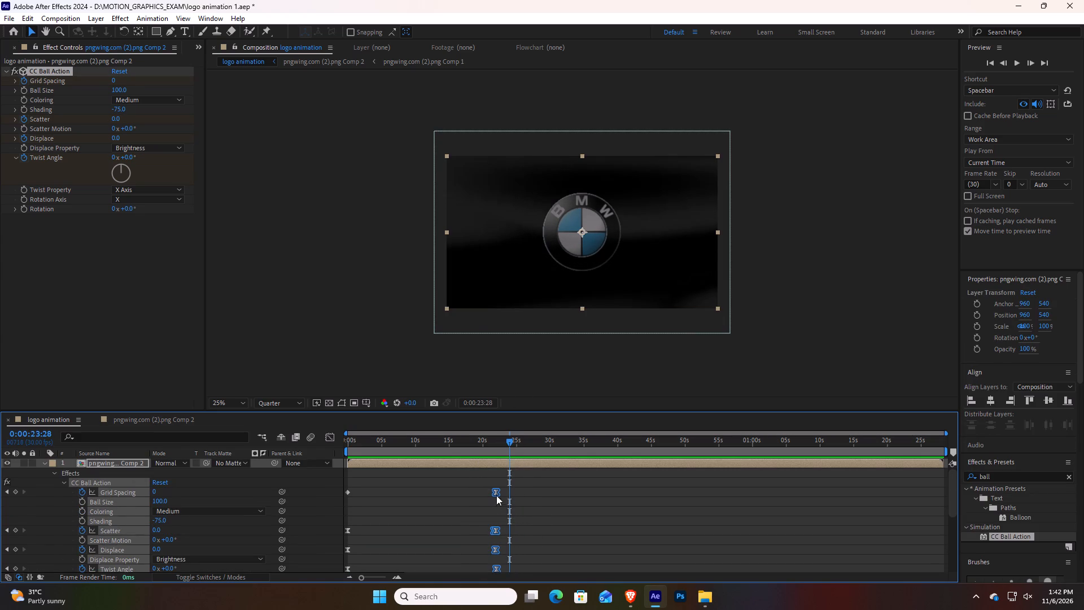
left_click_drag(496, 492, 439, 497)
left_click_drag(508, 439, 502, 444)
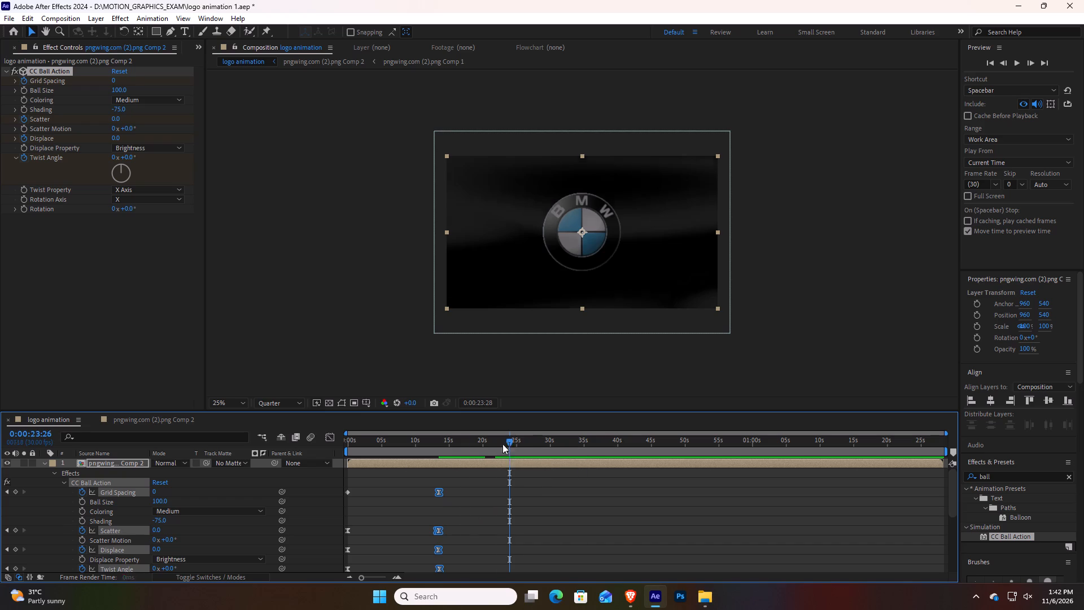
left_click_drag(502, 444, 337, 462)
key("space")
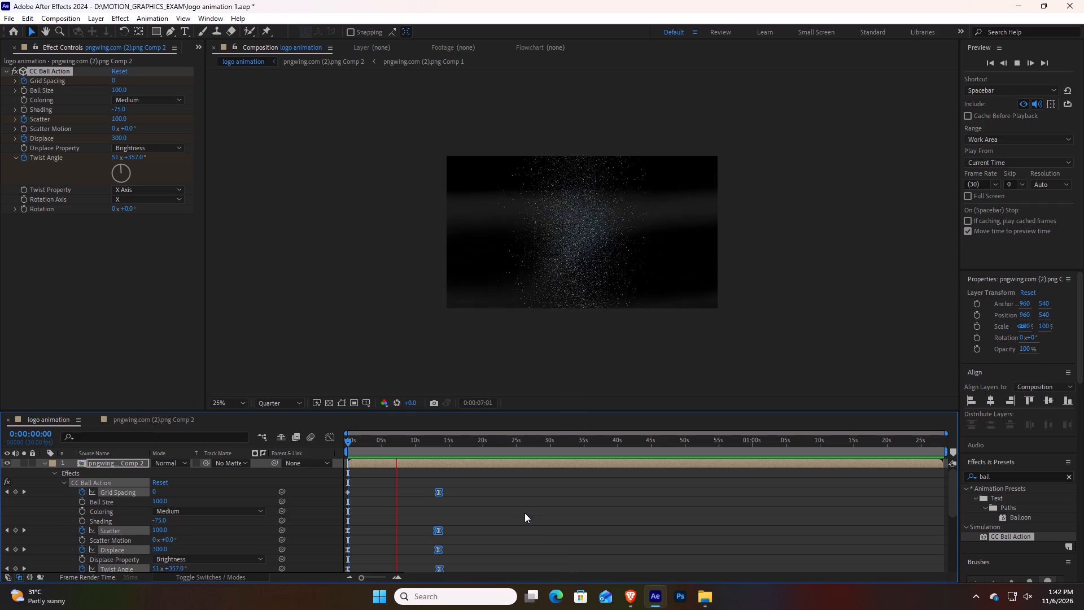
Move the four selected ending CC Ball Action keyframes earlier to about 9.5 s and preview the assembly from 0:00:00:00.
left_click_drag(438, 492, 412, 494)
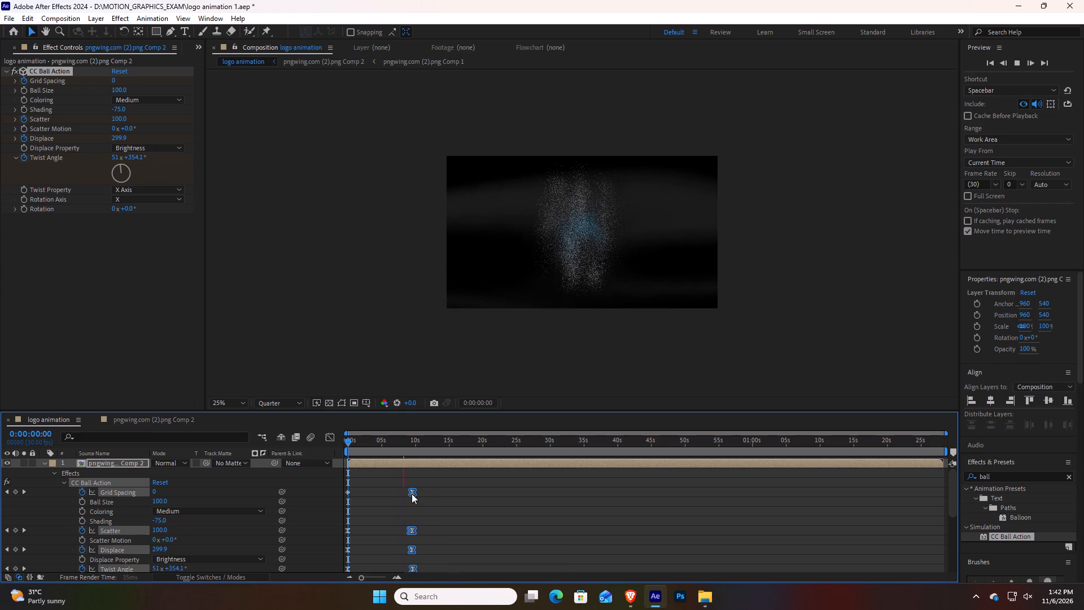
key("space")
left_click_drag(401, 443, 322, 436)
key("space")
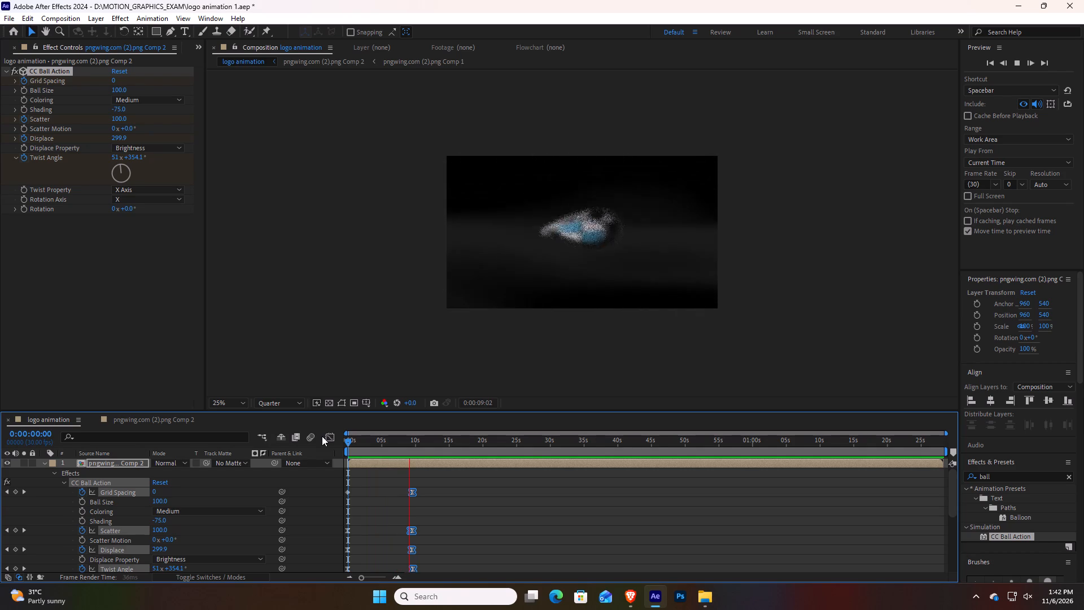
key("space")
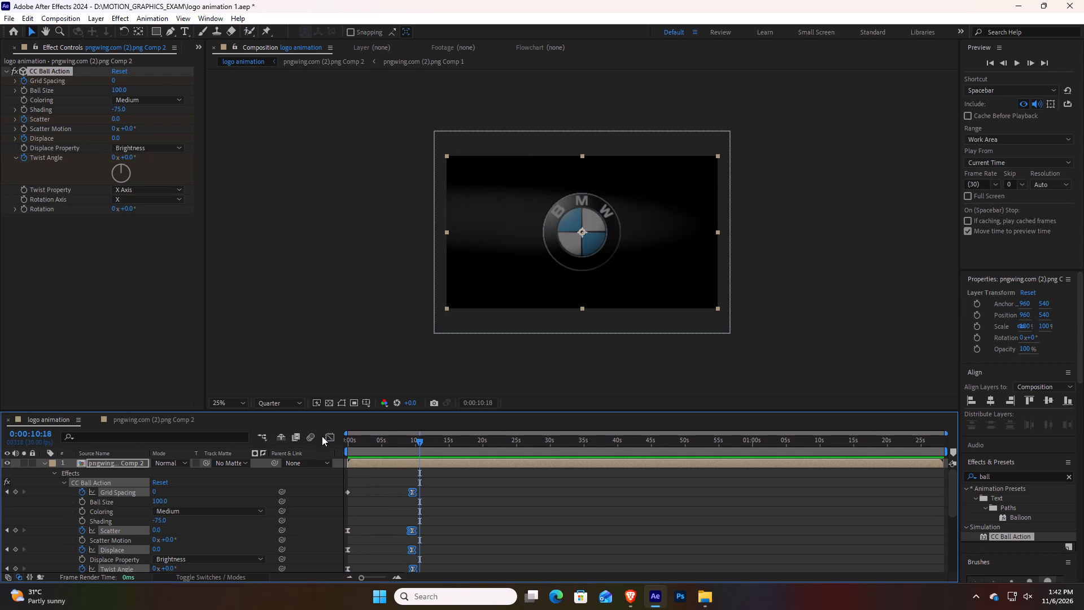
Save the project.
key("ctrl+s")
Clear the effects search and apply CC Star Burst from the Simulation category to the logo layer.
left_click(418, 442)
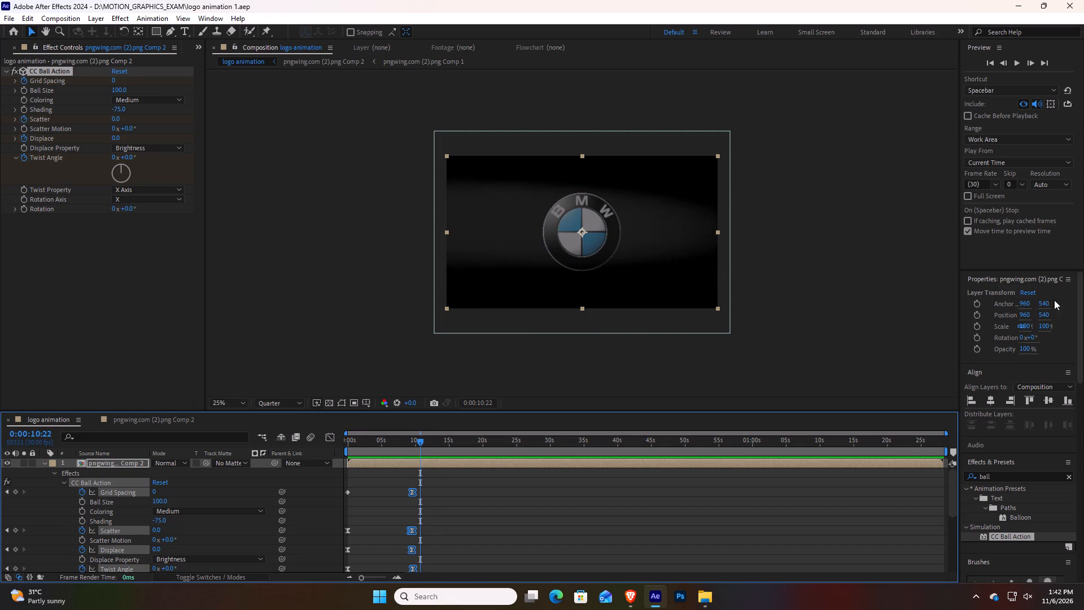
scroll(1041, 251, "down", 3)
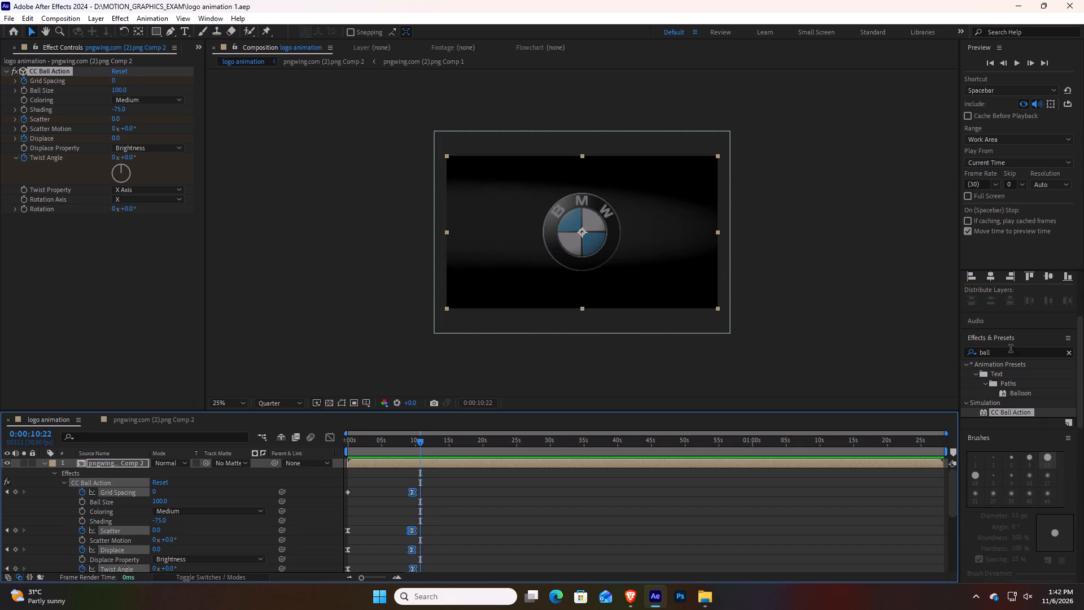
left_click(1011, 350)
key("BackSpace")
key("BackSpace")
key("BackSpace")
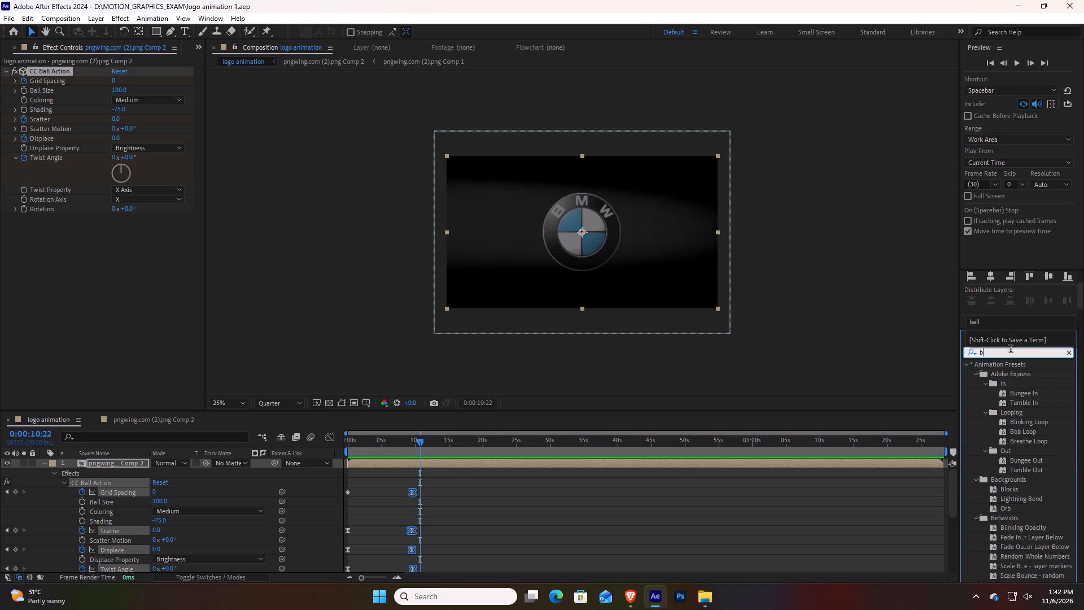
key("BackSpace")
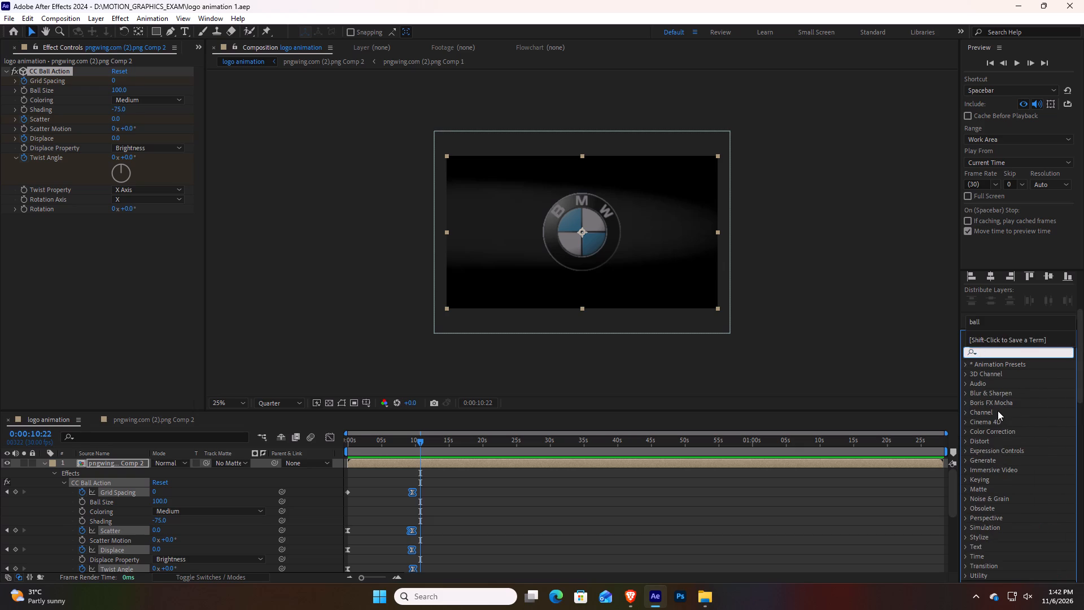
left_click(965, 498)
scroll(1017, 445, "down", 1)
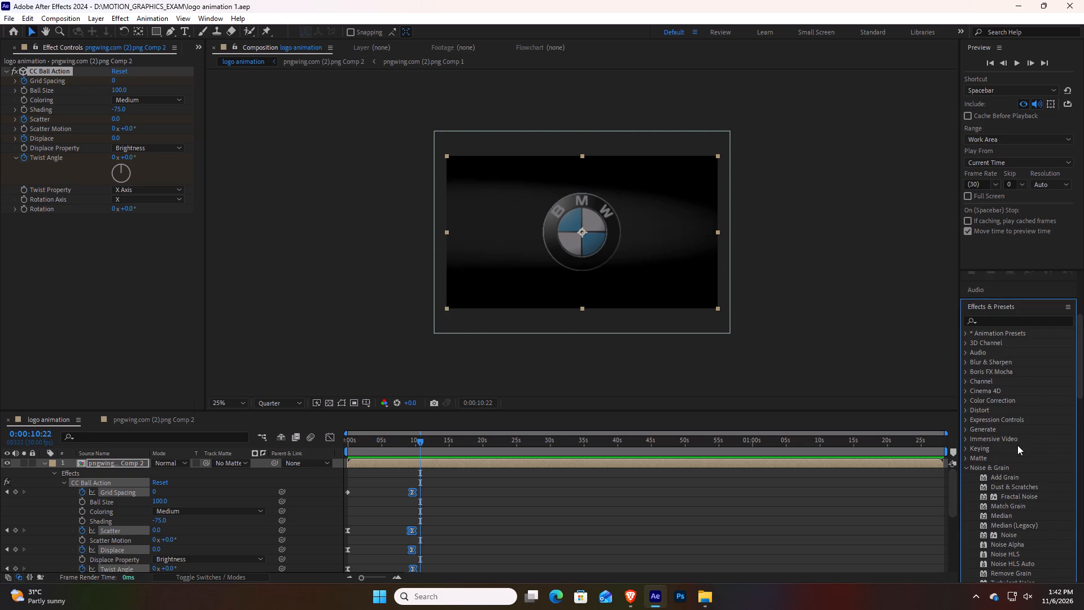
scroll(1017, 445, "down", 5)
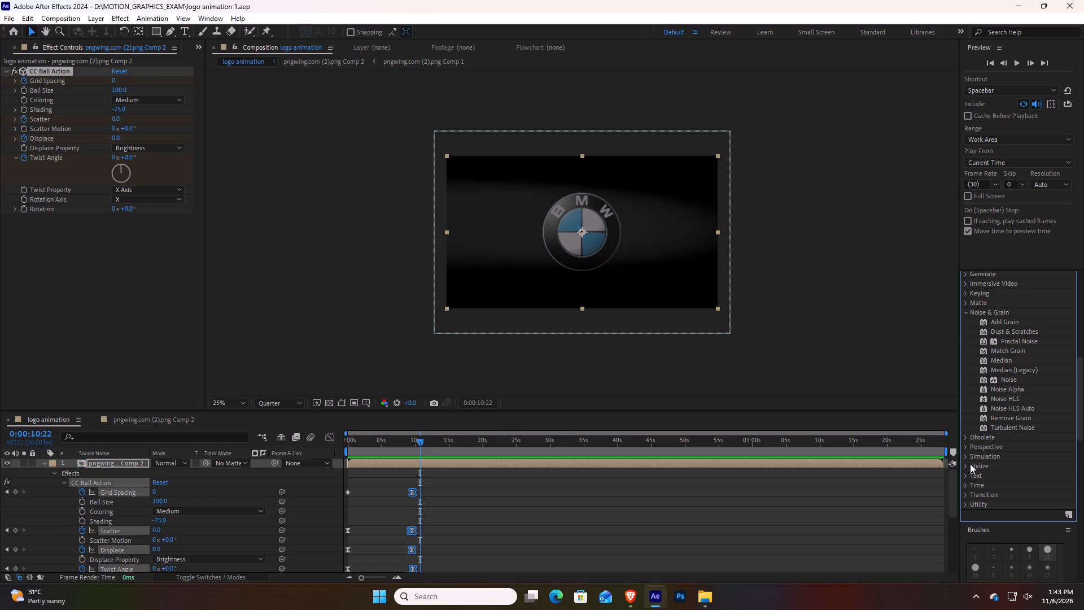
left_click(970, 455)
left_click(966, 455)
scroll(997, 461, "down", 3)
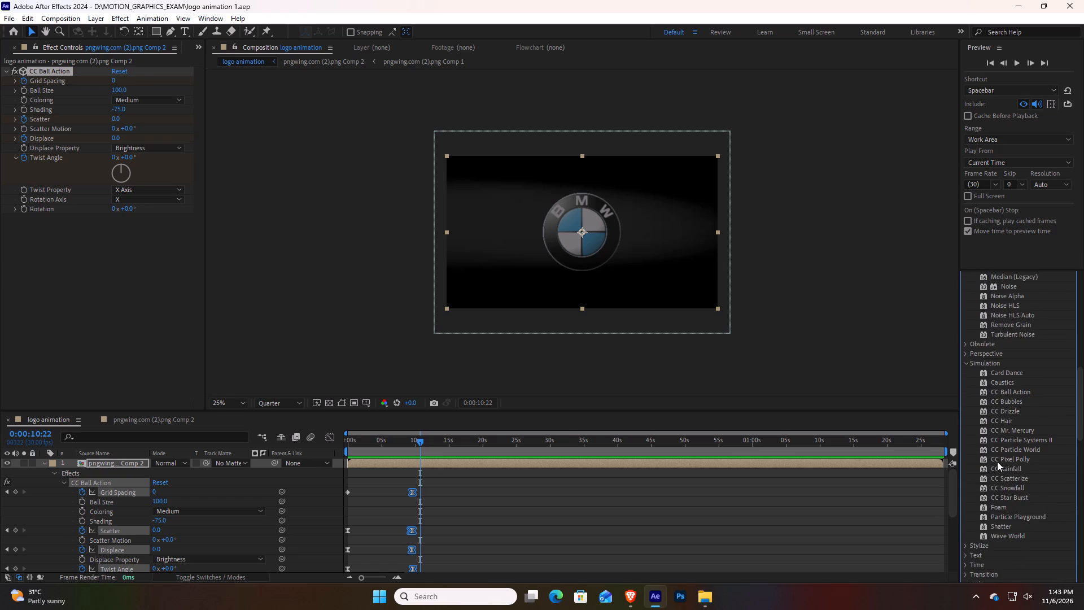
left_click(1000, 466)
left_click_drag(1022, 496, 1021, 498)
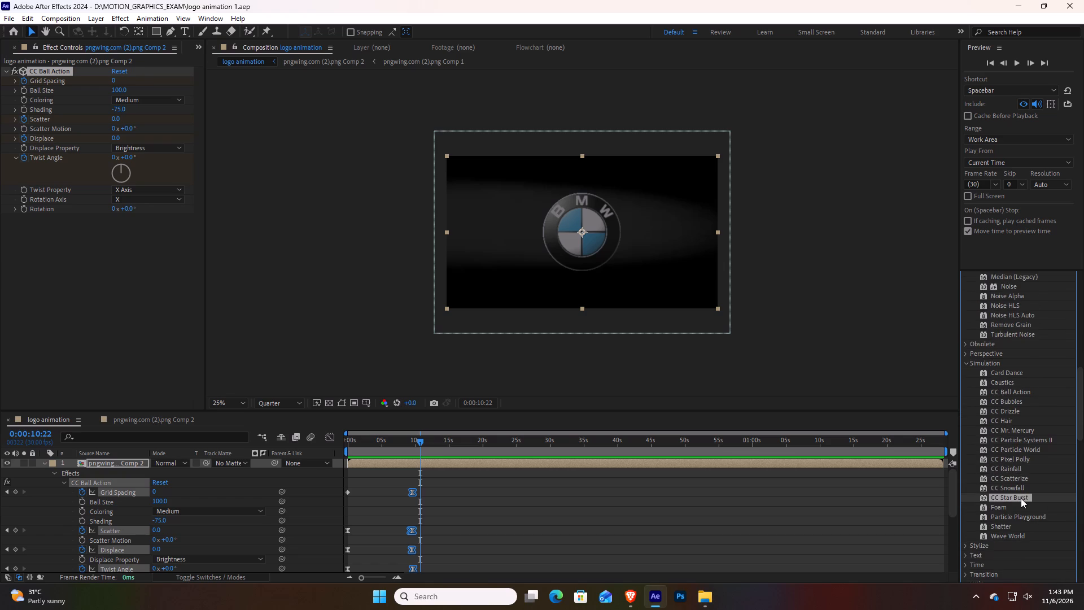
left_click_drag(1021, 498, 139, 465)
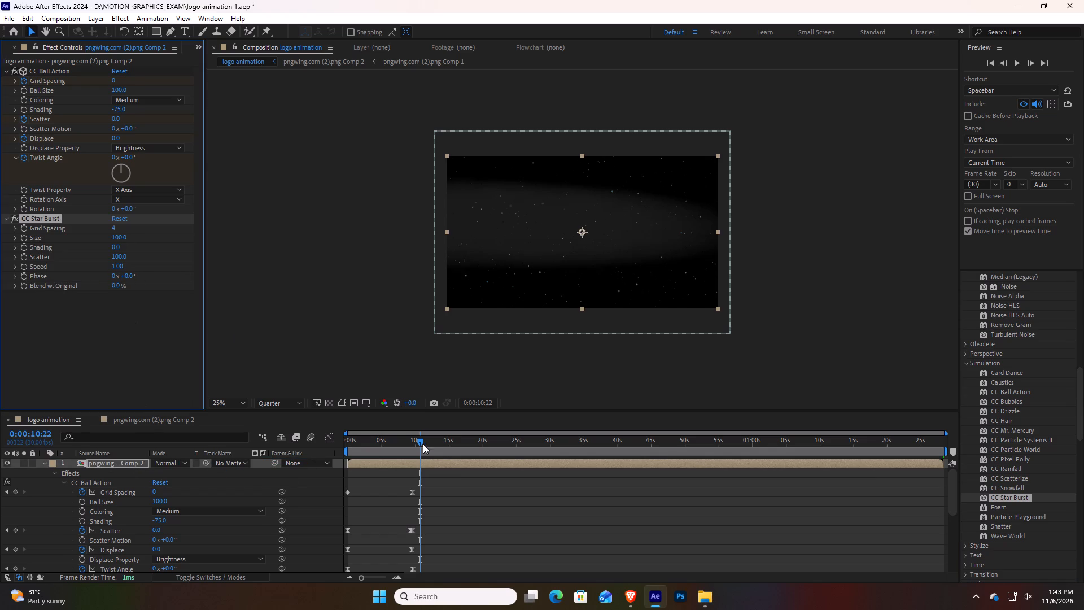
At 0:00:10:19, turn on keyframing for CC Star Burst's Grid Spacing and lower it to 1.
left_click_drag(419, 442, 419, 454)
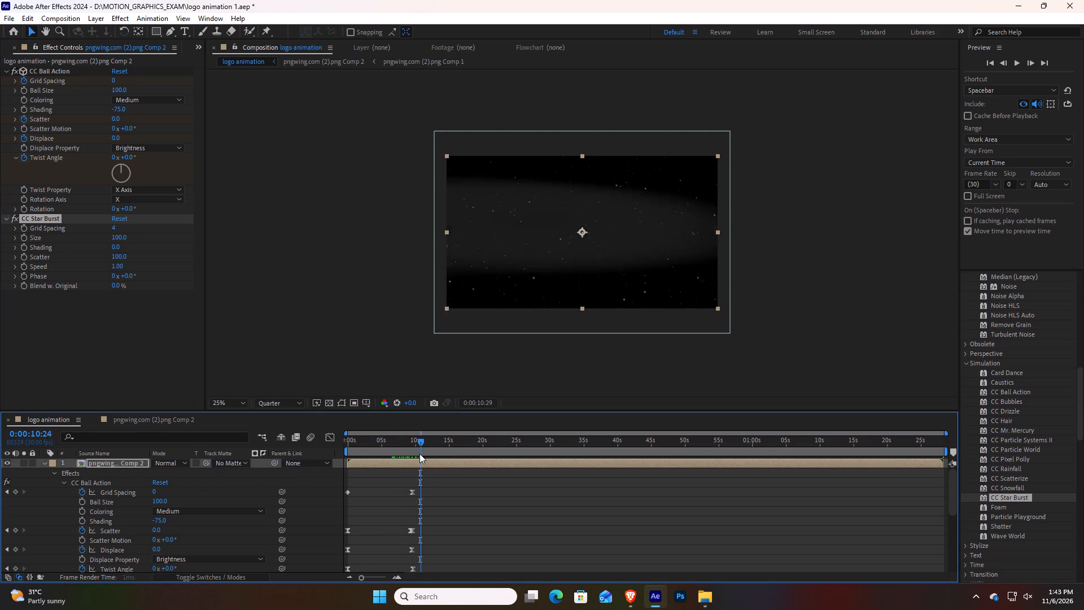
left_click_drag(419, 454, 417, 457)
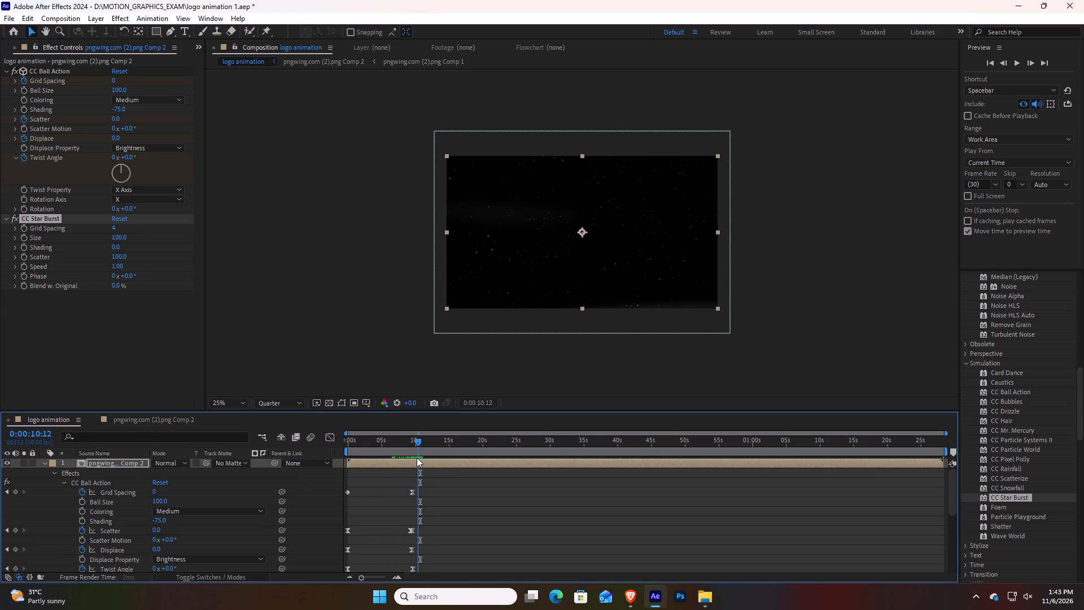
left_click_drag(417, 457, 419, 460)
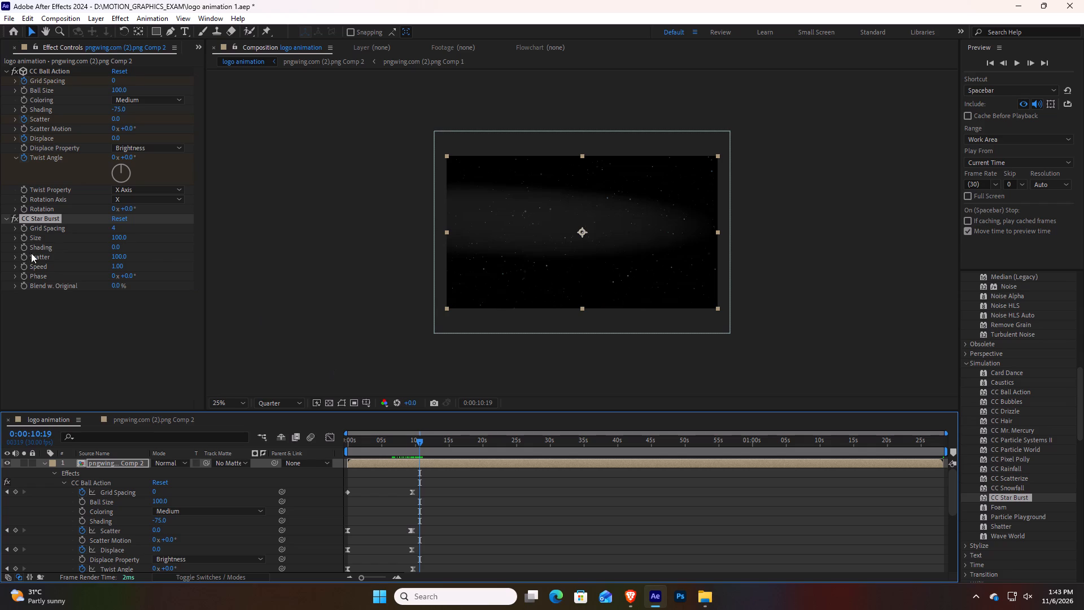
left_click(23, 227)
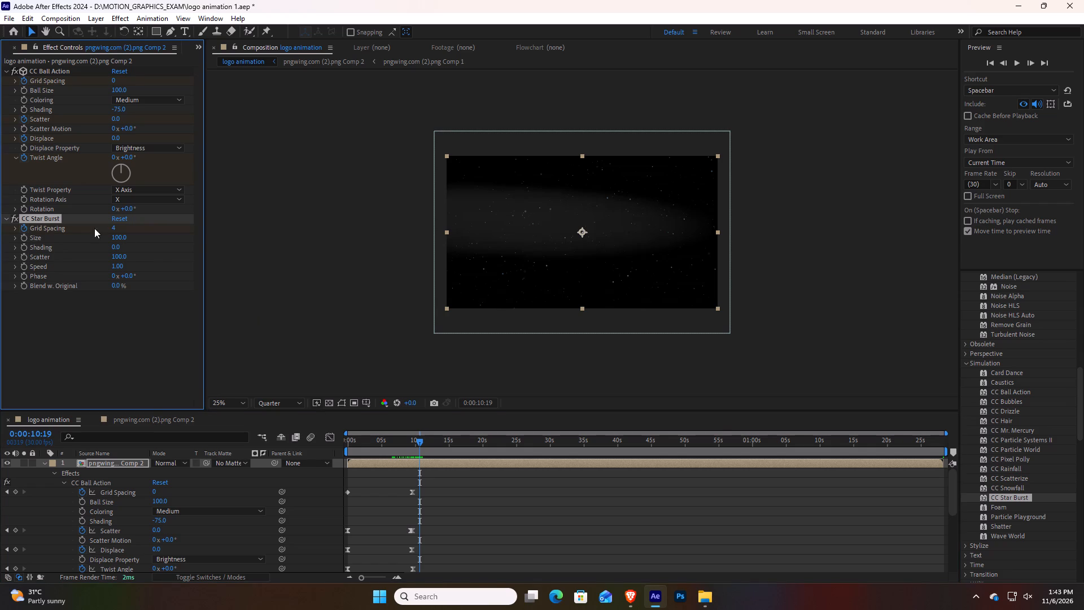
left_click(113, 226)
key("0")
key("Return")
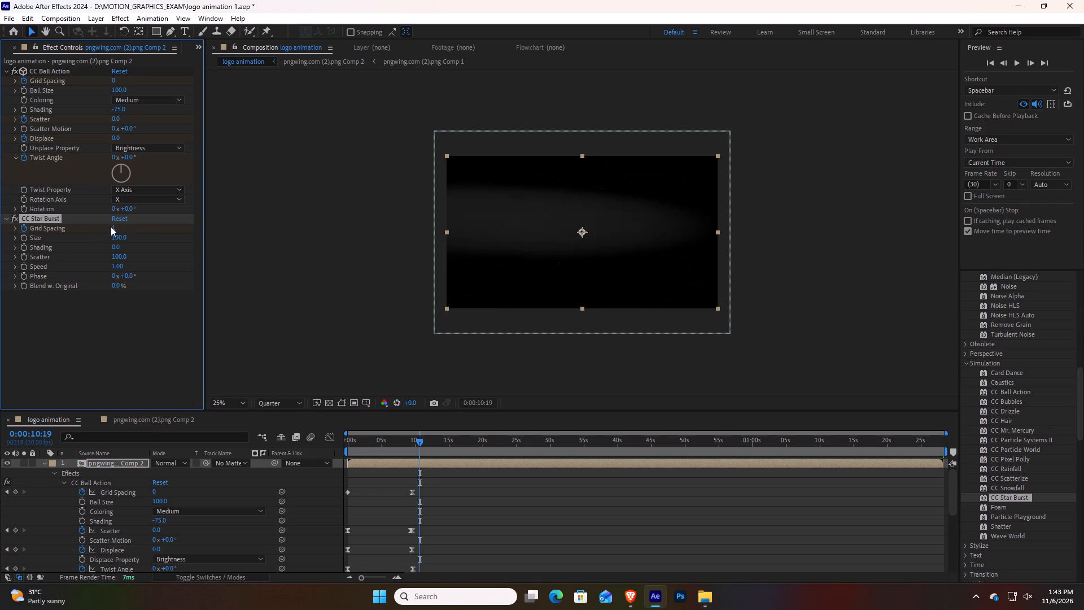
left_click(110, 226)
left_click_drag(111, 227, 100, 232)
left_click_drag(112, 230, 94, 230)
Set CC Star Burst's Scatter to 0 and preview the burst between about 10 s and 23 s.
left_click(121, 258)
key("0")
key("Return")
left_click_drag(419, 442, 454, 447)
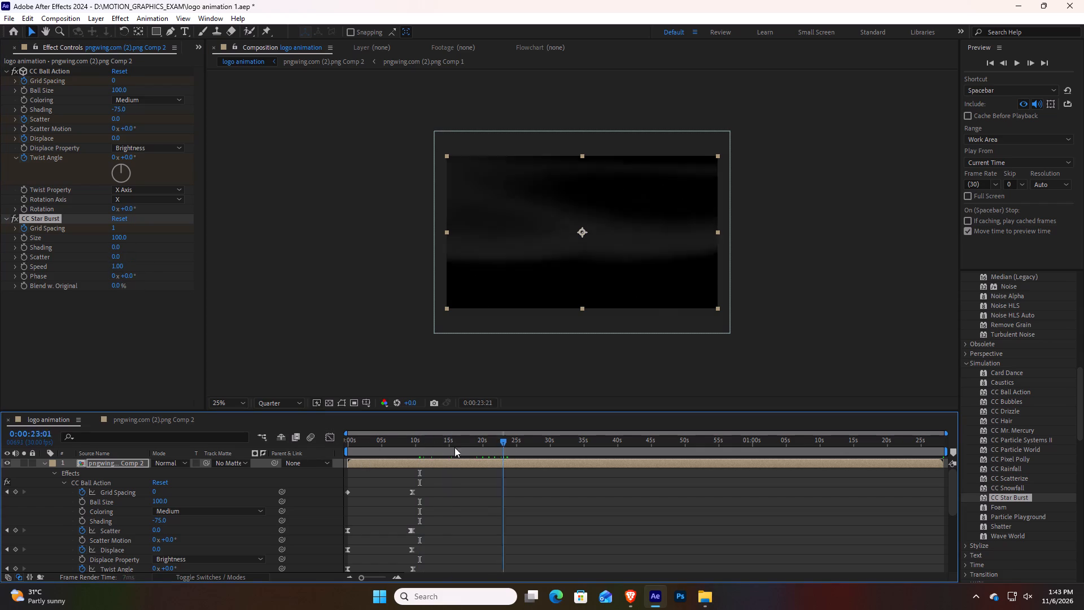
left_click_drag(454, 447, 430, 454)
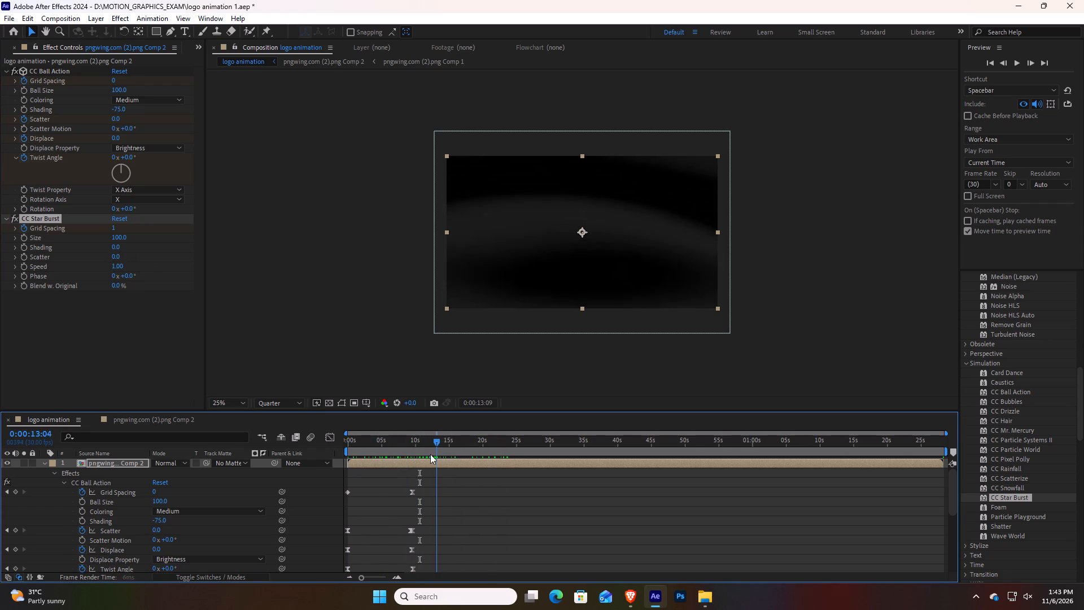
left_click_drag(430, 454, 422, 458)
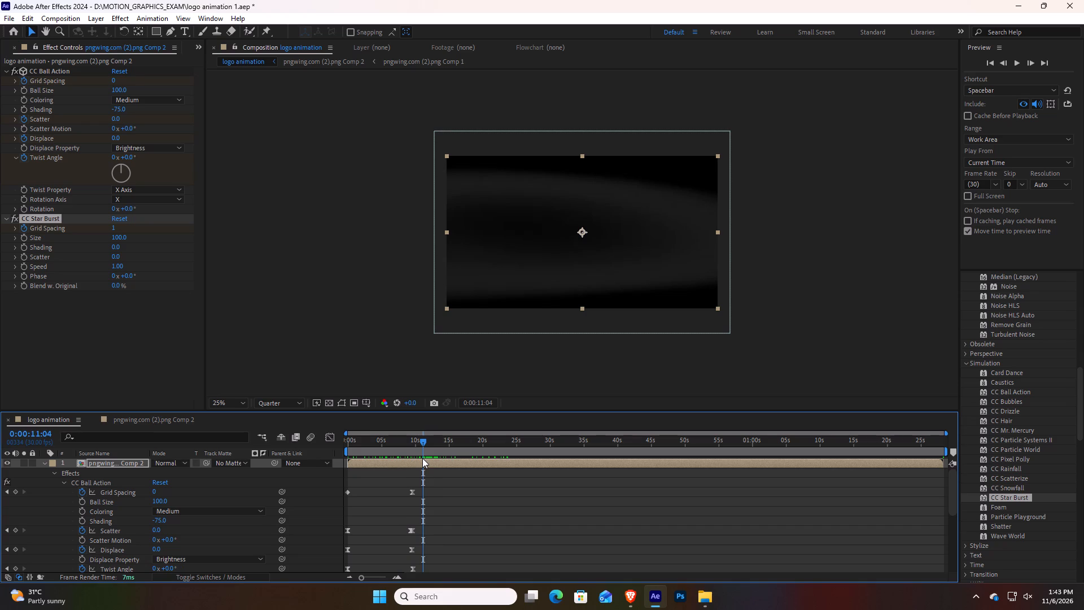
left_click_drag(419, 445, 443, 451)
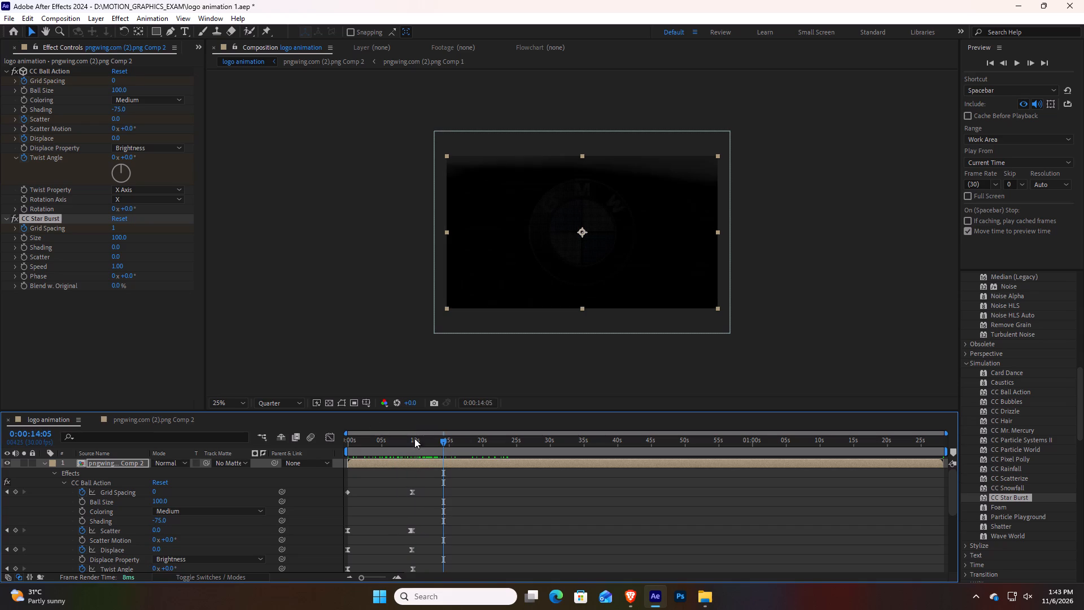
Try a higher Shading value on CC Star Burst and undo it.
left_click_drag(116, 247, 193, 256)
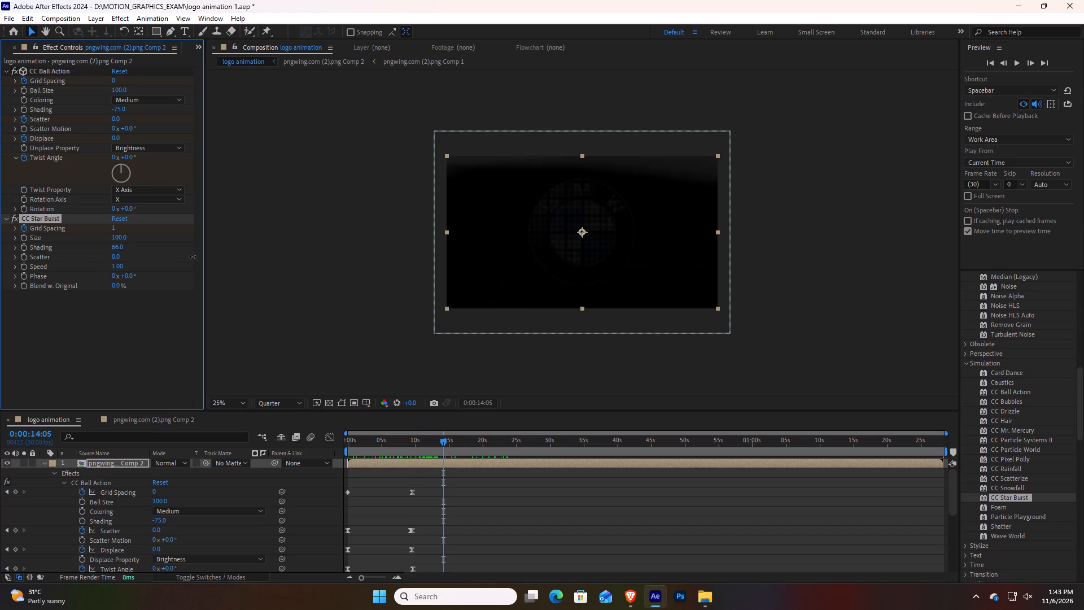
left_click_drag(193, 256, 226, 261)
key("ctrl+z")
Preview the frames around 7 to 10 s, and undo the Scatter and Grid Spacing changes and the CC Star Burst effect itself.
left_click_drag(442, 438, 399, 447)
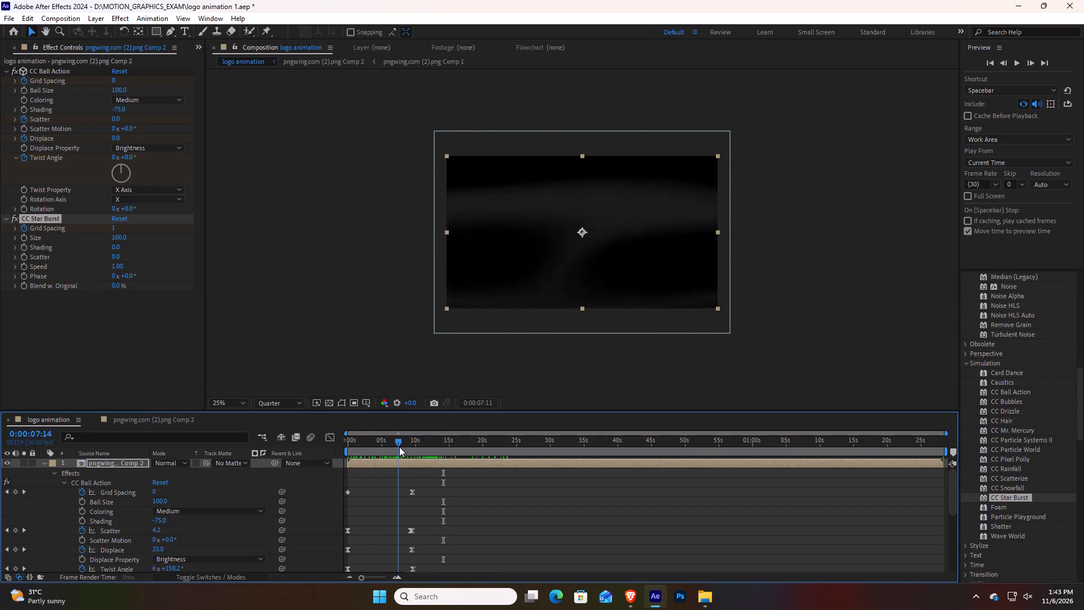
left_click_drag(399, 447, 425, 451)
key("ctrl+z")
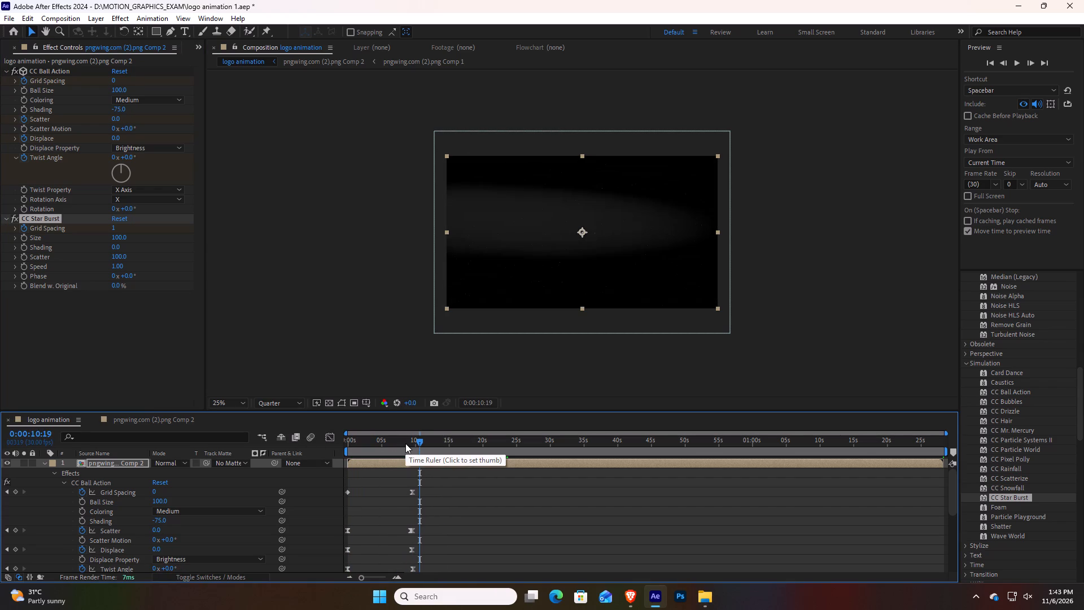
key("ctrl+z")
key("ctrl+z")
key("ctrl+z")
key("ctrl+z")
Pre-compose the logo layer, moving all its attributes into the new composition.
left_click_drag(418, 439, 410, 439)
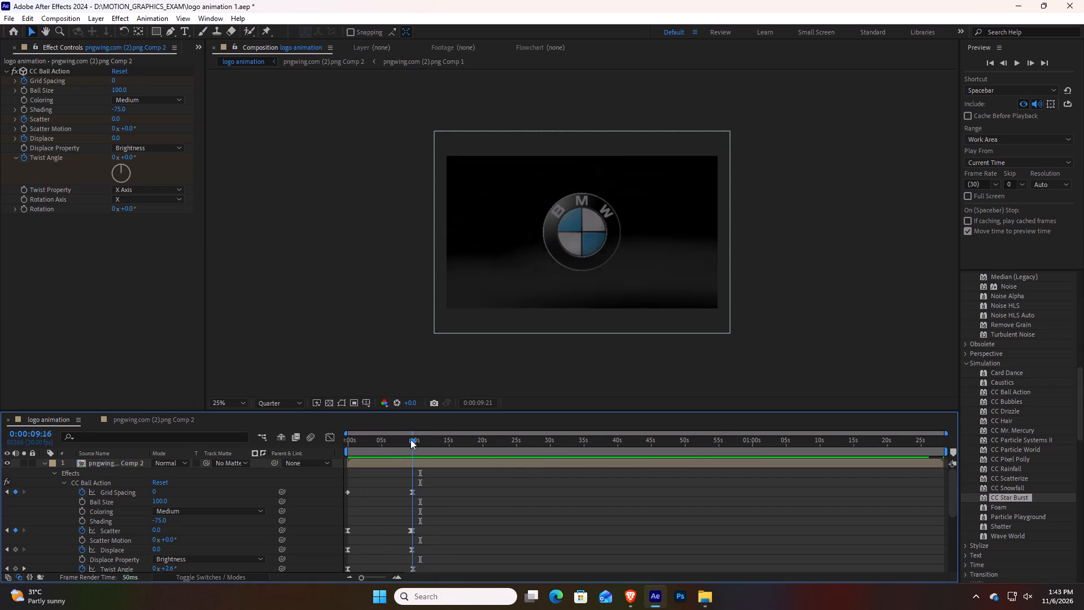
left_click_drag(410, 439, 419, 446)
left_click(454, 465)
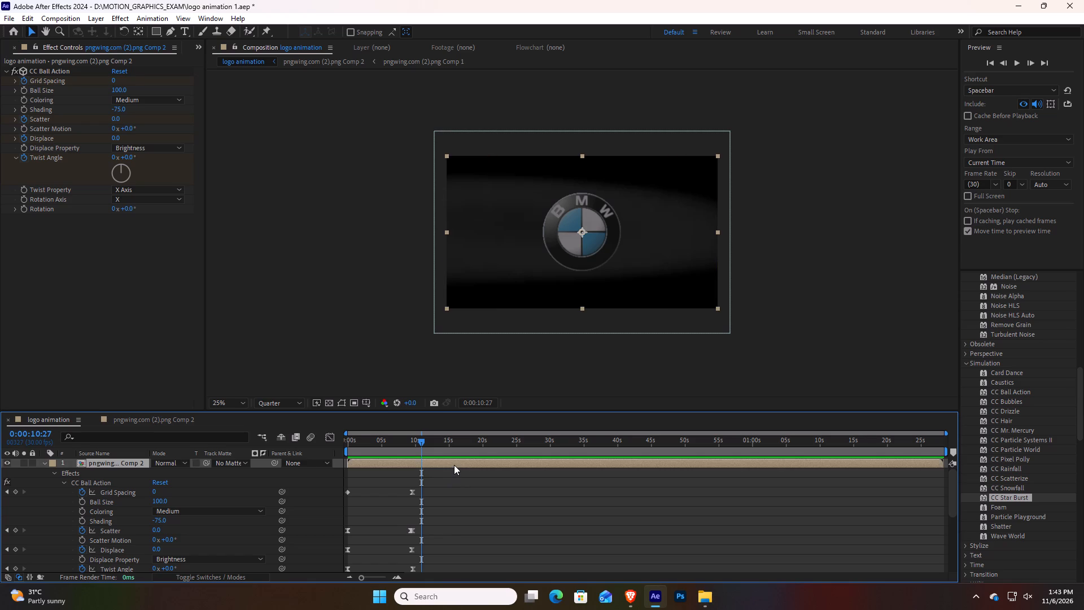
right_click(454, 465)
left_click(496, 396)
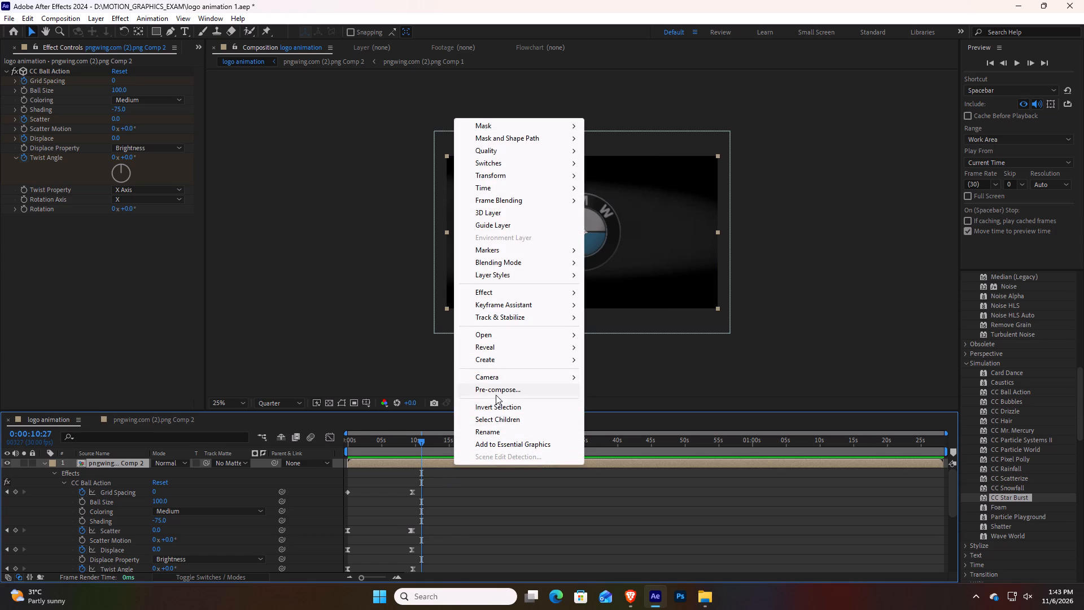
left_click(496, 395)
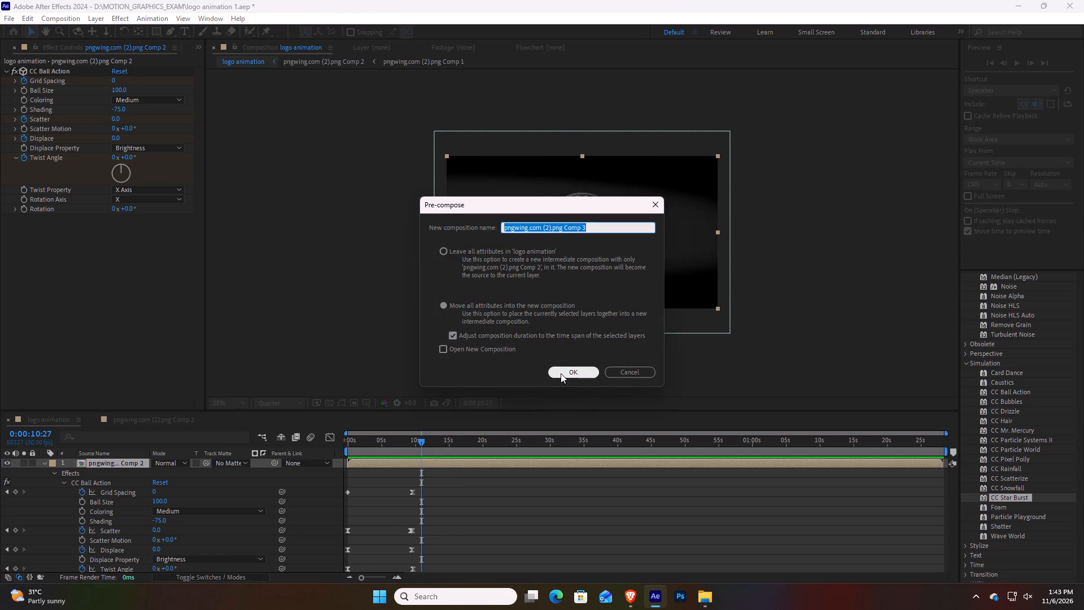
left_click(561, 373)
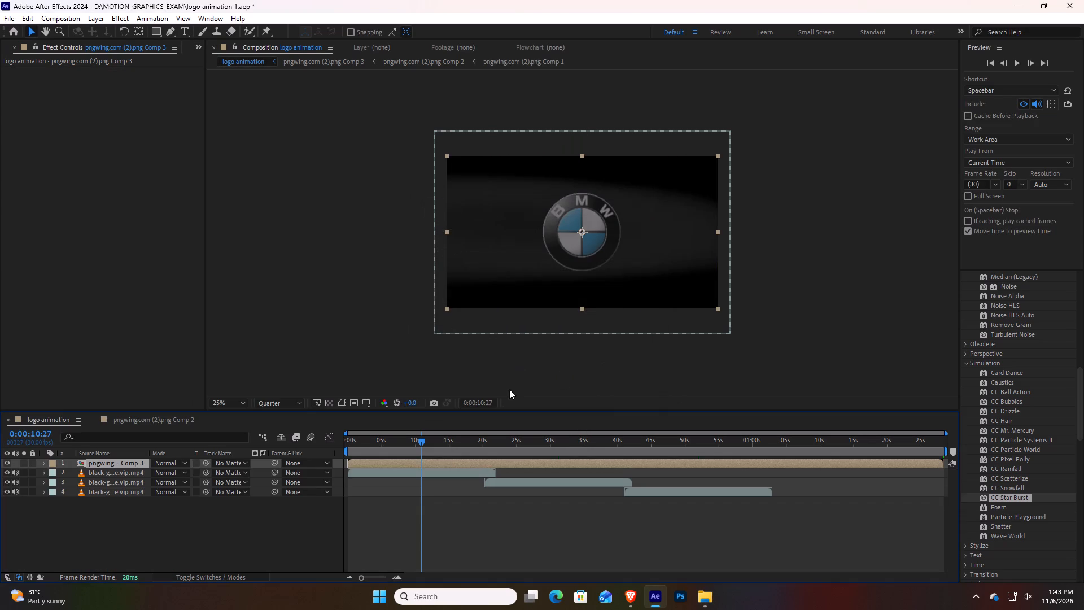
Preview the pre-composed logo from 0:00:00:00 to about 13 s and check the Comp 2 timeline before returning to logo animation.
left_click_drag(424, 442, 300, 448)
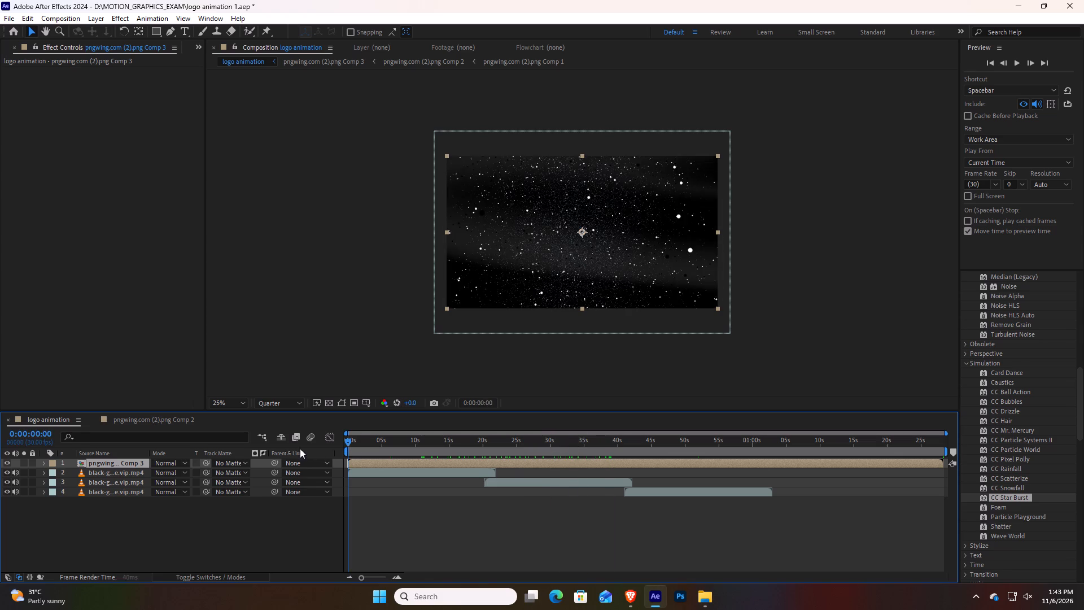
left_click_drag(300, 448, 443, 443)
left_click(145, 415)
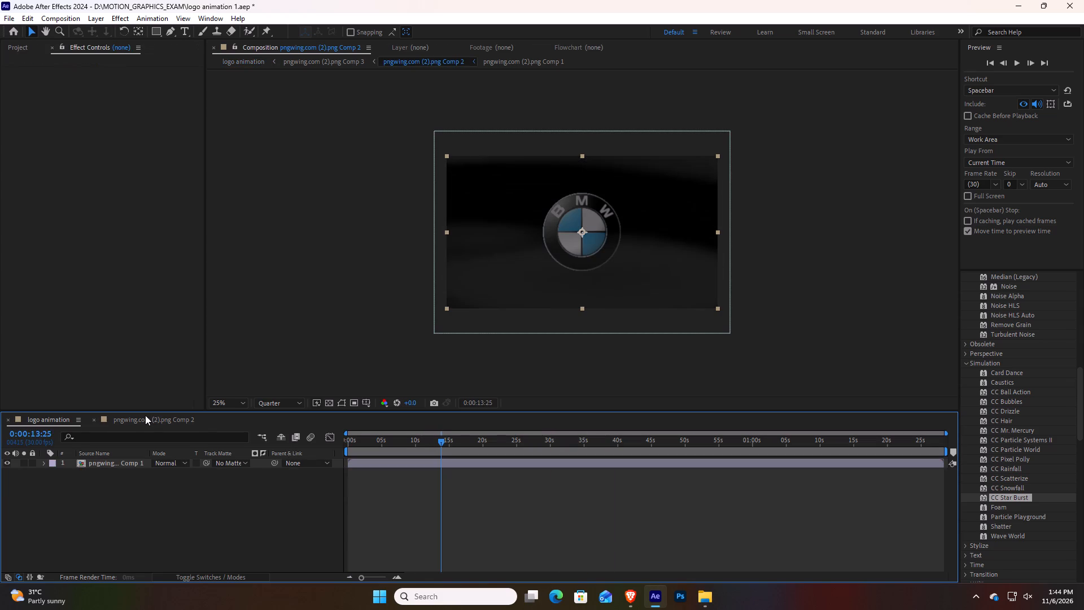
left_click(53, 421)
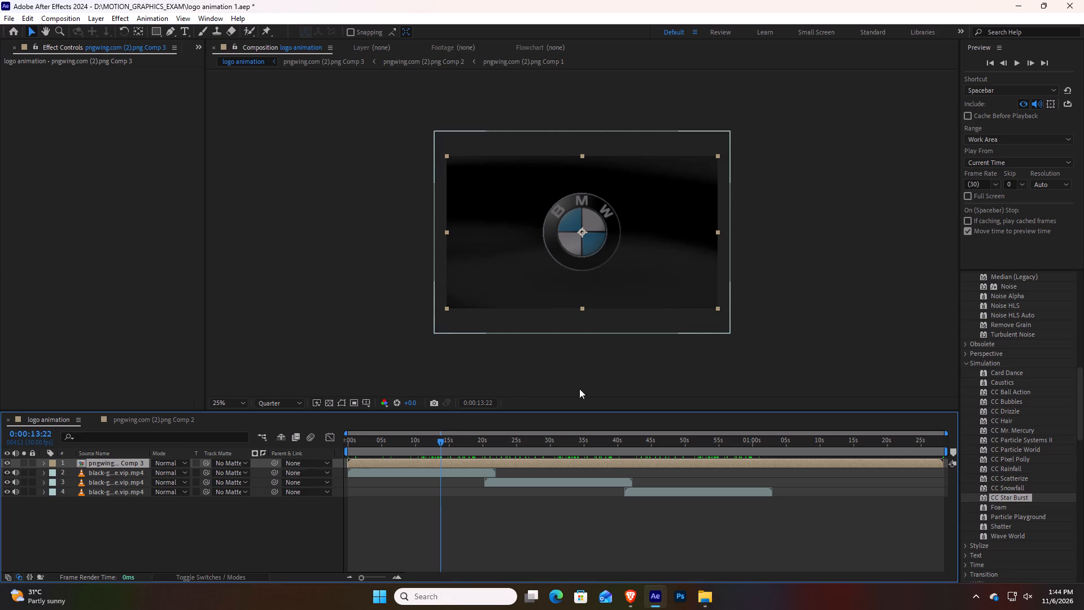
Examine the logo animation, Comp 3 and Comp 2 timelines at several times and return to the logo animation composition.
left_click_drag(438, 441, 405, 455)
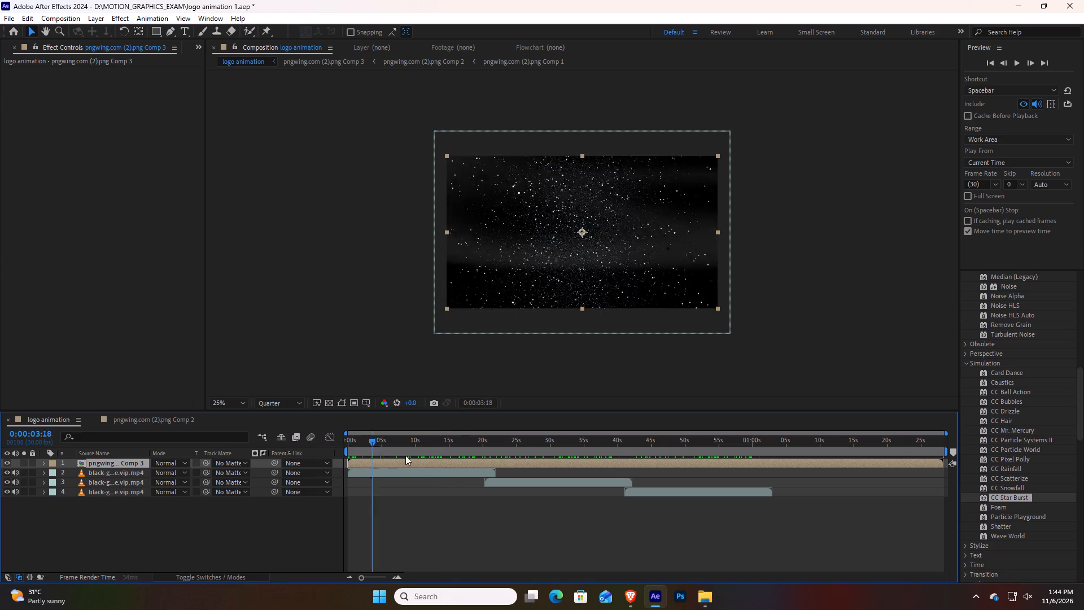
left_click_drag(405, 455, 484, 460)
double_click(520, 461)
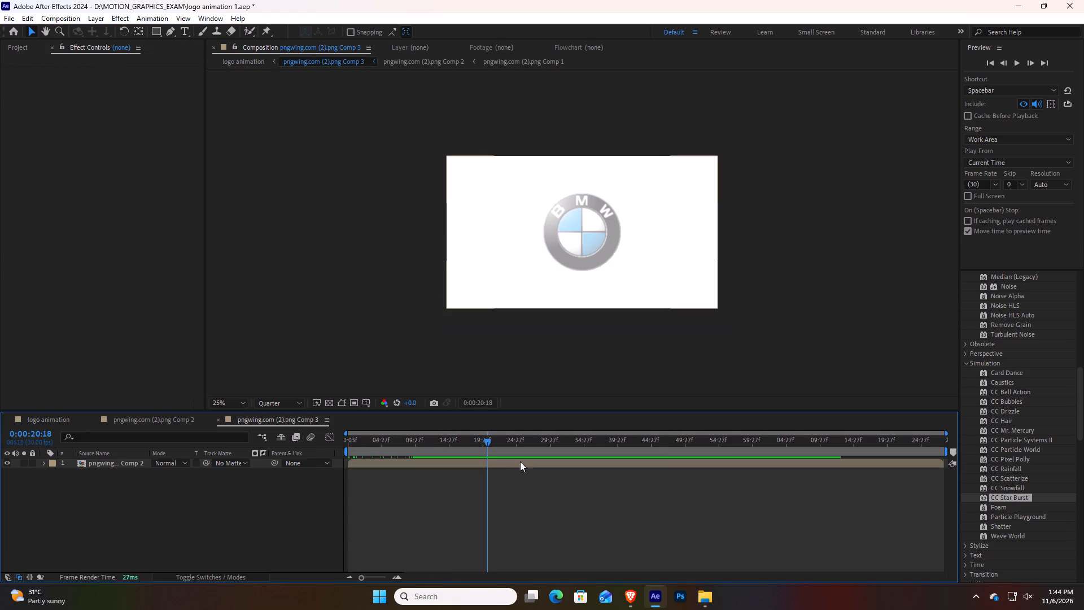
double_click(520, 461)
left_click(449, 464)
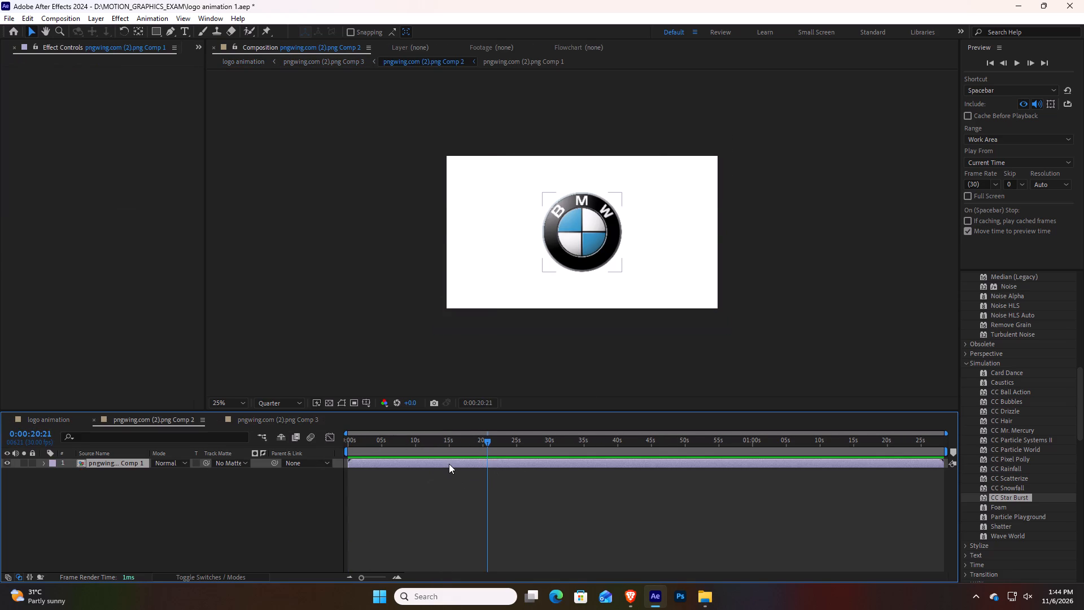
left_click(49, 421)
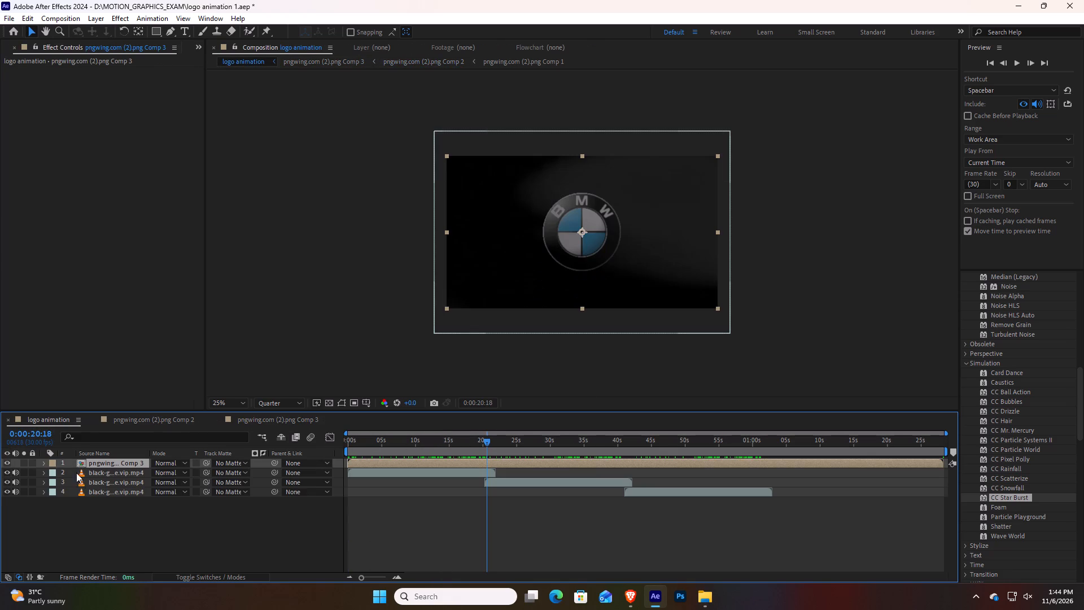
left_click(109, 458)
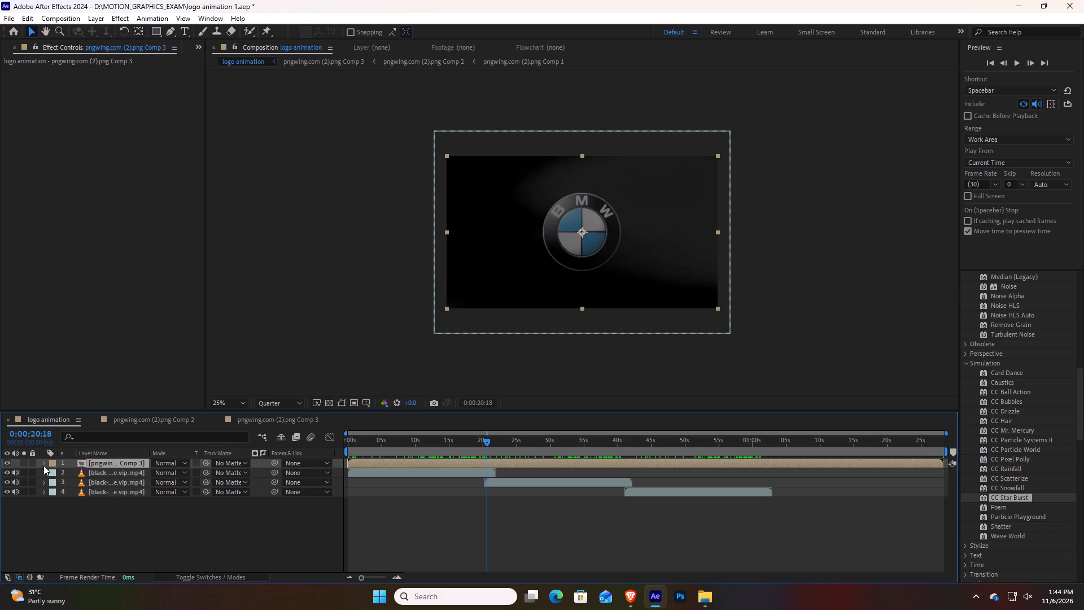
left_click(139, 420)
left_click(269, 418)
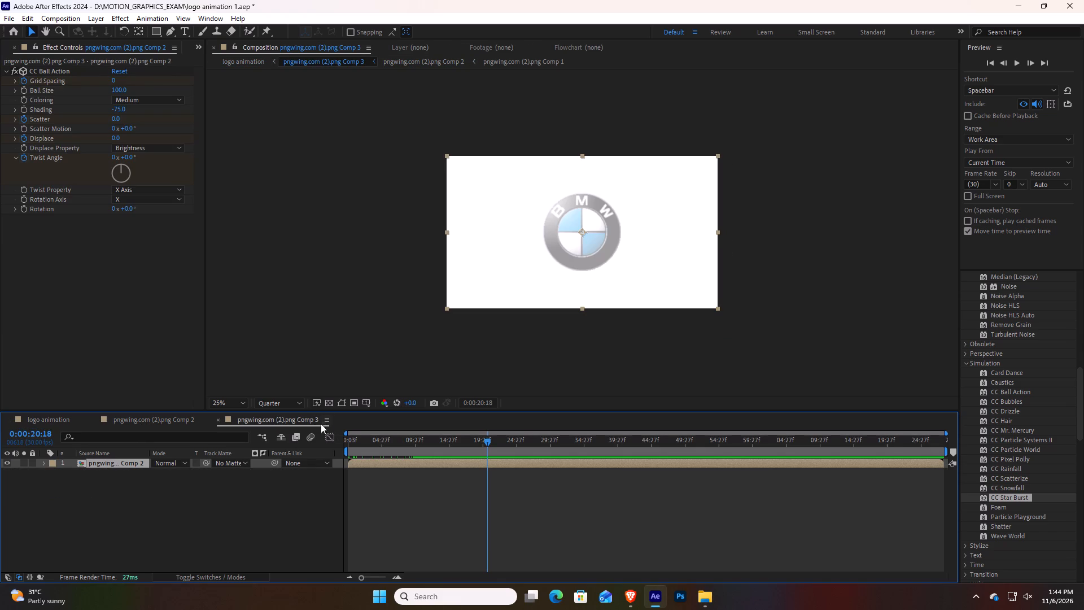
left_click_drag(490, 439, 440, 447)
left_click(159, 420)
left_click_drag(435, 439, 441, 445)
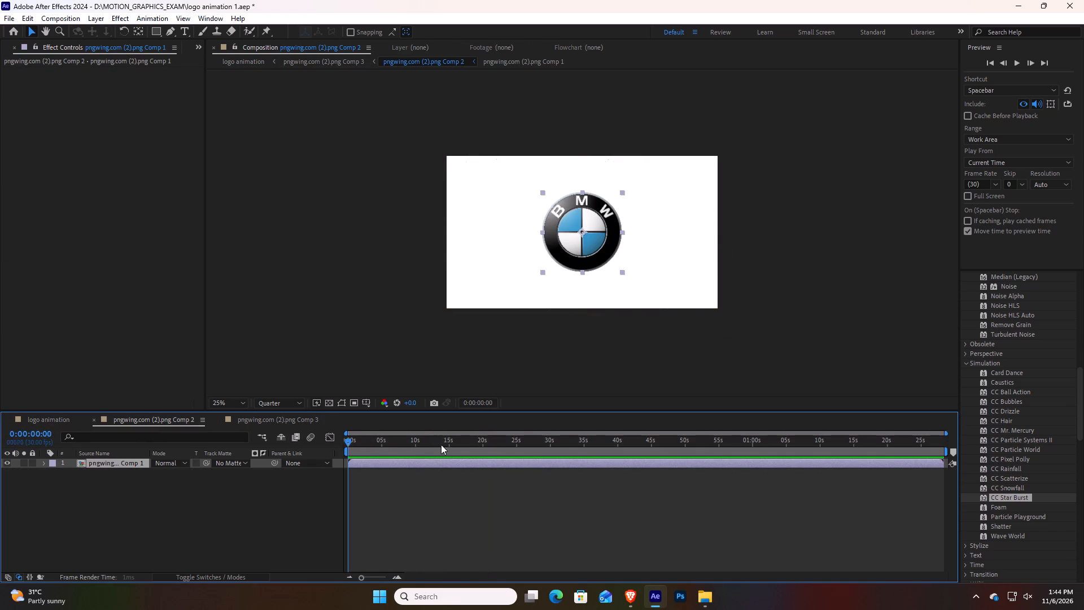
left_click_drag(441, 445, 564, 447)
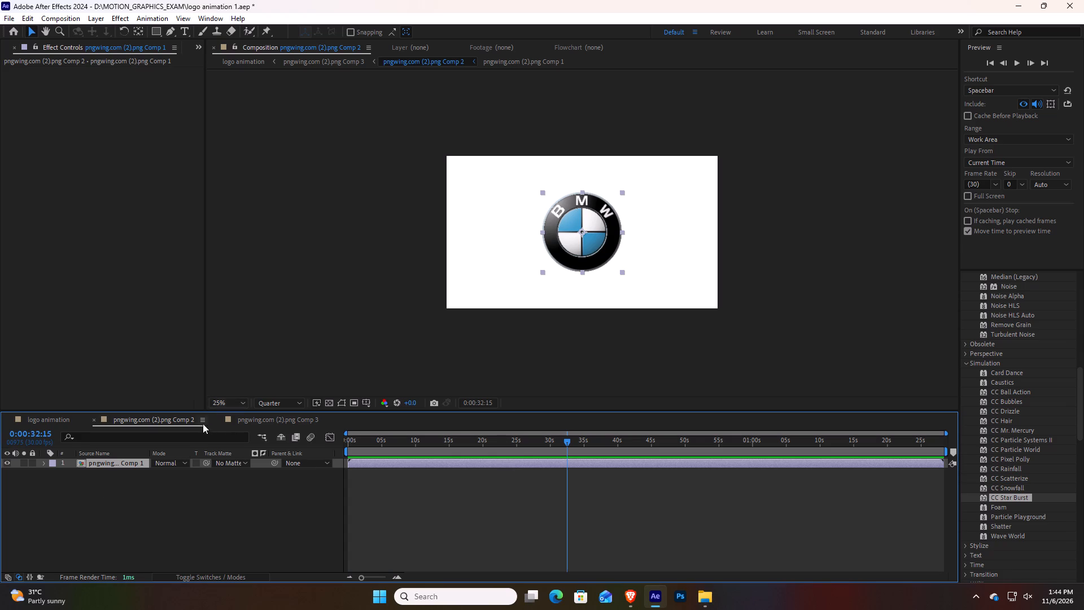
left_click(28, 430)
left_click(39, 419)
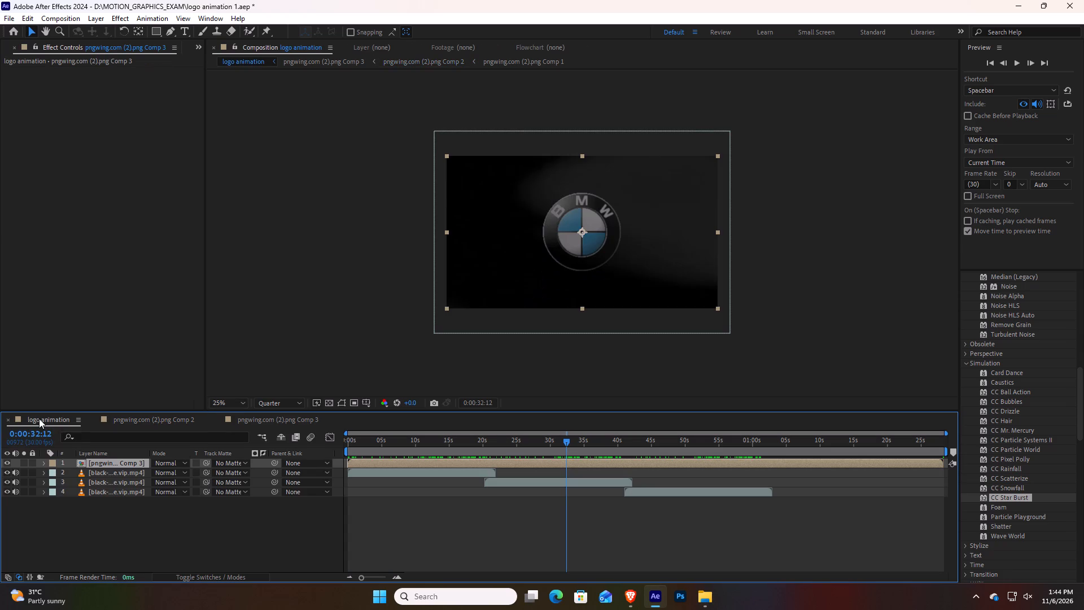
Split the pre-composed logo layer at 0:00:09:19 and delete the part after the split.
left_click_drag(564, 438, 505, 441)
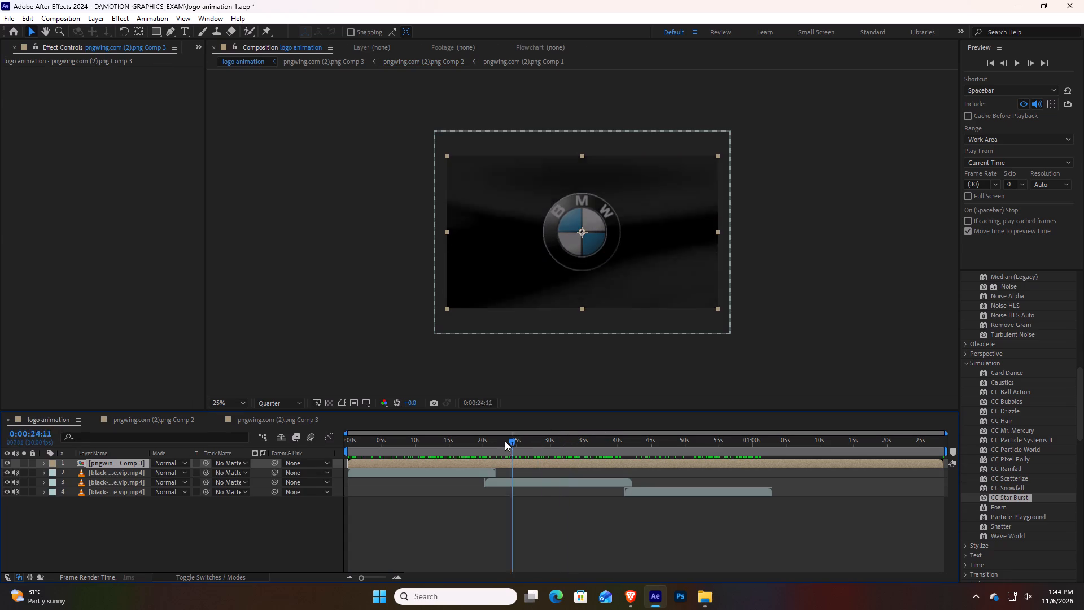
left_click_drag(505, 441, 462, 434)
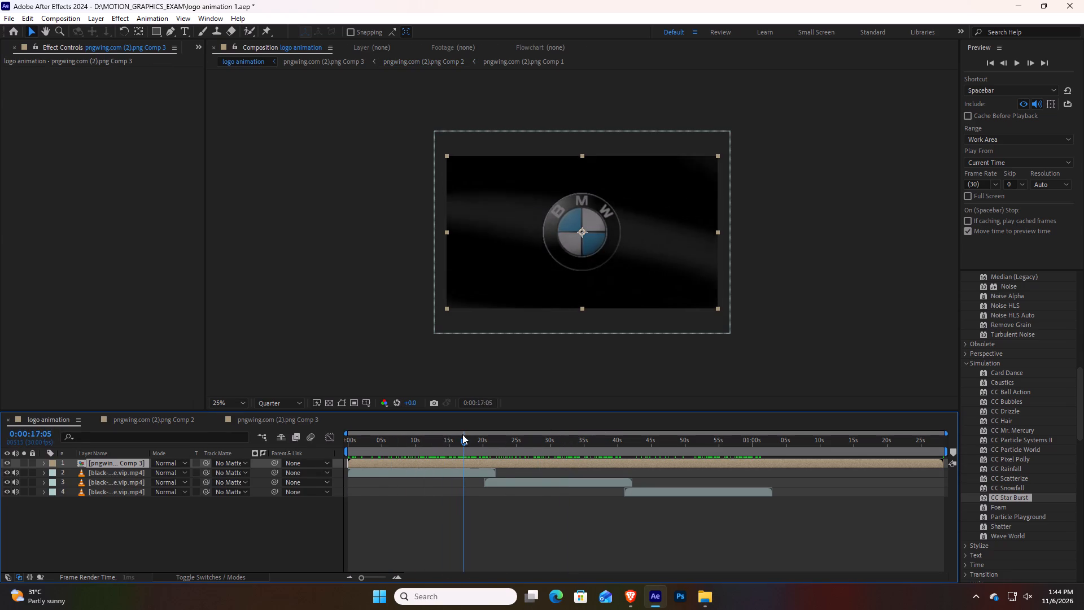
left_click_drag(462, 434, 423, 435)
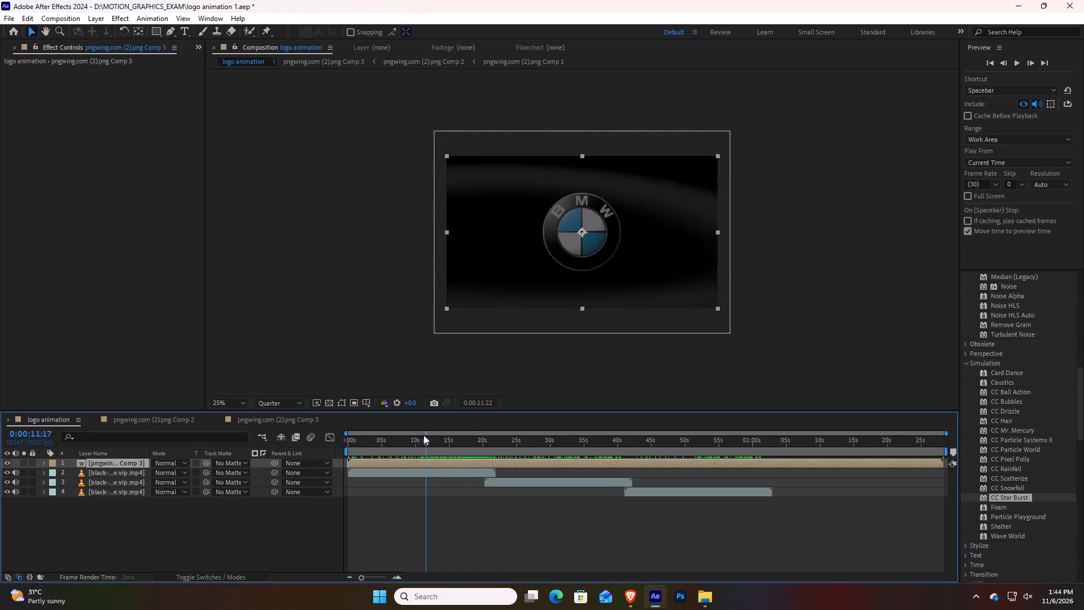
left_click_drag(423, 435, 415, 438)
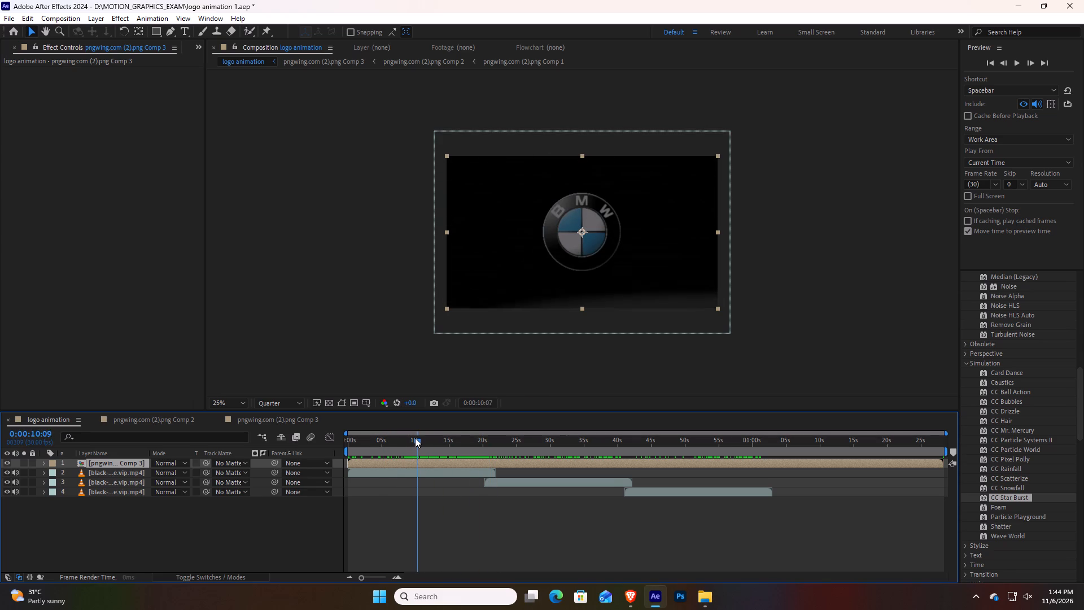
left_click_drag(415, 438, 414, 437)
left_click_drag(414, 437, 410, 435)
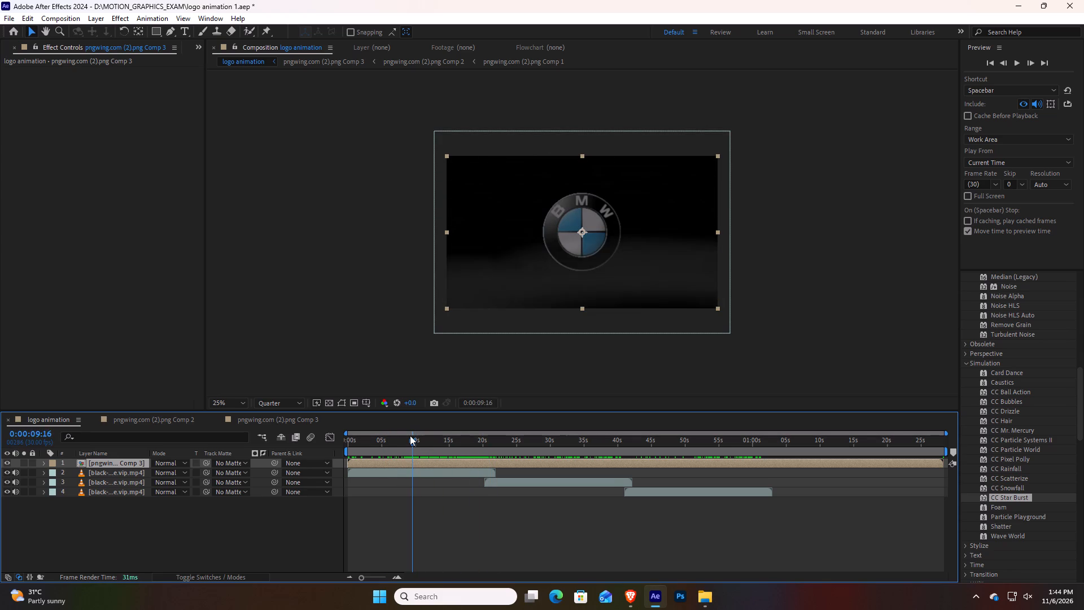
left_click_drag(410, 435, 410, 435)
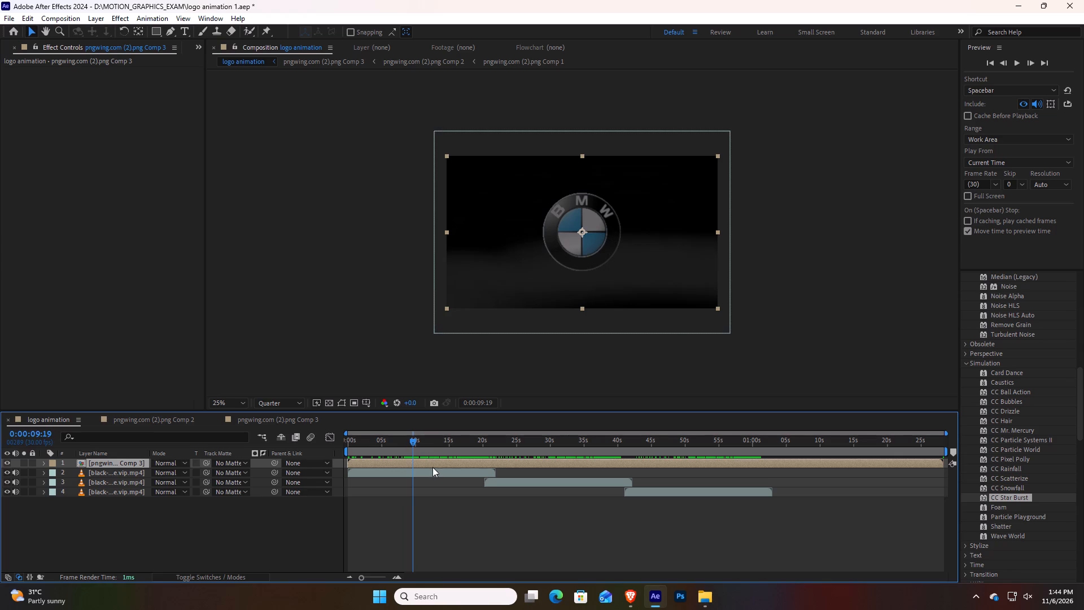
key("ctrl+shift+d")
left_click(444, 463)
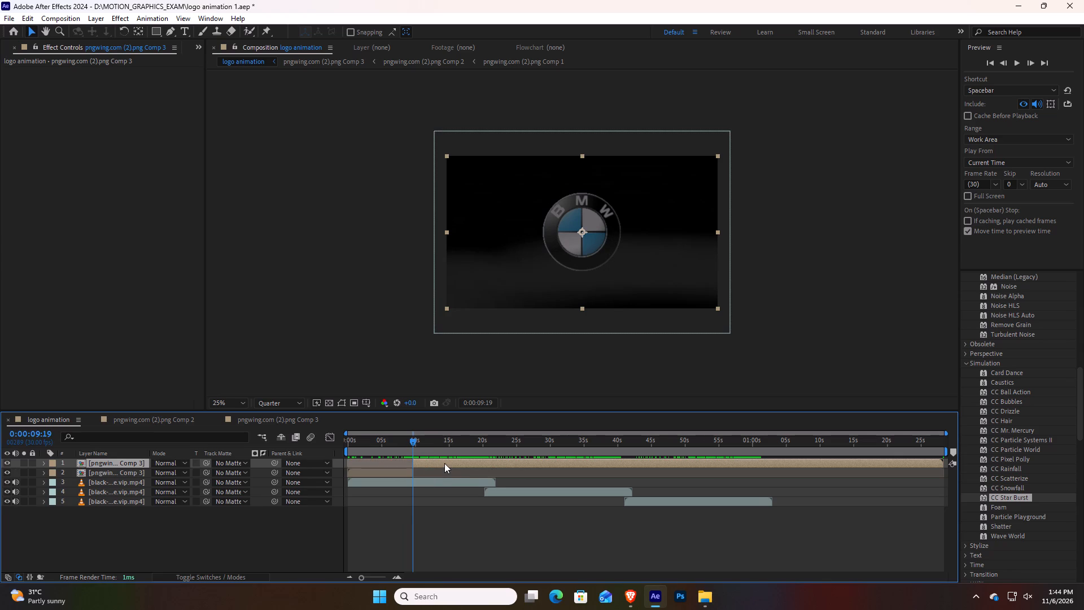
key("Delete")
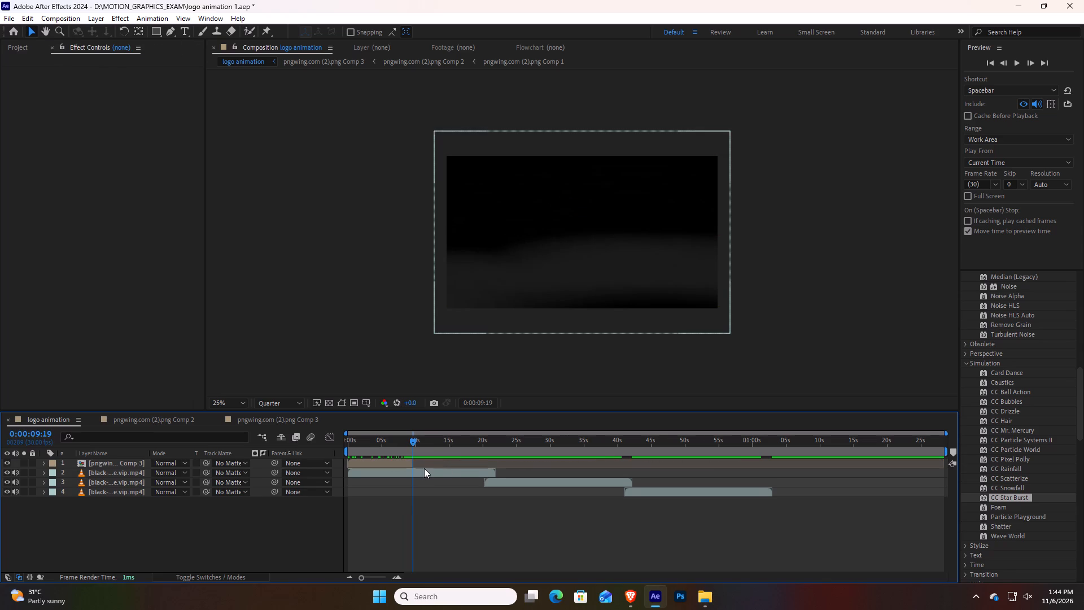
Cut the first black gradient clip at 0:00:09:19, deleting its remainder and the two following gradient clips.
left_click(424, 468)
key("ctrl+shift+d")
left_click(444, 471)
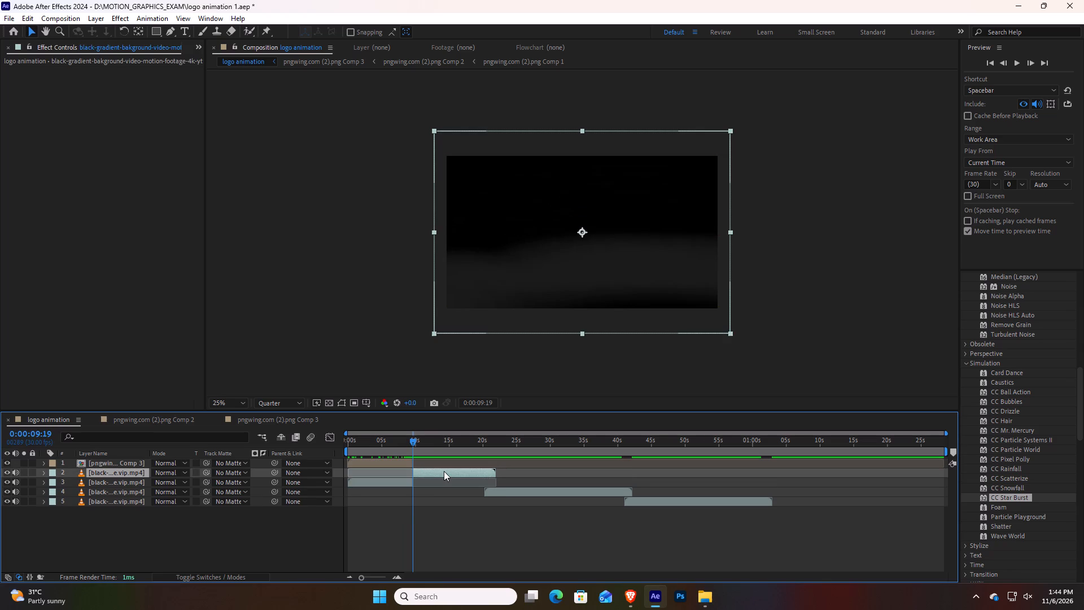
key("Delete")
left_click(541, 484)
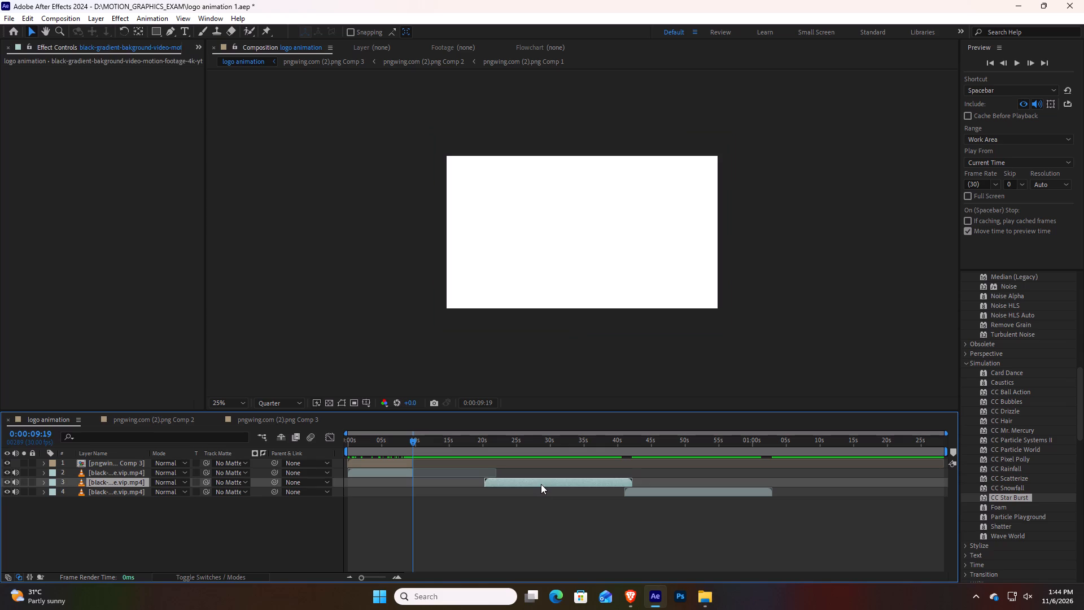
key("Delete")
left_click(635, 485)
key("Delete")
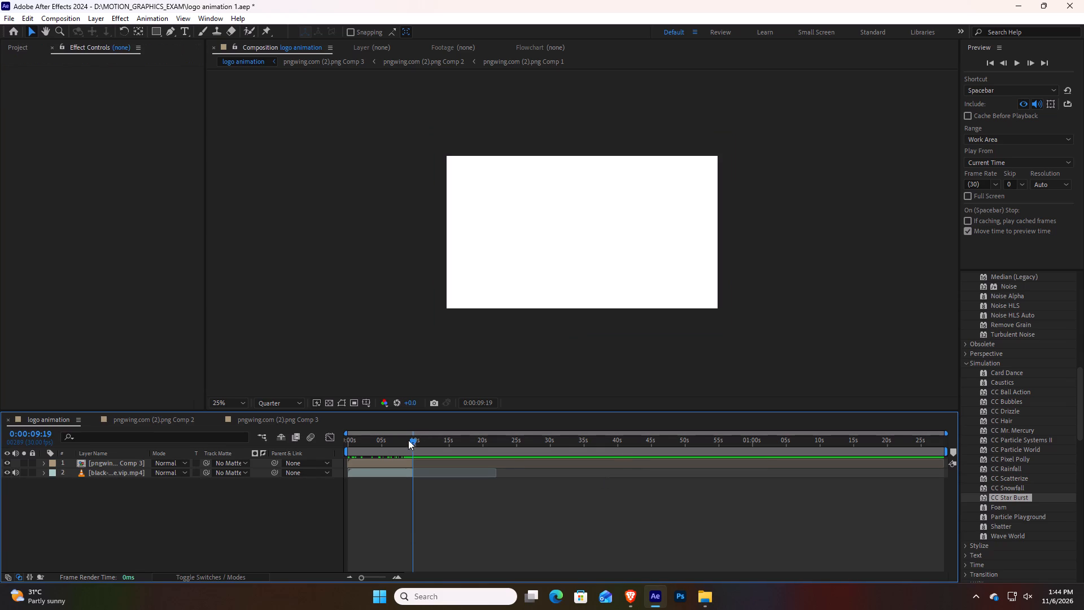
Preview the shortened animation from 0:00:00:00 to about 10 s.
left_click_drag(408, 440, 333, 448)
key("space")
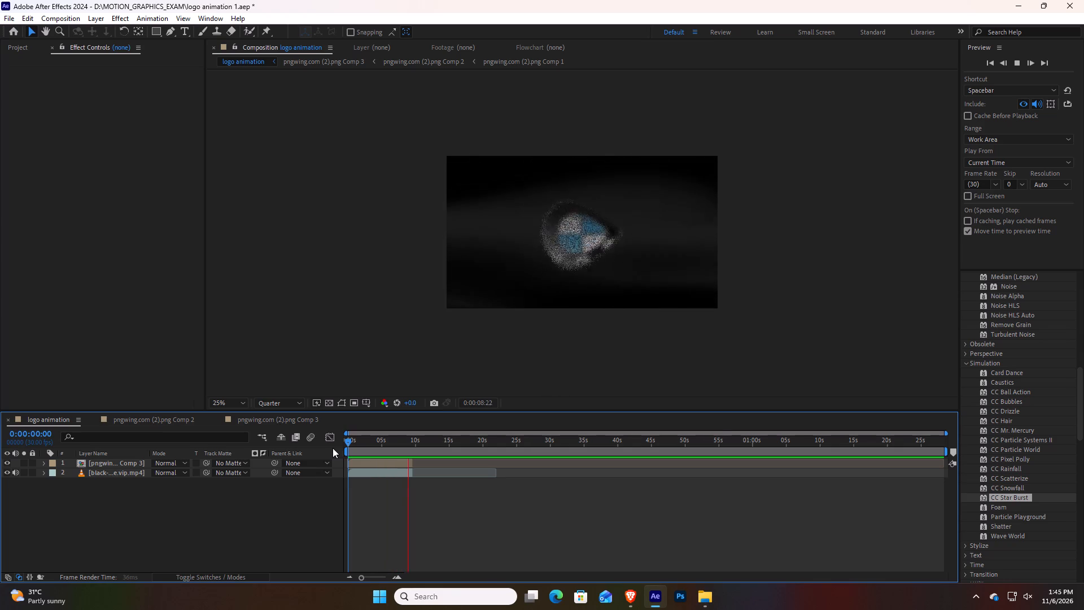
key("space")
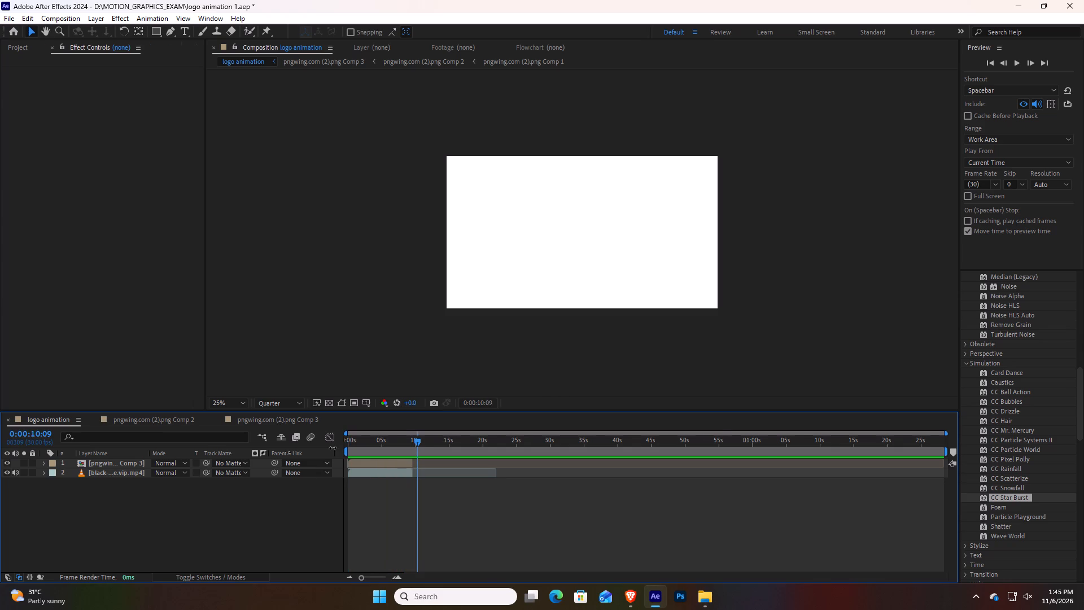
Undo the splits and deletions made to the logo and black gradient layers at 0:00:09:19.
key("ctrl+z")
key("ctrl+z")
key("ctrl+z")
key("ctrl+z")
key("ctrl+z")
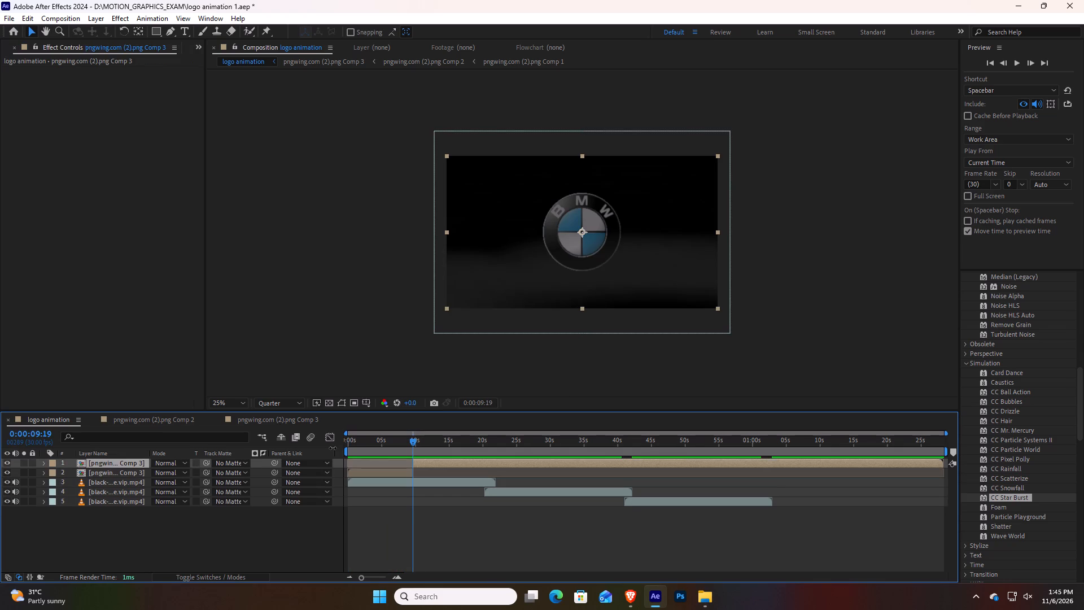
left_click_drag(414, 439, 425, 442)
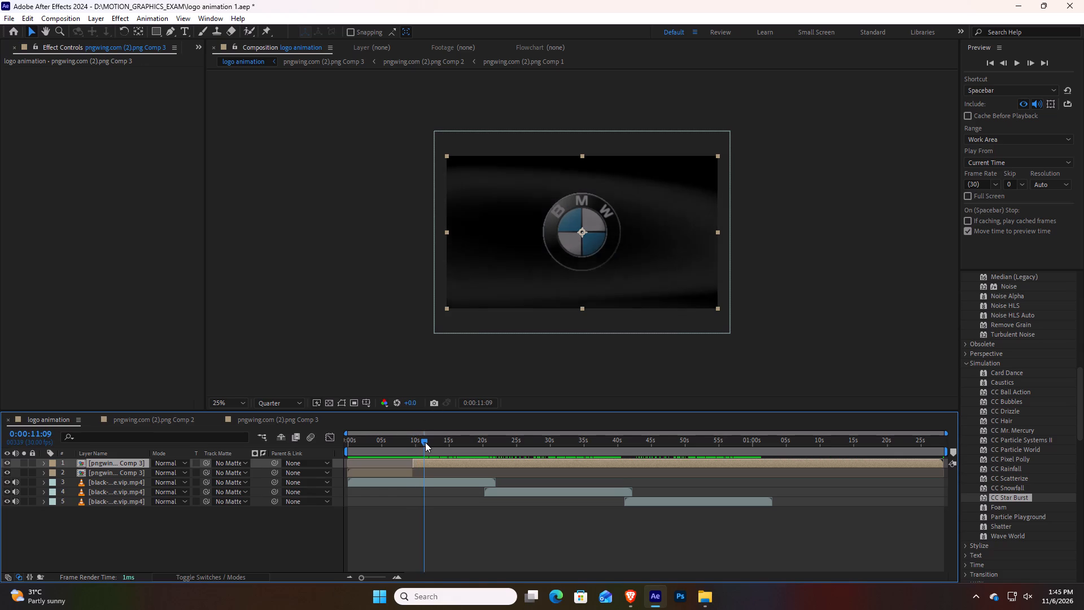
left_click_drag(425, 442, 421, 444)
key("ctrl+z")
Split the pre-composed logo layer at 0:00:11:24 and delete the part after the split.
left_click_drag(412, 437, 426, 439)
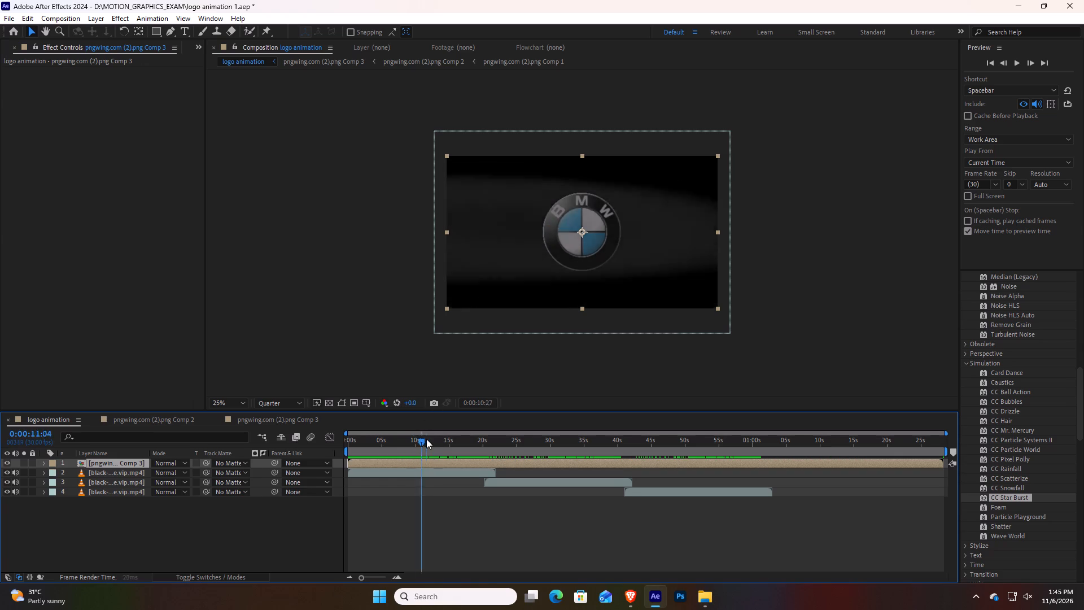
left_click_drag(426, 439, 427, 439)
key("ctrl+shift+d")
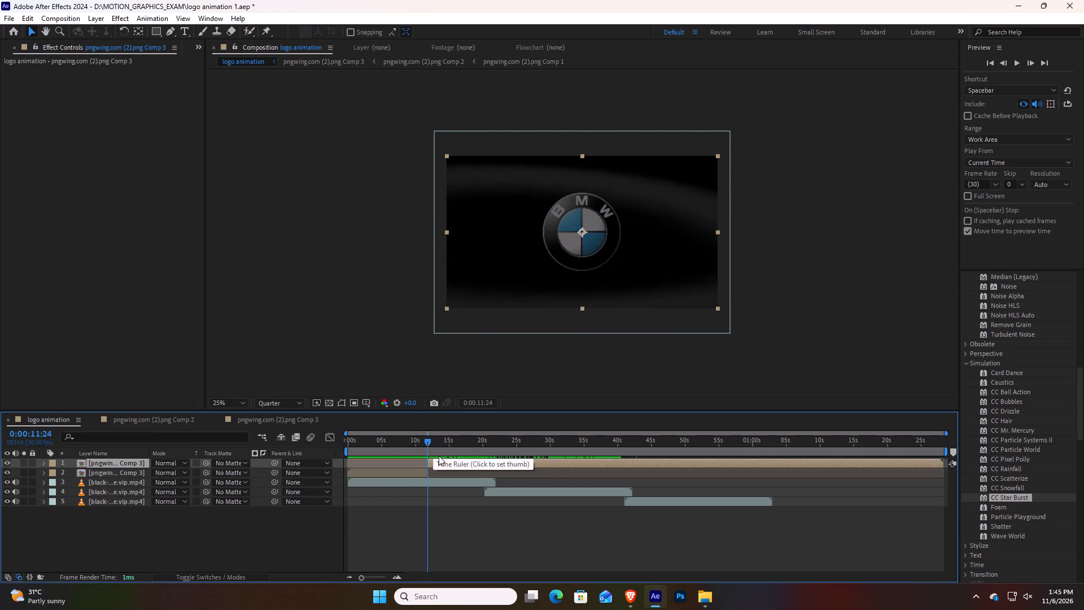
left_click(442, 464)
left_click(442, 461)
key("Delete")
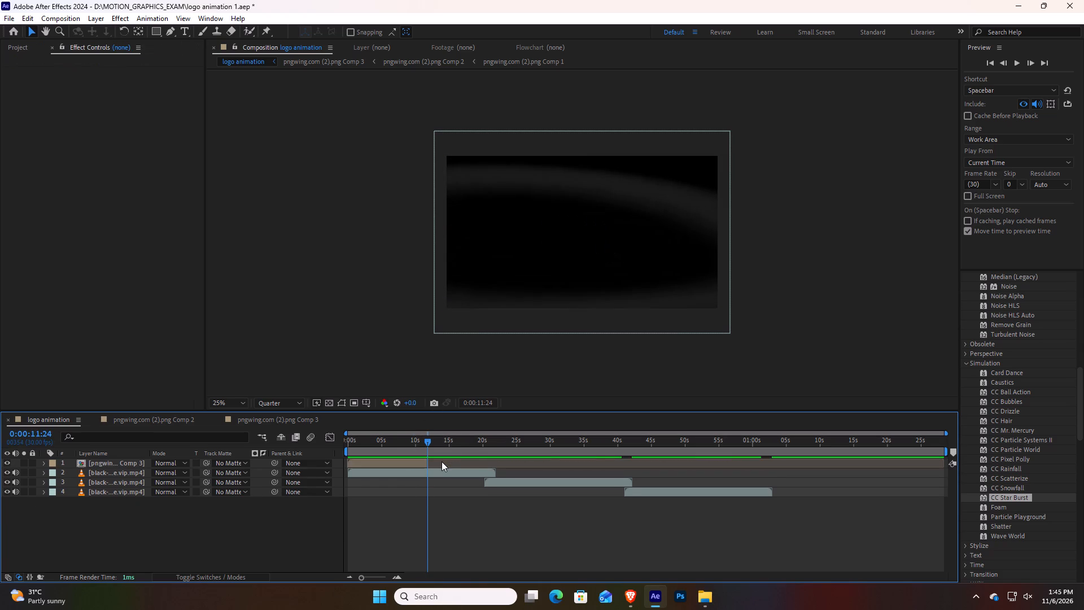
Cut the first black gradient clip at 0:00:11:24, deleting its remainder and the two following gradient clips.
left_click(441, 471)
key("ctrl+shift+d")
left_click(441, 471)
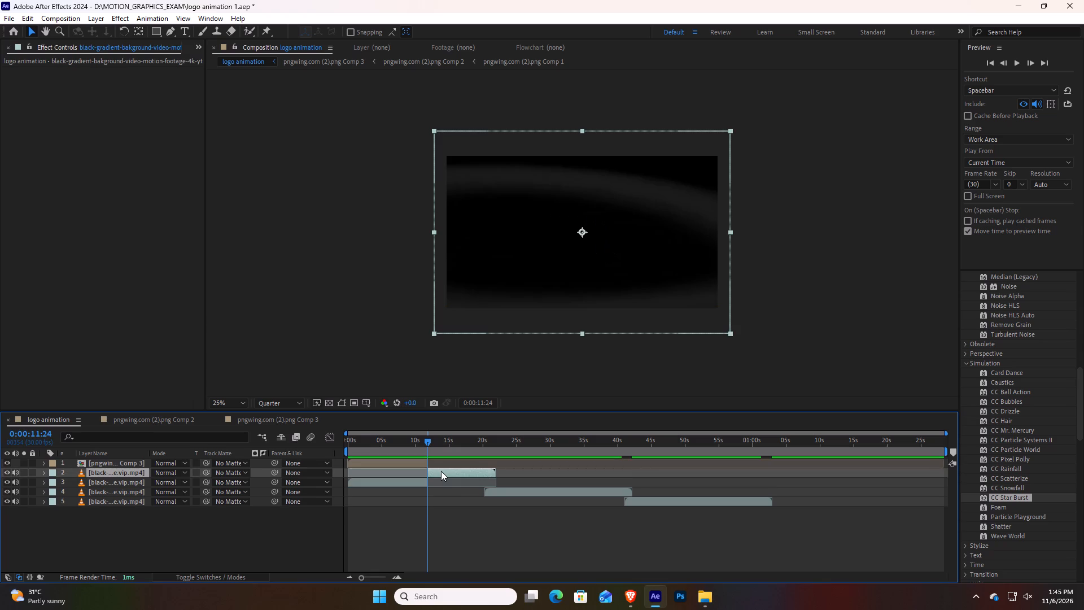
key("Delete")
left_click(515, 477)
left_click(518, 481)
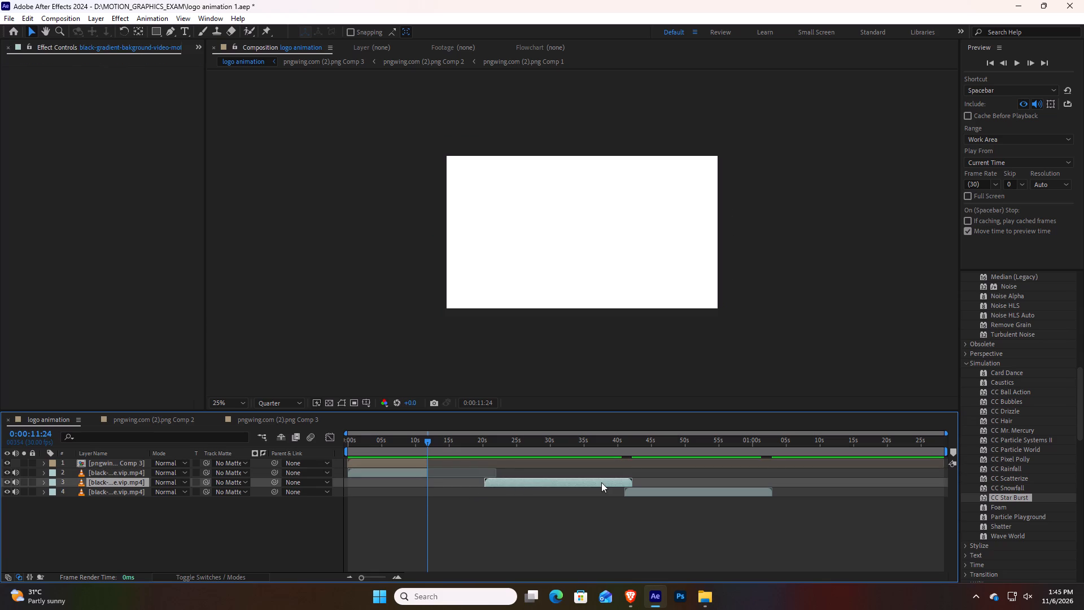
key("Delete")
left_click(662, 483)
key("Delete")
Preview the trimmed animation from 0:00:00:00 to about 11 s.
left_click_drag(428, 442, 330, 438)
key("space")
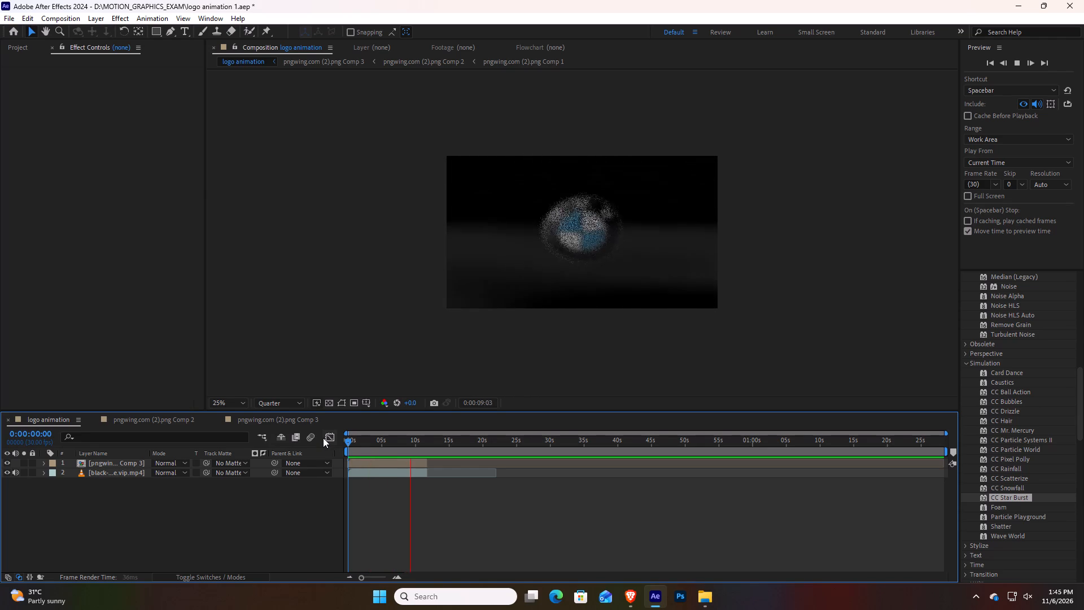
key("space")
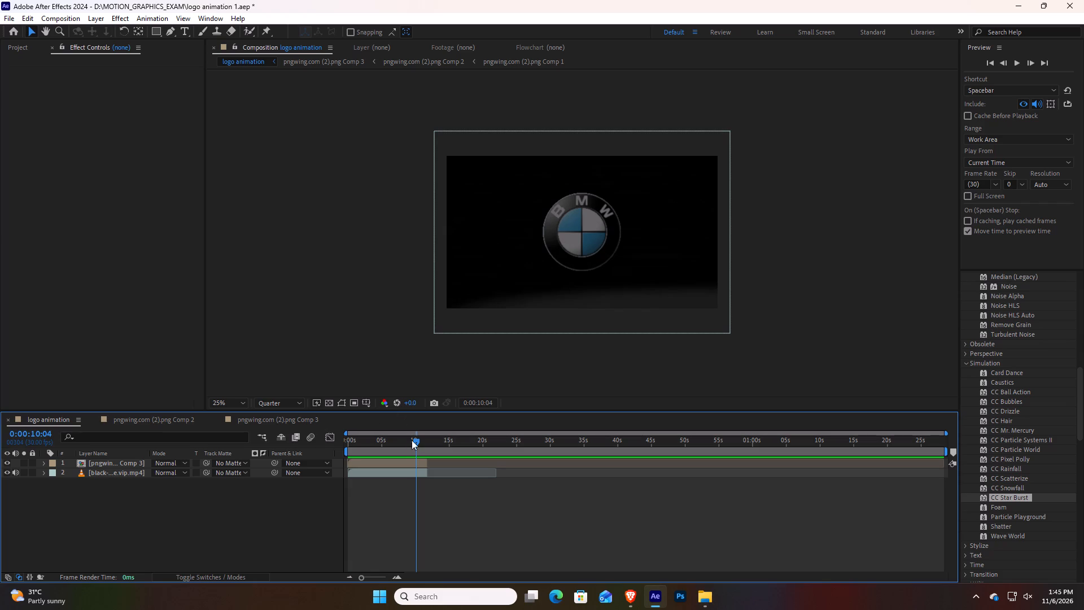
key("space")
key("space")
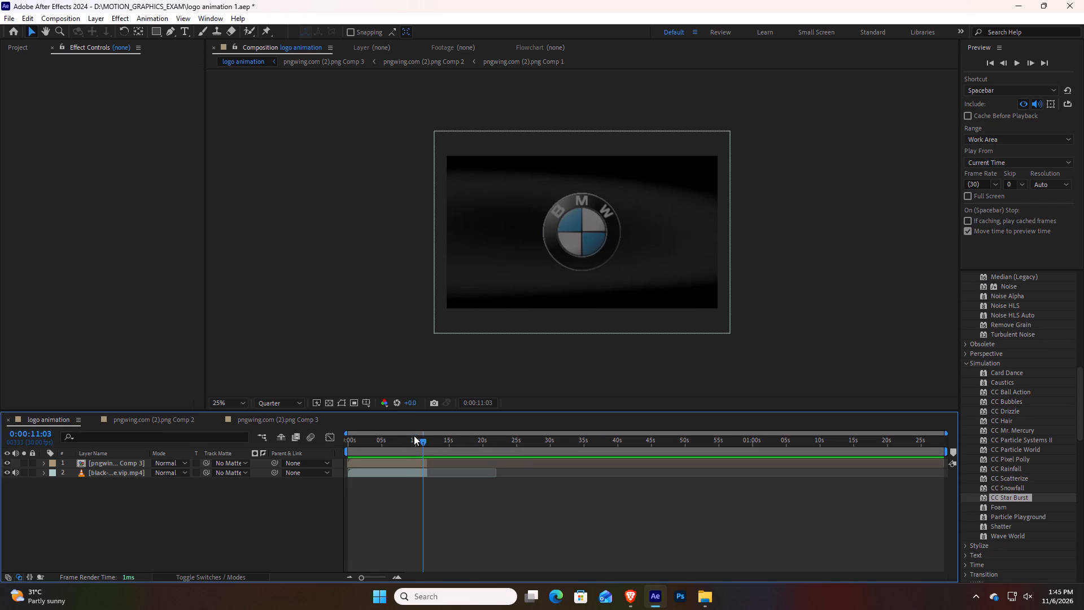
Examine the property groups of the pre-composed logo layer and the black gradient layer in the logo animation composition.
left_click(425, 444)
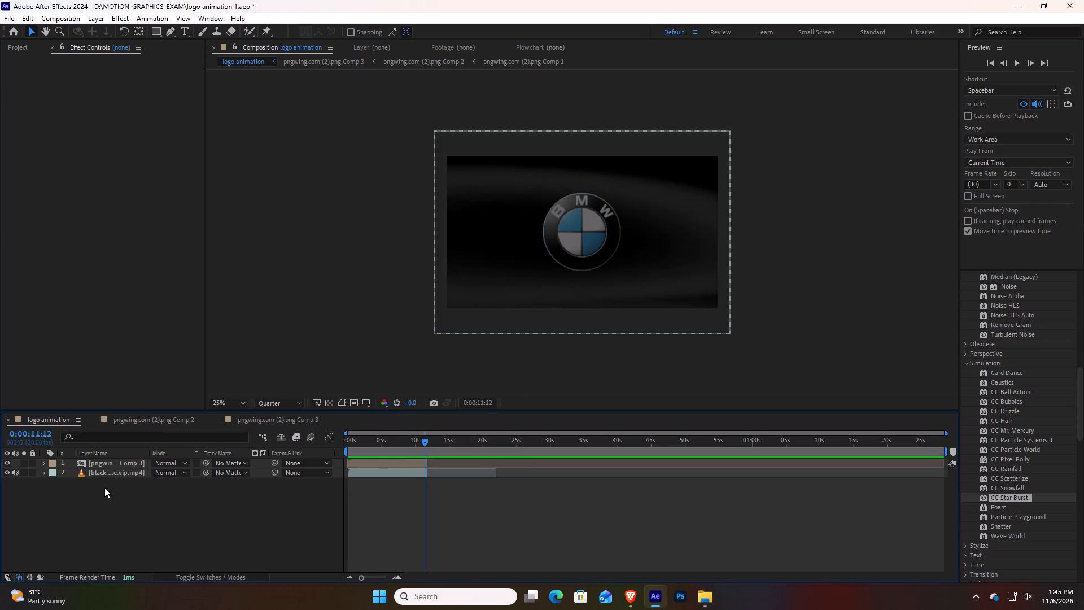
left_click(103, 463)
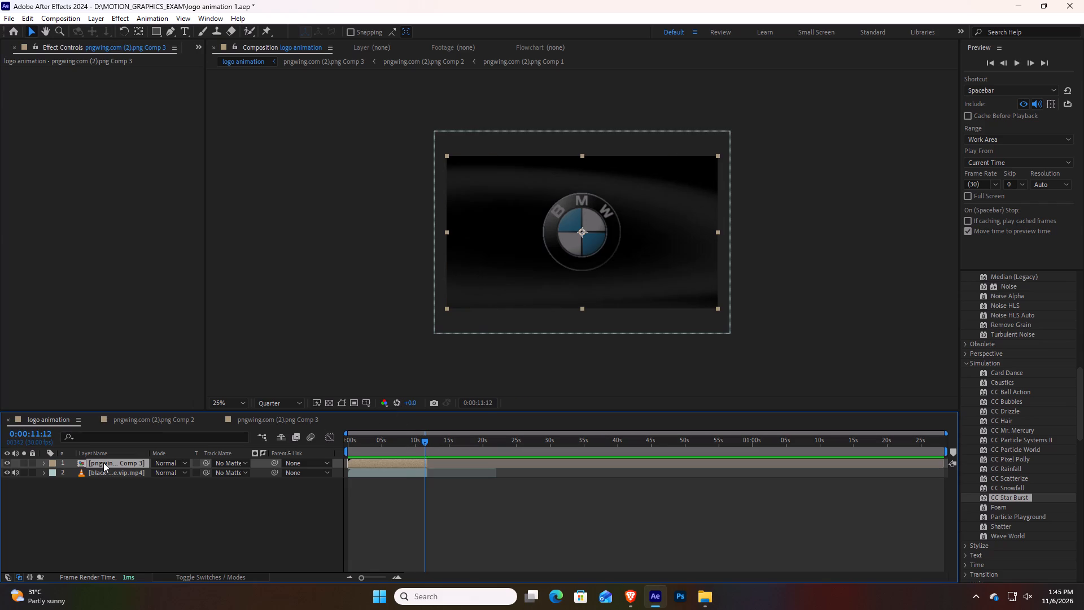
left_click(41, 460)
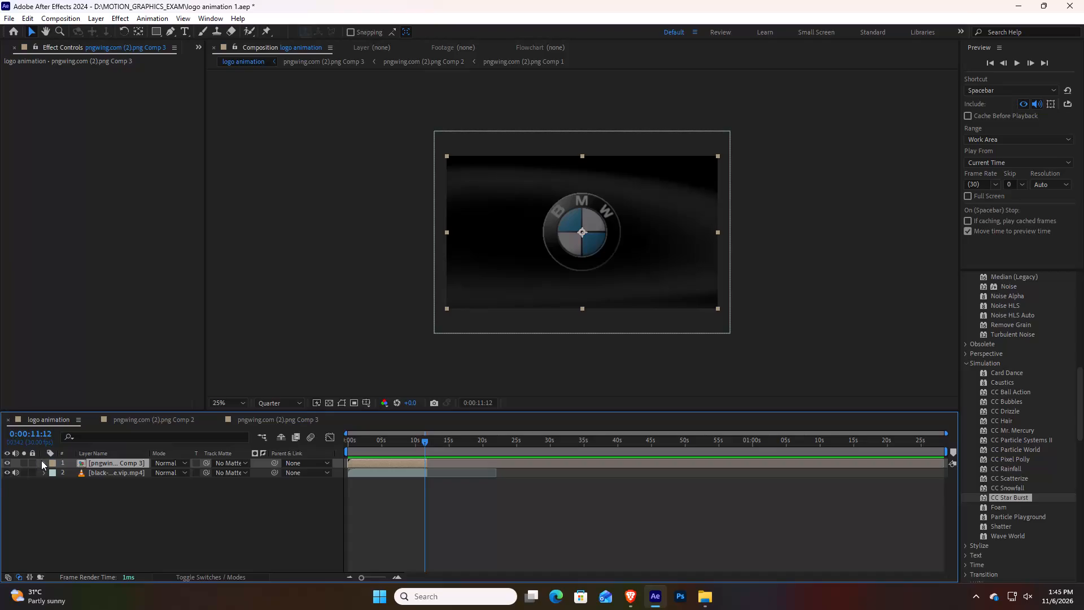
left_click(41, 460)
left_click(44, 463)
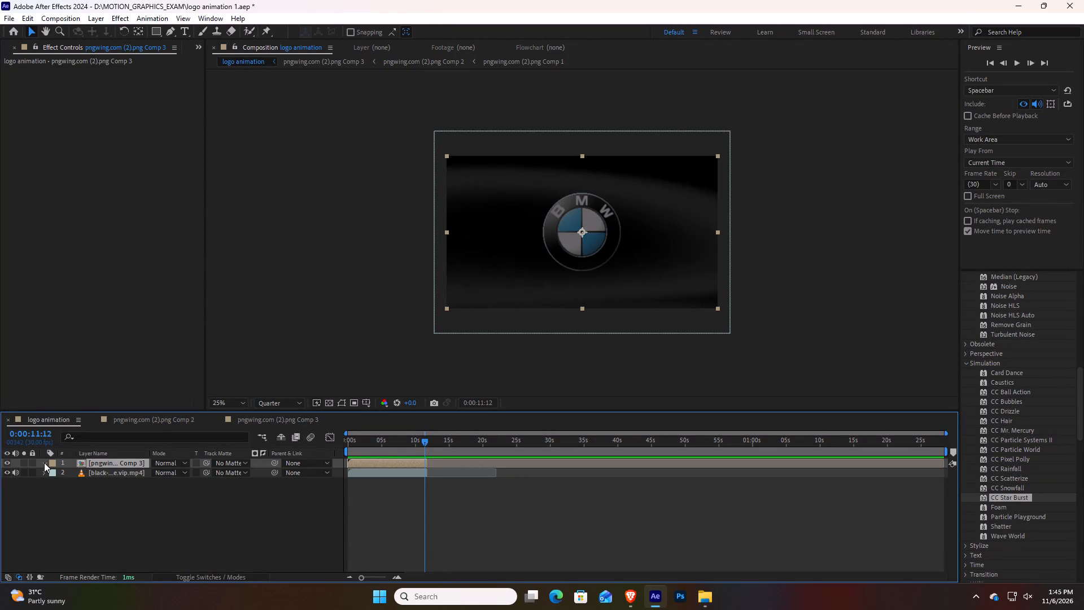
left_click(44, 463)
left_click(53, 478)
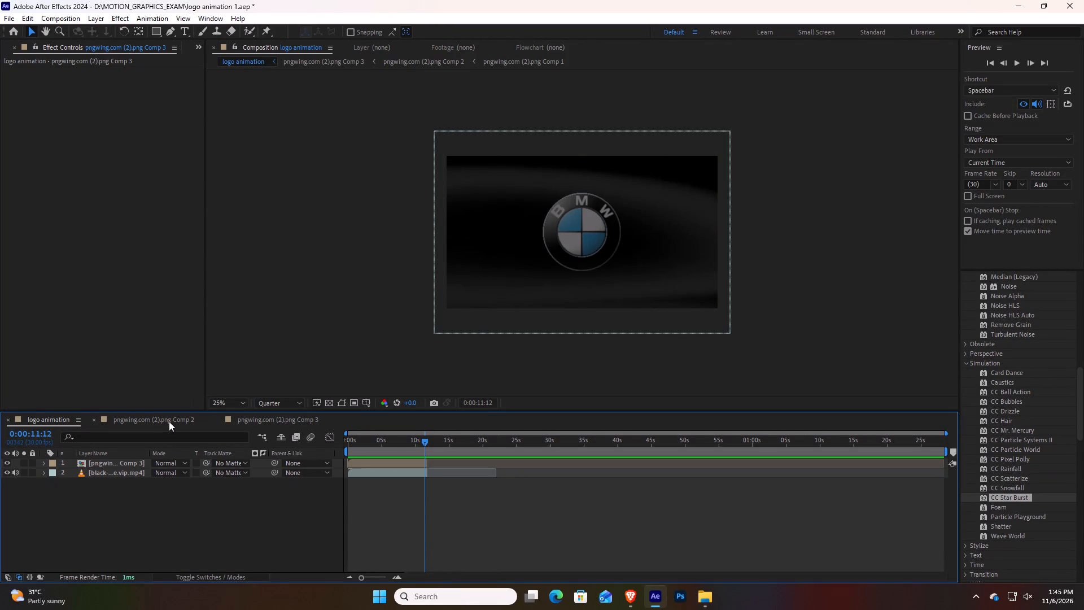
left_click(158, 421)
left_click(45, 421)
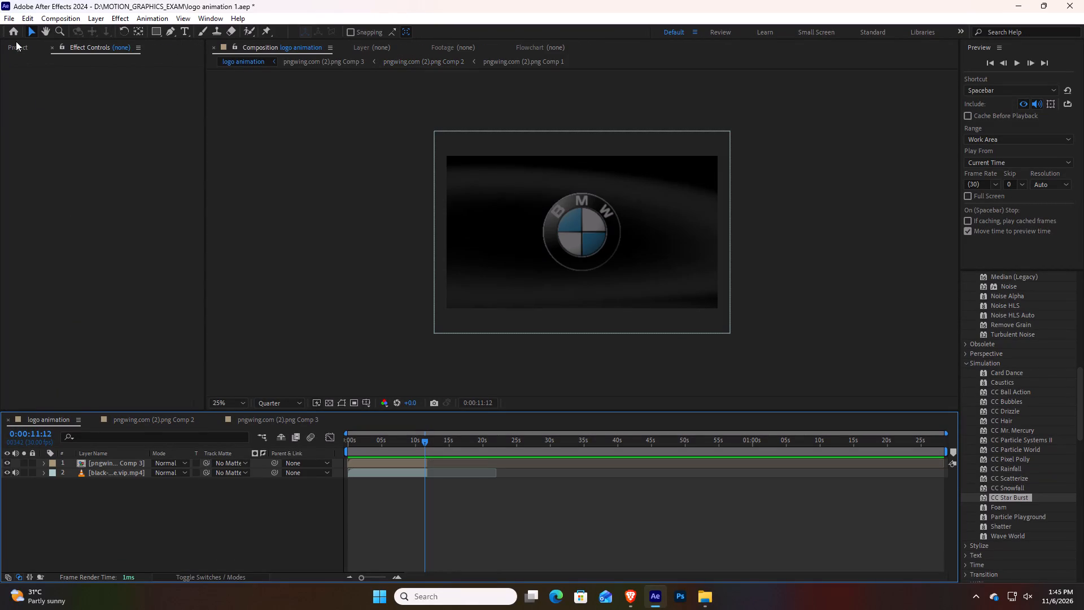
left_click(16, 41)
left_click(41, 464)
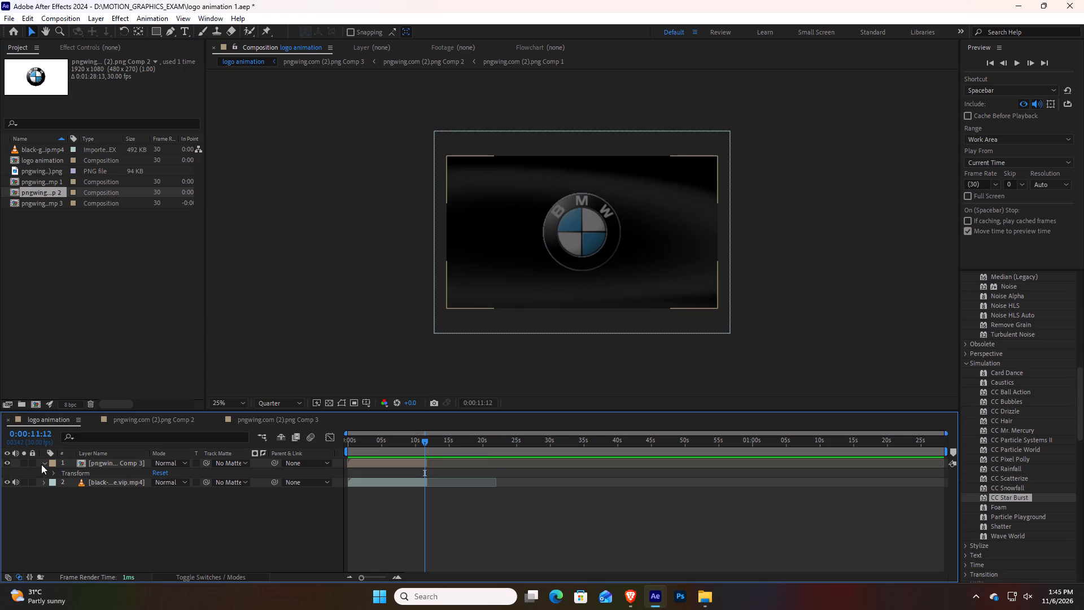
left_click(54, 474)
left_click(54, 474)
double_click(44, 461)
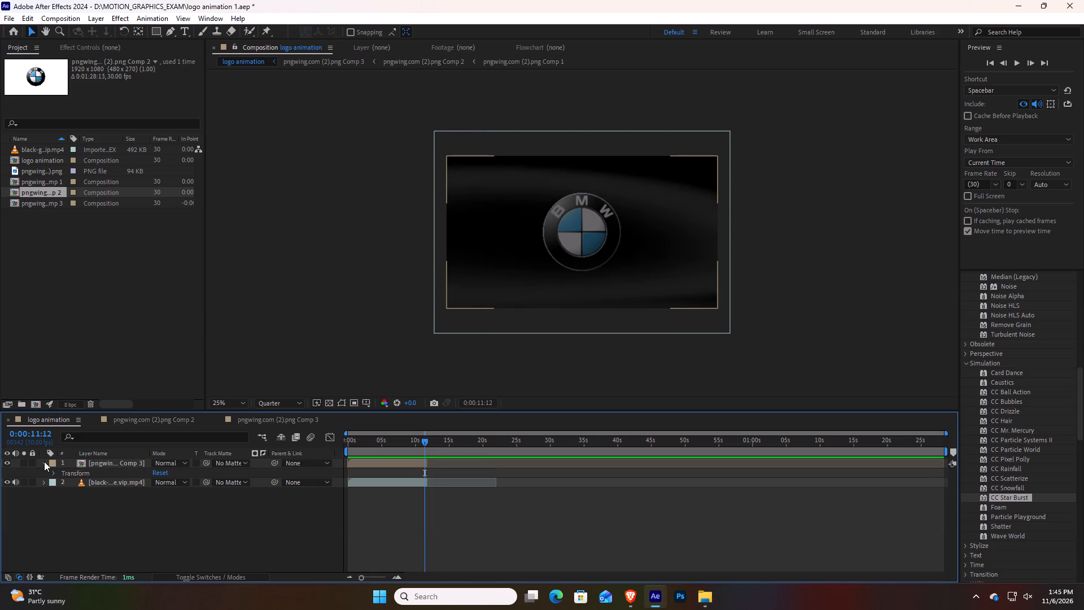
left_click(42, 460)
left_click(42, 475)
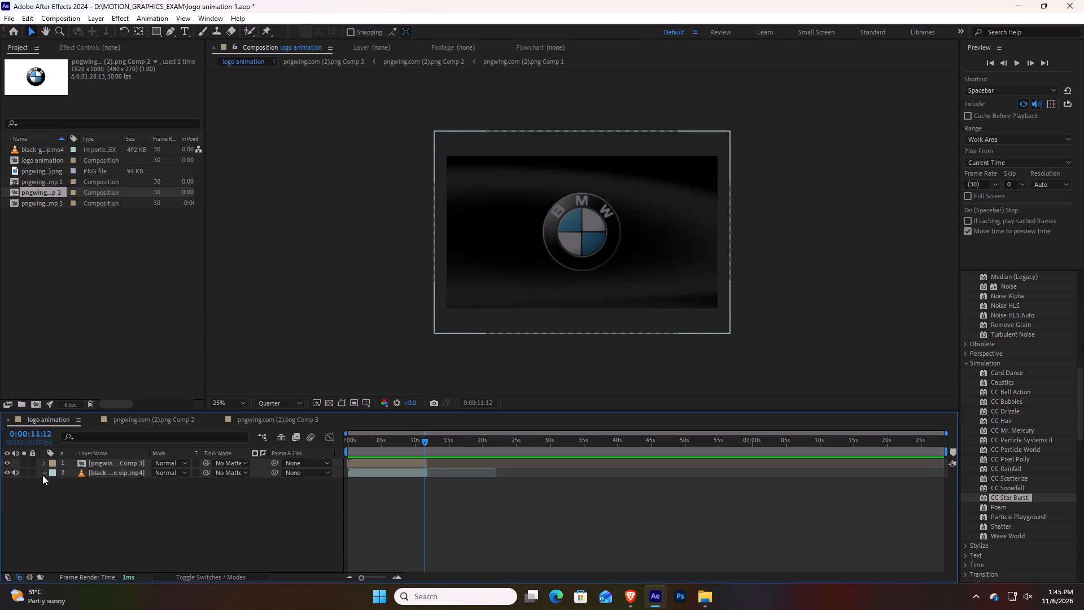
left_click(42, 475)
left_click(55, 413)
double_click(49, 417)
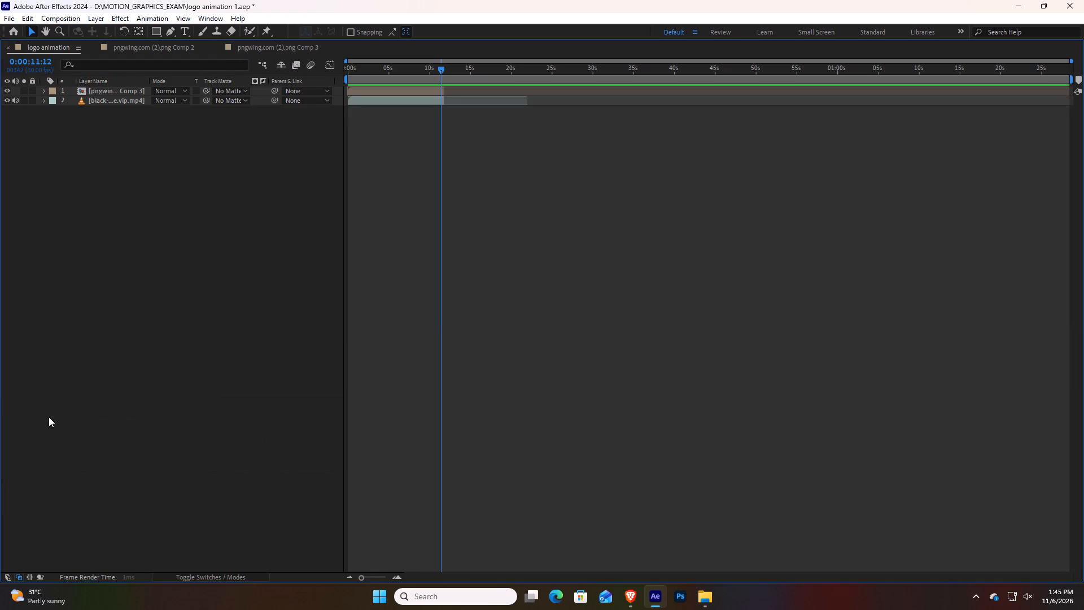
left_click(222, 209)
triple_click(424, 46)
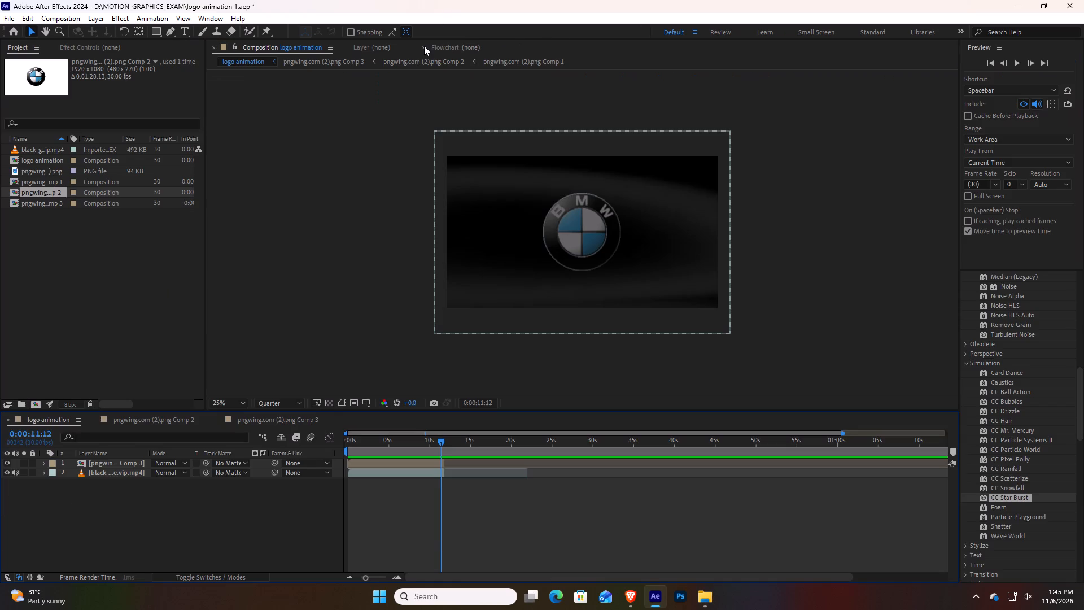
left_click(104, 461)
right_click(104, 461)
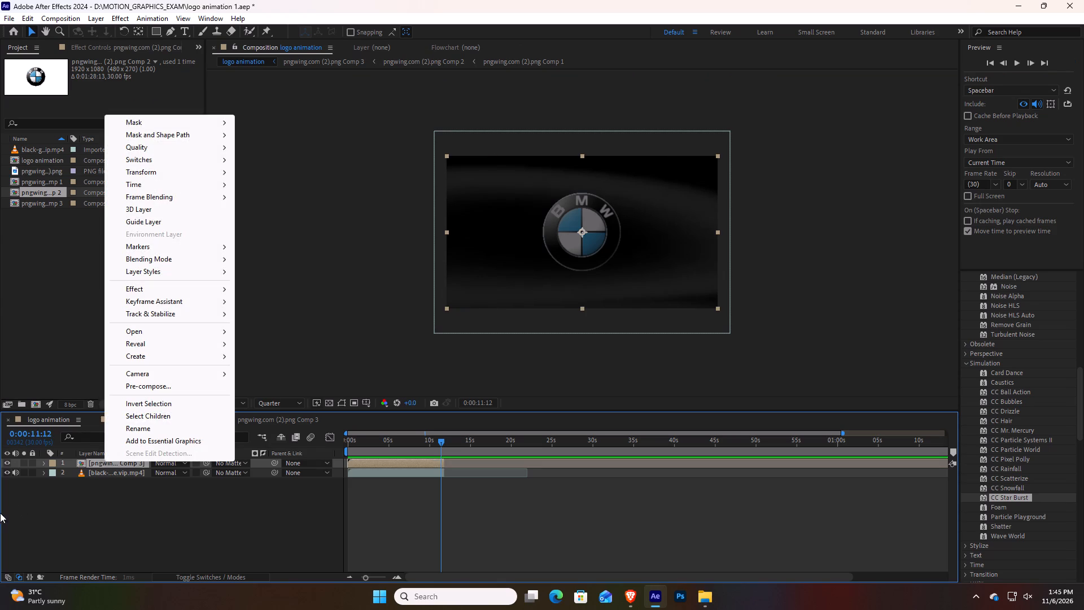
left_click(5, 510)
Check the Transform properties of the pre-composed logo layer.
left_click(44, 461)
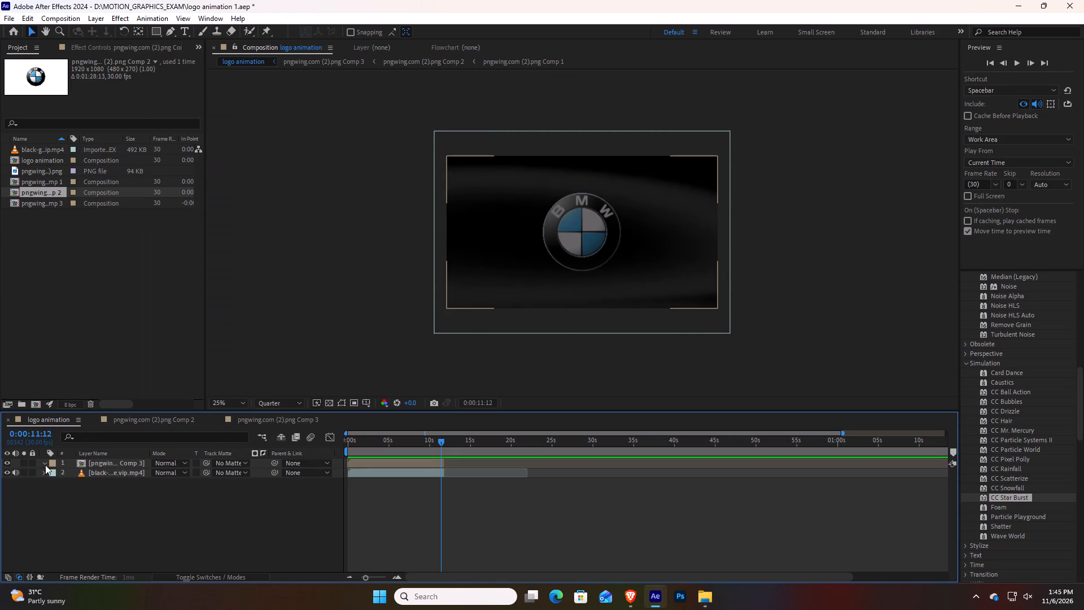
double_click(39, 479)
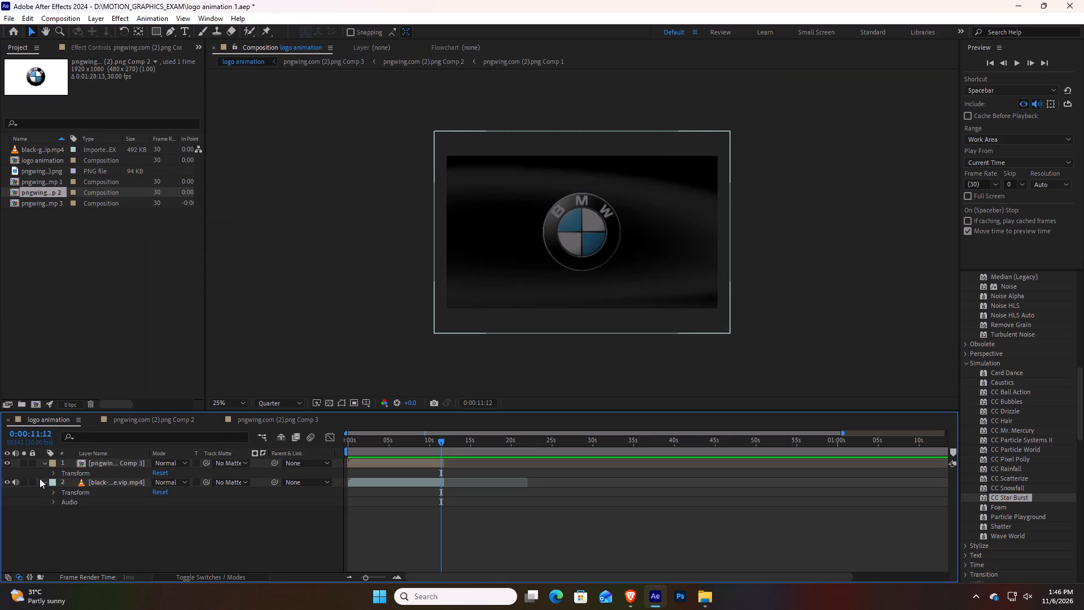
left_click(40, 478)
left_click(53, 469)
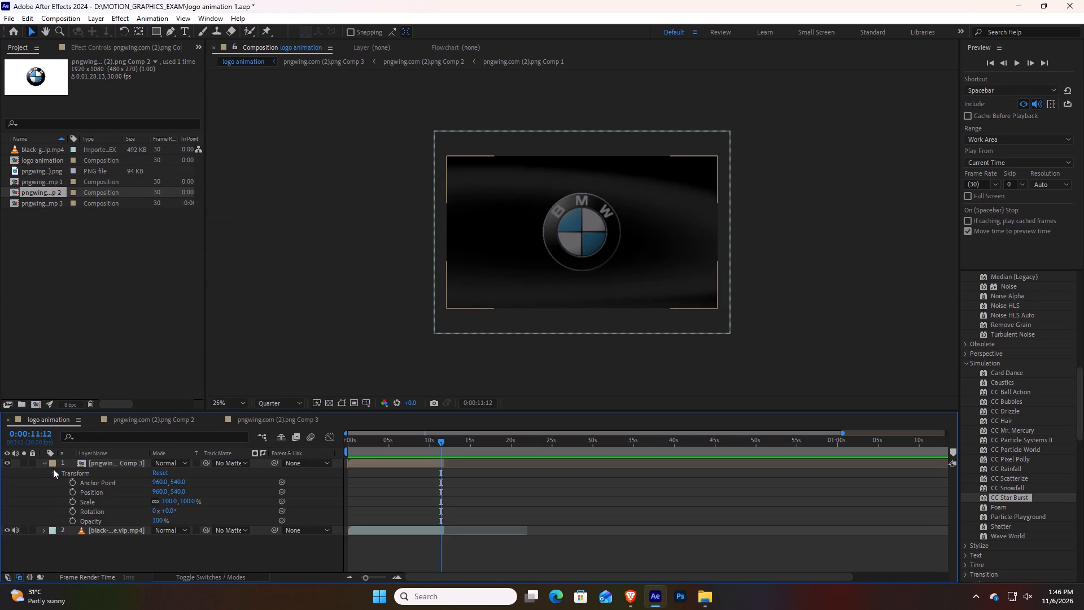
left_click(53, 469)
Undo the trims at 0:00:11:24, the Comp 3 pre-composition and the logo layer's shift to the timeline start.
key("ctrl+z")
key("ctrl+z")
key("ctrl+z")
key("ctrl+z")
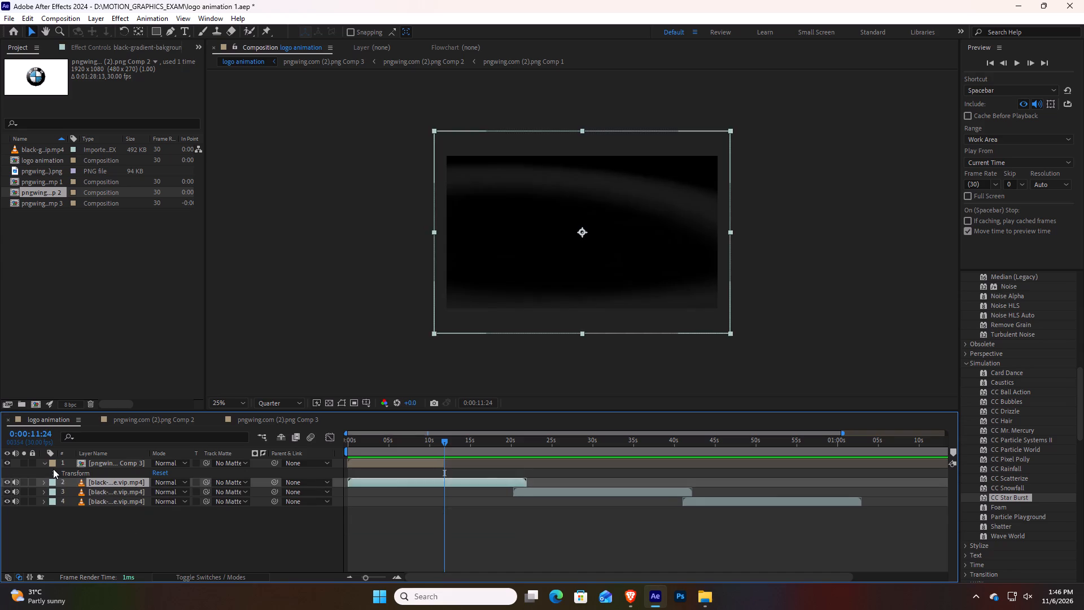
key("ctrl+z")
key("ctrl+z")
key("ctrl+z")
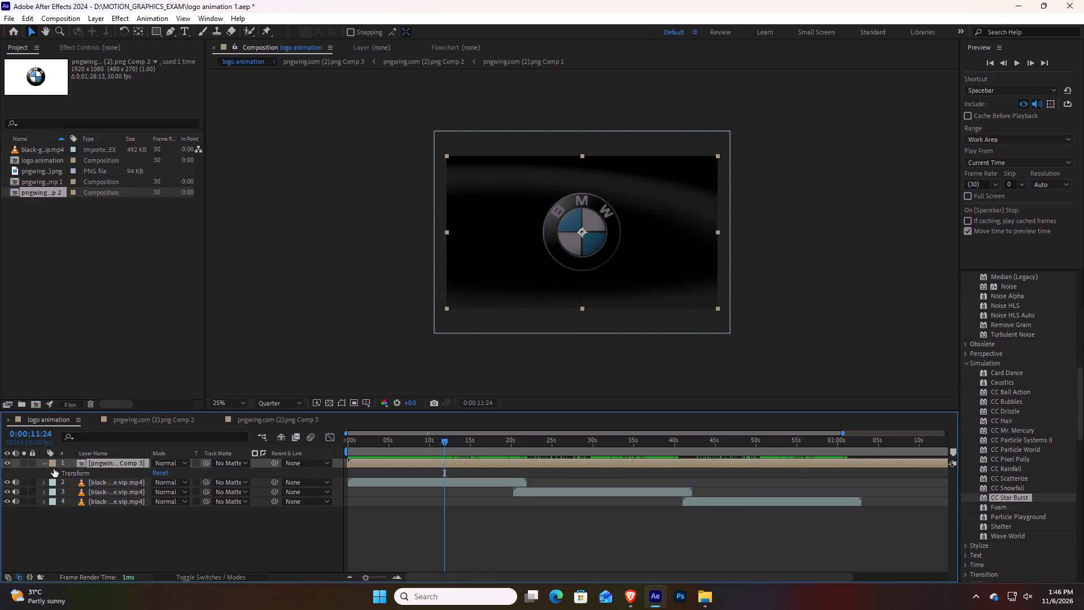
key("ctrl+z")
key("ctrl+z")
key("ctrl+z")
key("ctrl+z")
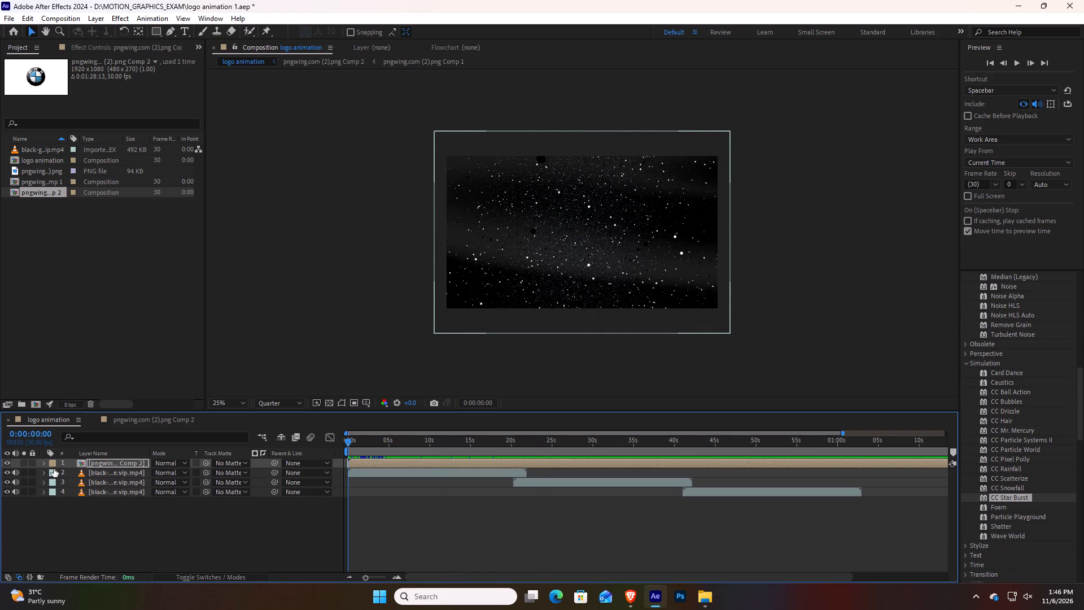
Check the Comp 2 logo layer's property groups and the contents of its nested composition.
left_click(43, 461)
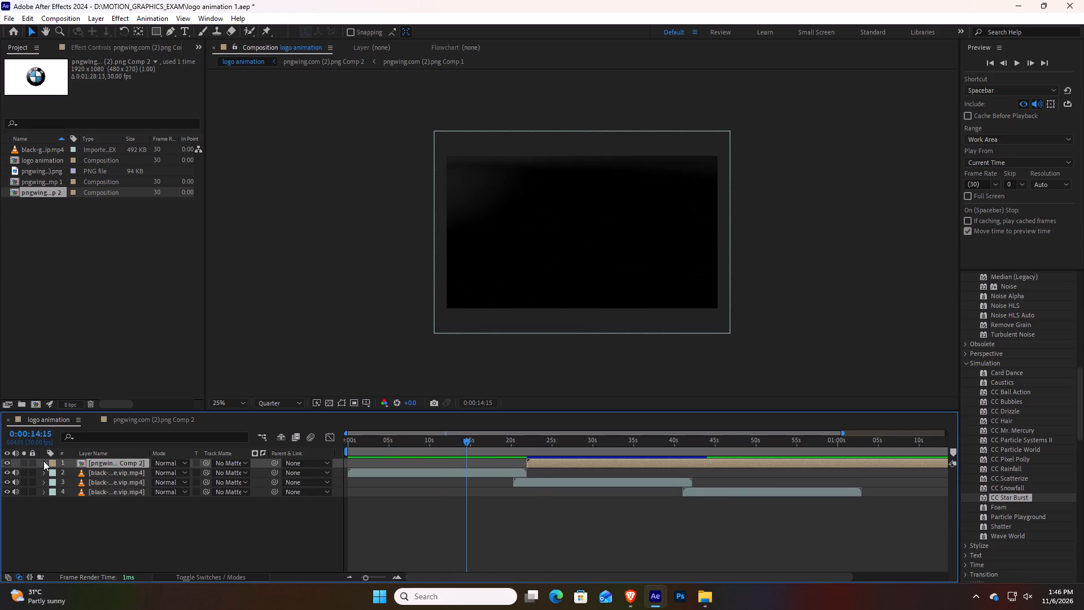
left_click(99, 572)
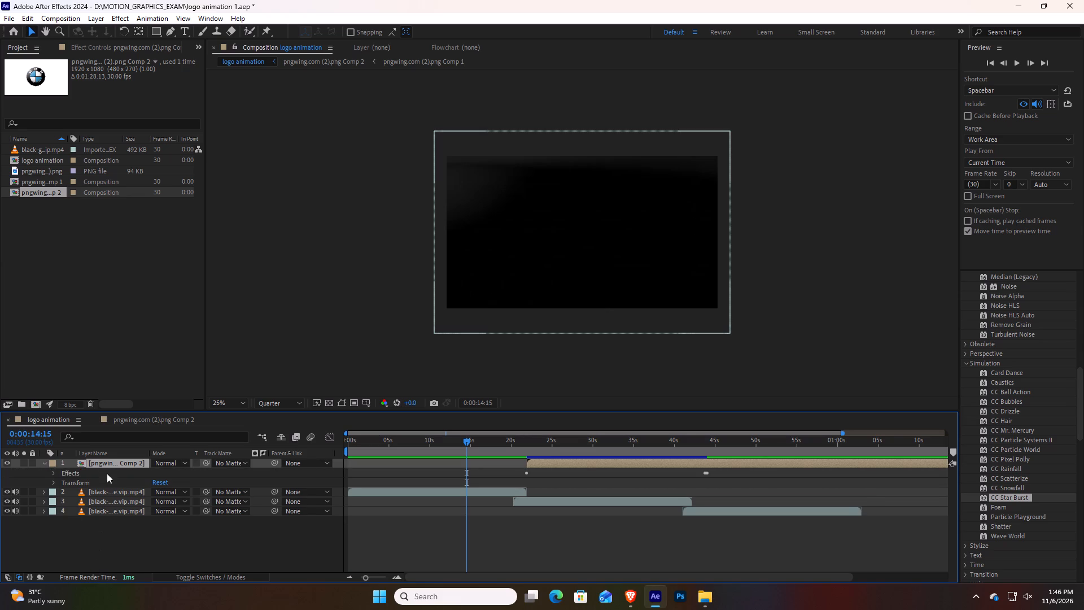
left_click(115, 426)
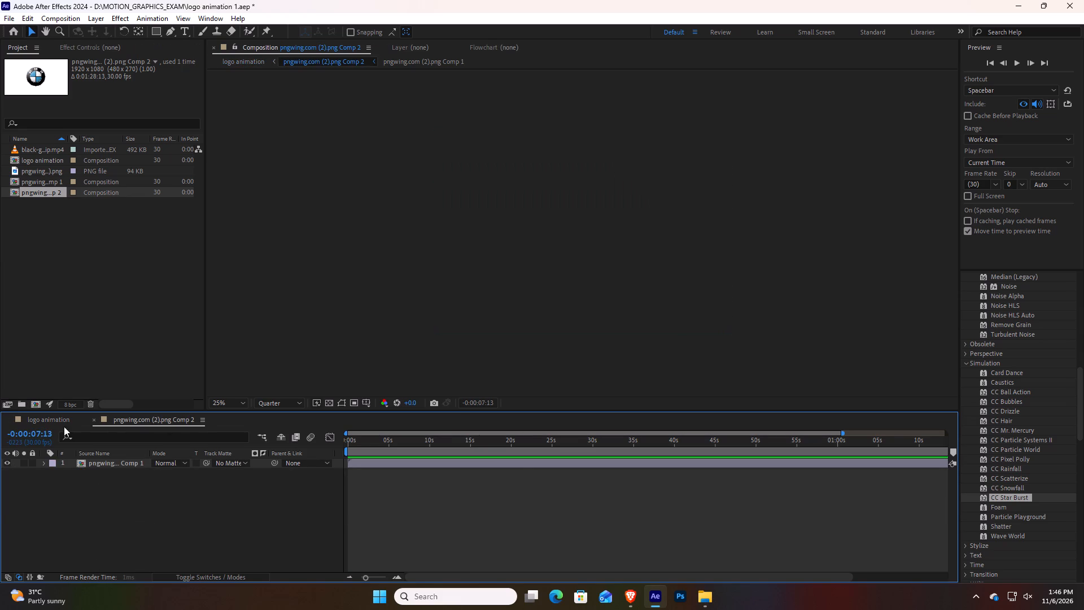
left_click(43, 420)
left_click(43, 463)
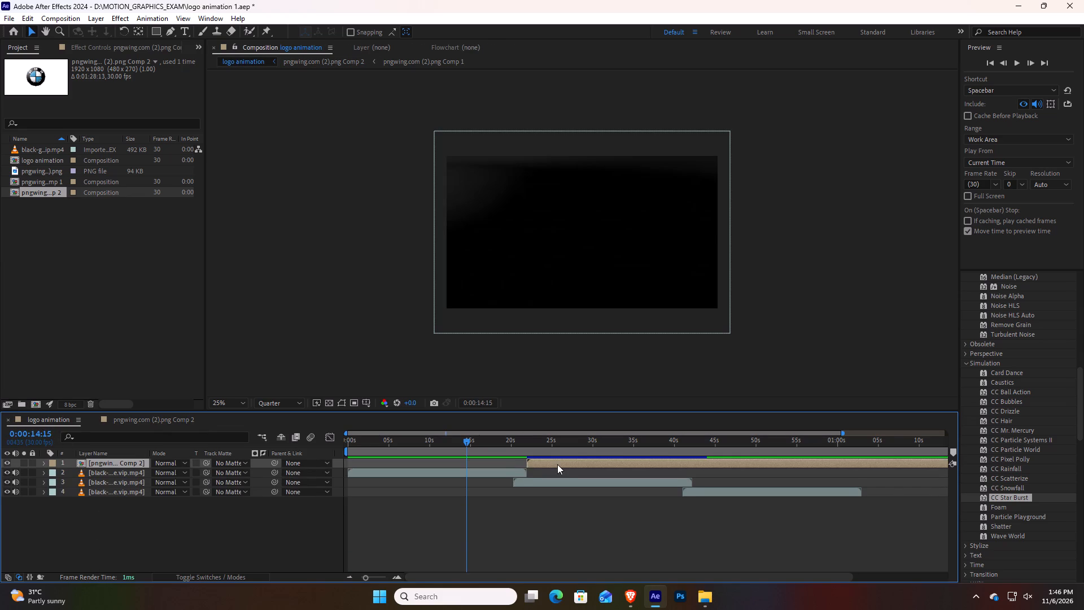
Move the Comp 2 logo layer so that it starts at the beginning of the timeline.
left_click_drag(465, 441, 596, 460)
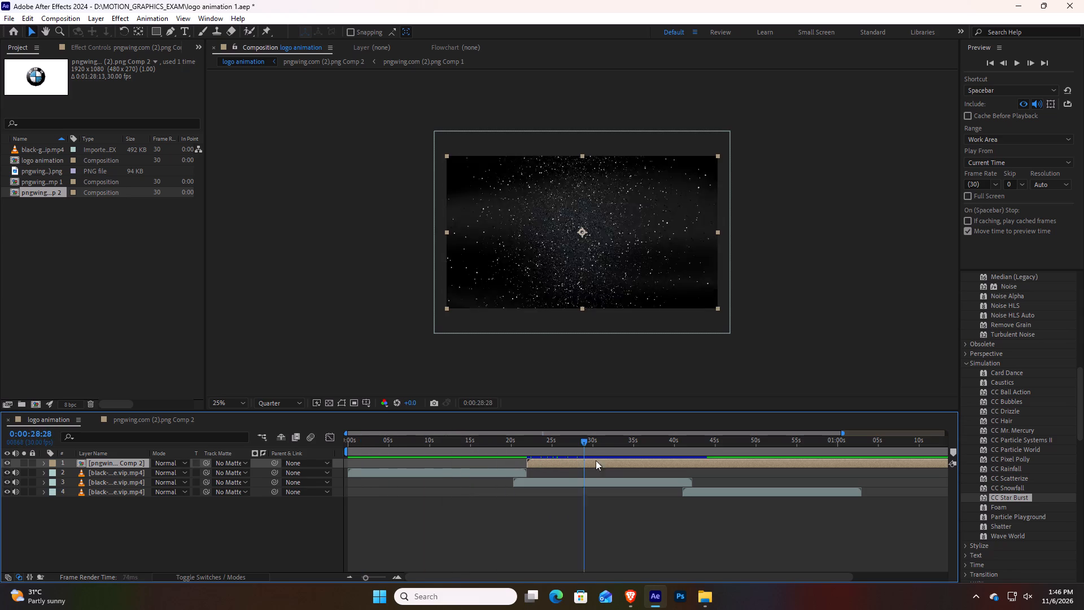
left_click_drag(596, 460, 605, 460)
left_click_drag(544, 461, 371, 464)
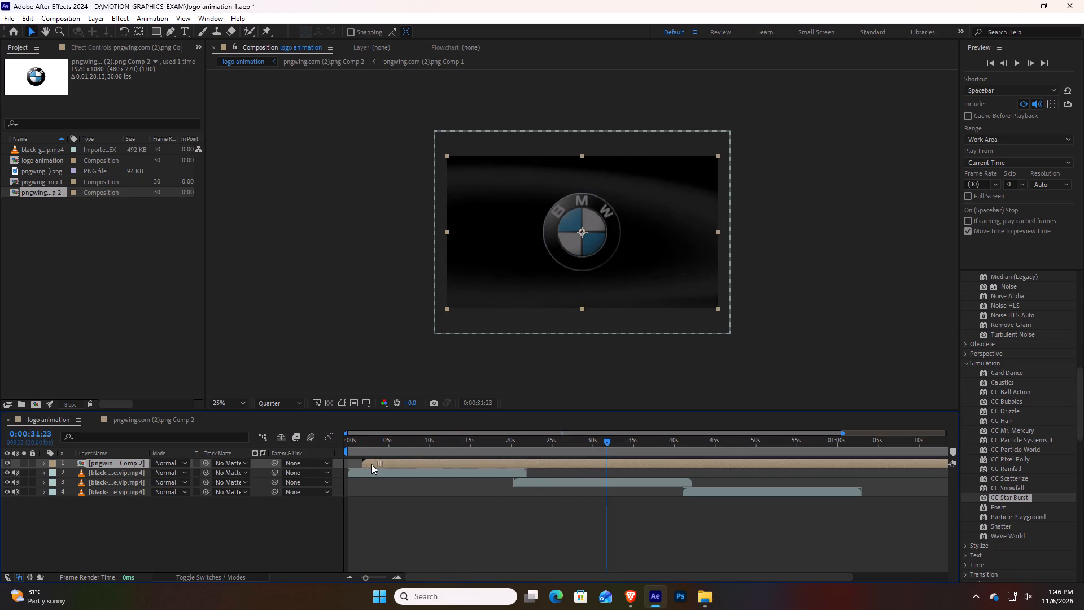
left_click_drag(371, 464, 365, 466)
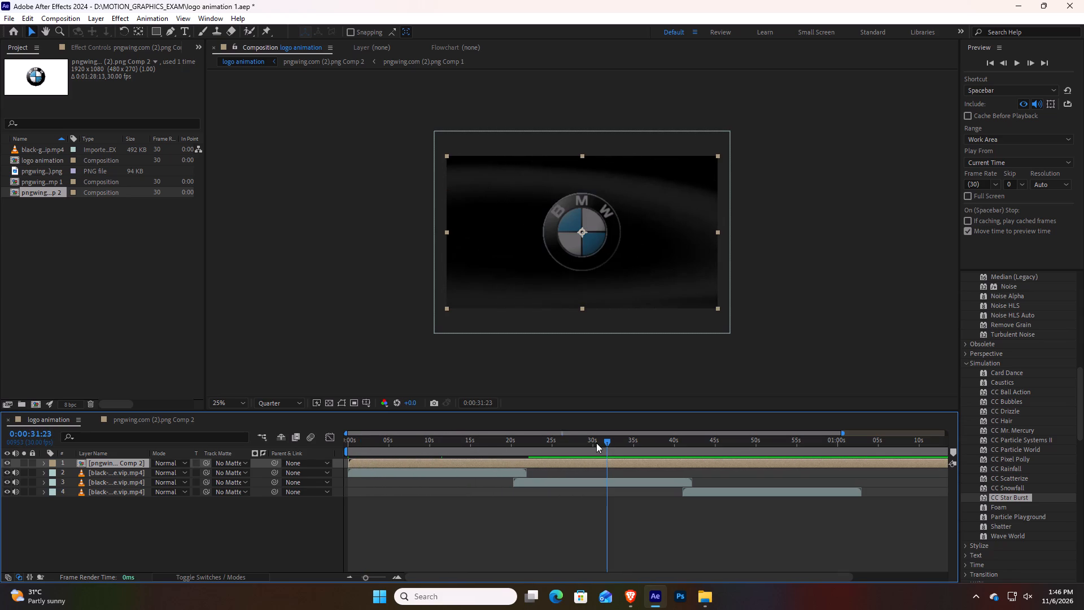
Split the Comp 2 logo layer and the second black gradient clip at 0:00:24:07 and delete both remainders.
left_click_drag(606, 441, 391, 456)
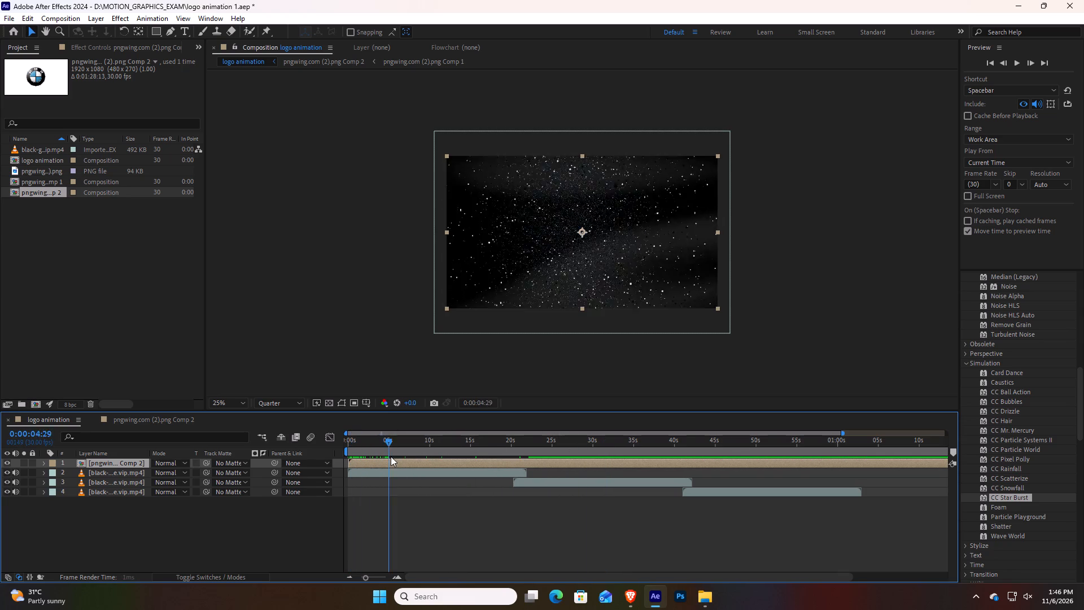
left_click_drag(391, 456, 446, 458)
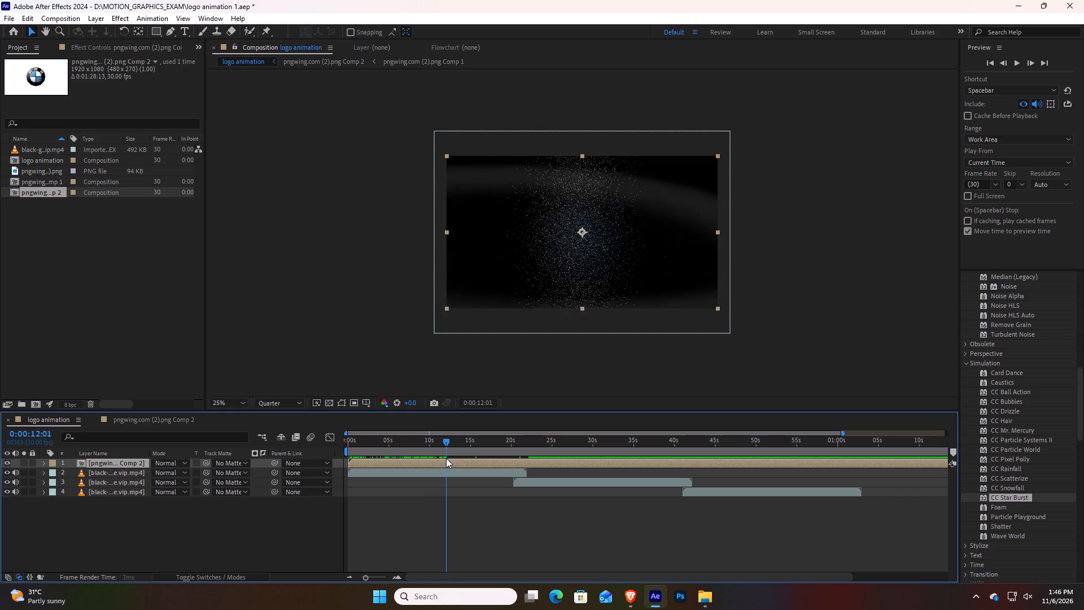
left_click_drag(446, 458, 519, 464)
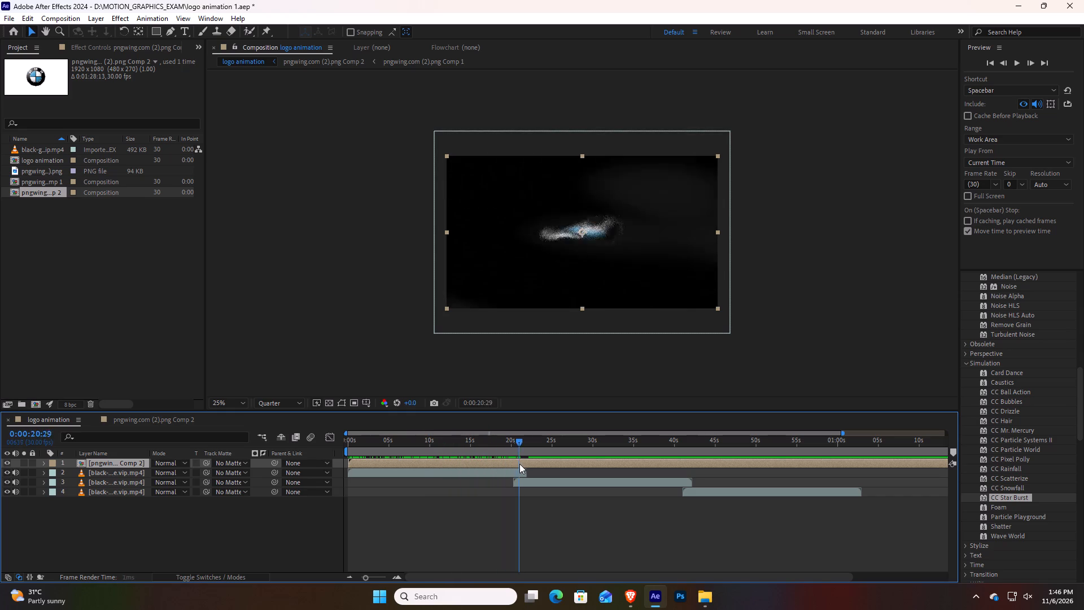
left_click_drag(519, 464, 545, 464)
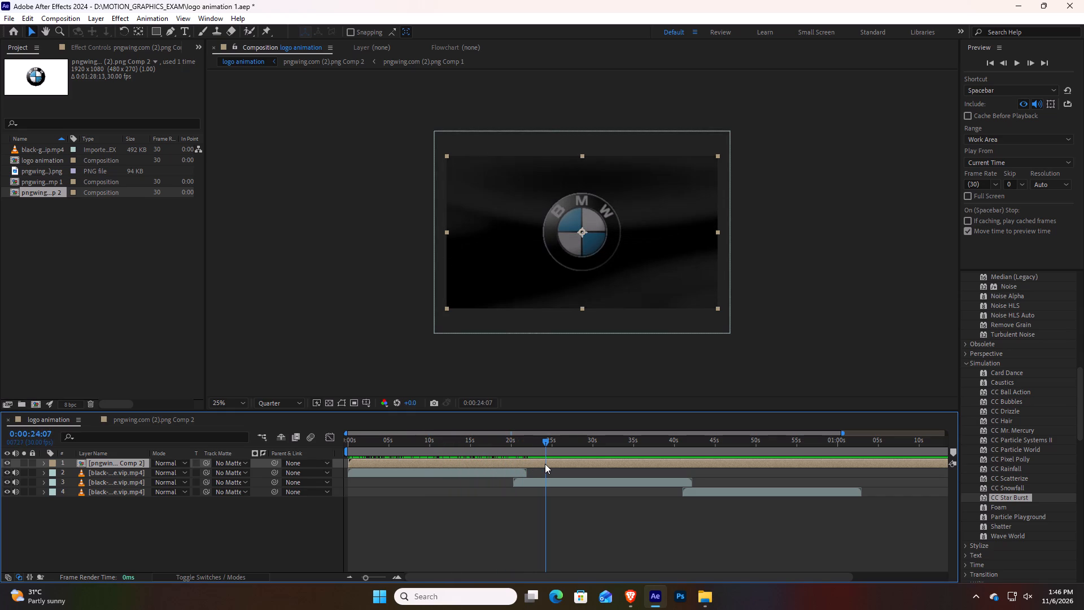
key("ctrl+shift+d")
left_click(567, 494)
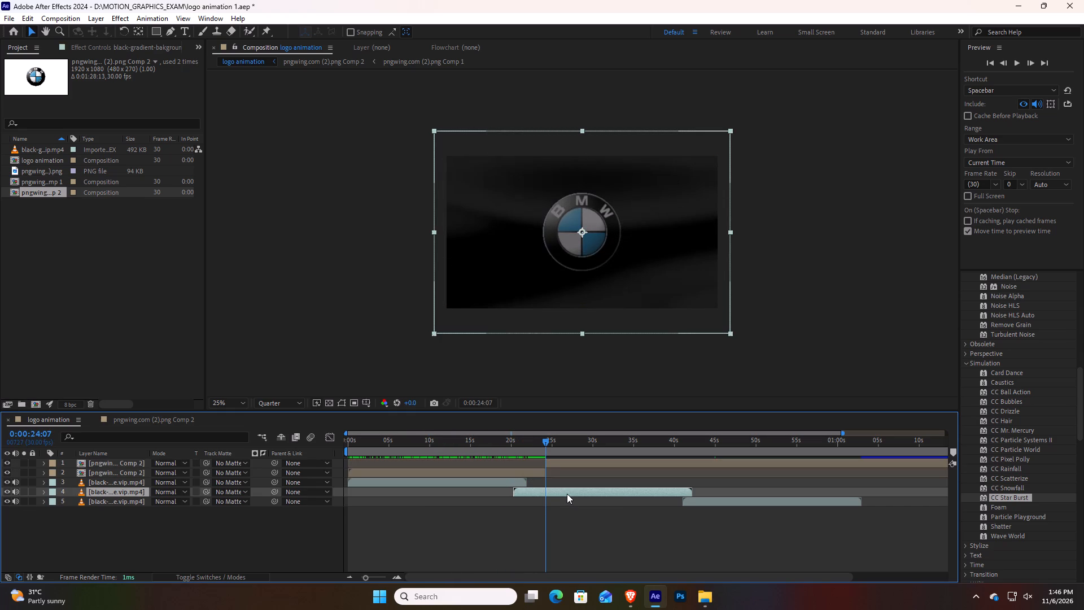
key("ctrl+shift+d")
left_click(567, 494)
key("Delete")
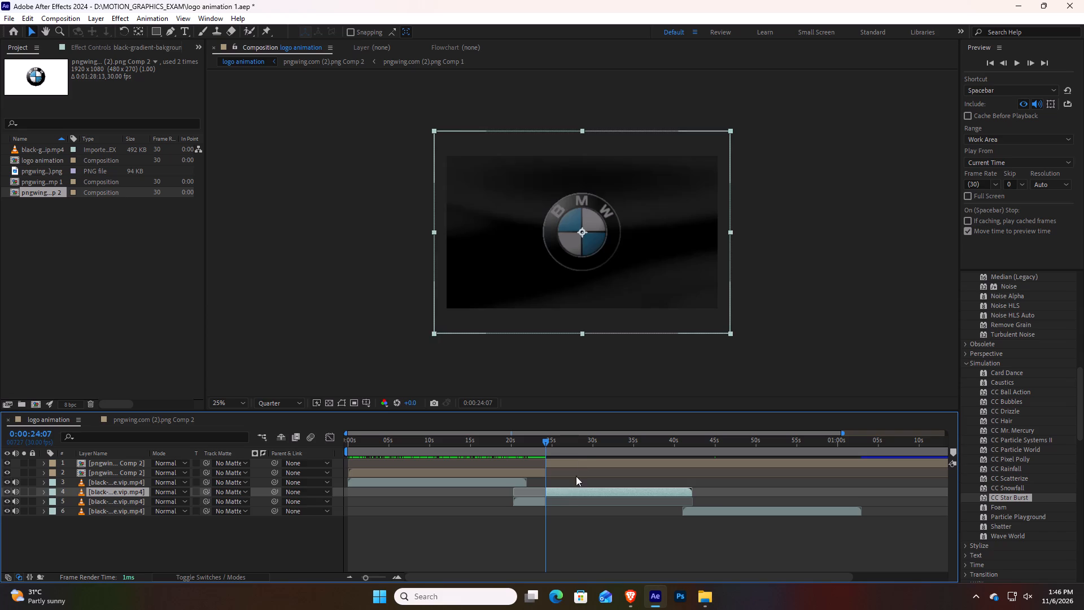
left_click(573, 462)
key("Delete")
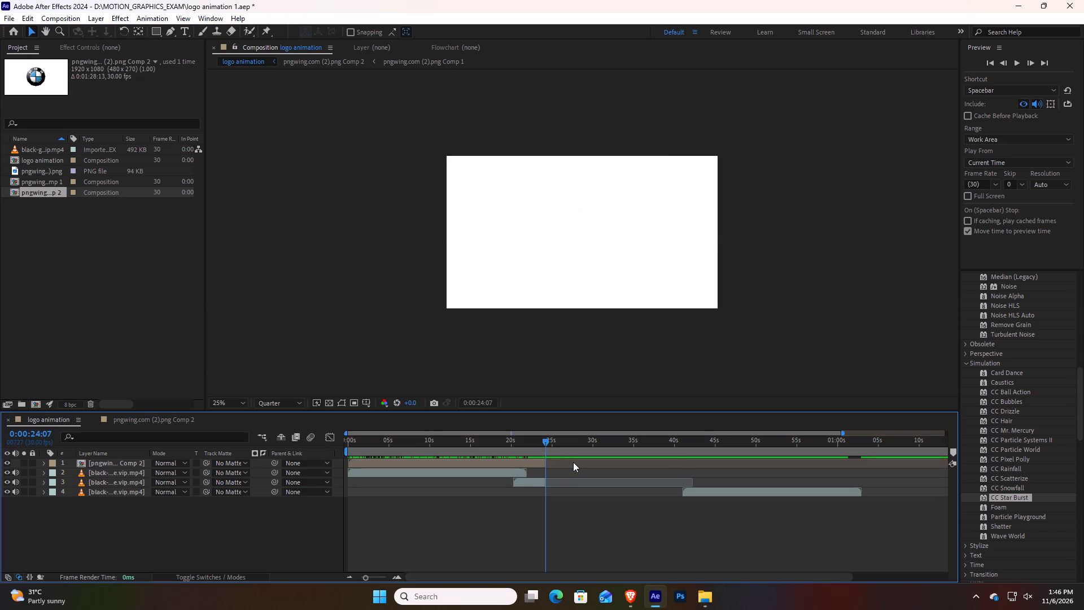
Delete the last black gradient clip, which starts after the 40-second mark.
left_click(567, 481)
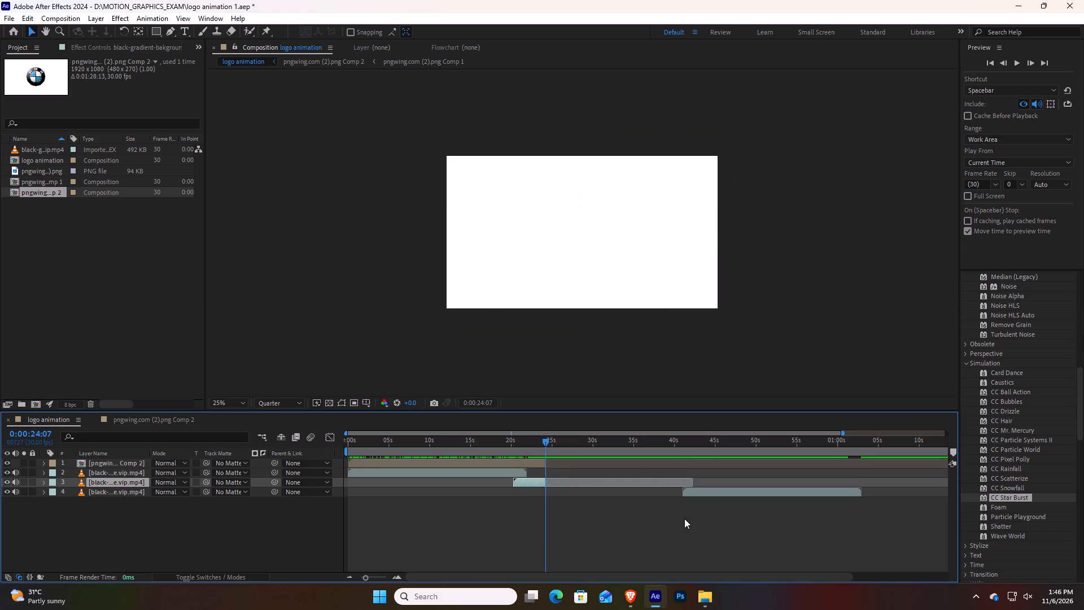
left_click(684, 490)
key("Delete")
Apply Easy Ease to all CC Ball Action keyframes on the Comp 2 logo layer.
left_click_drag(548, 443, 523, 443)
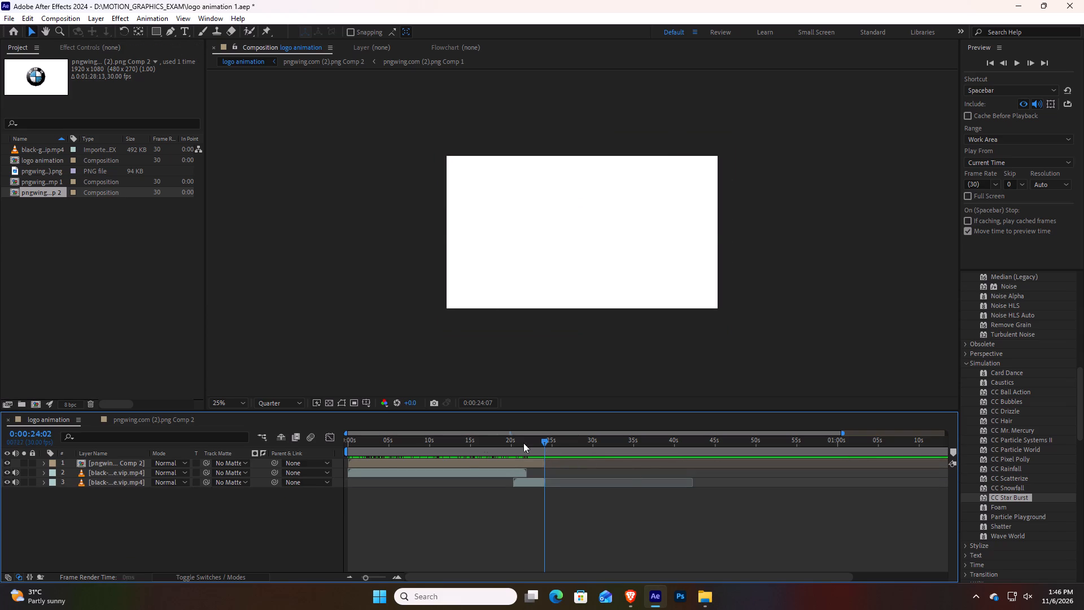
left_click_drag(523, 443, 381, 447)
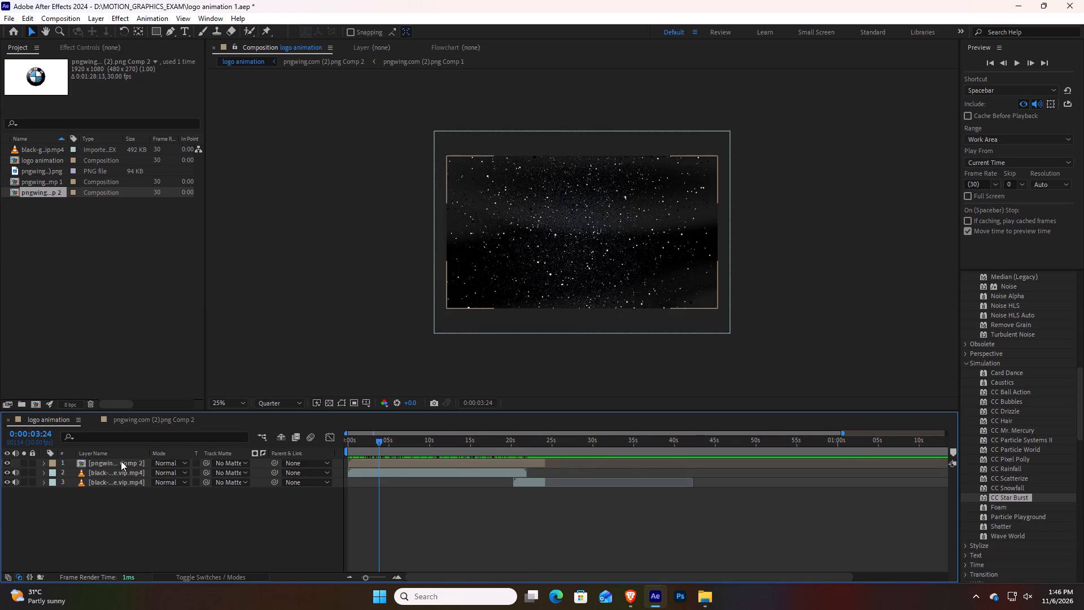
left_click(121, 461)
left_click(41, 461)
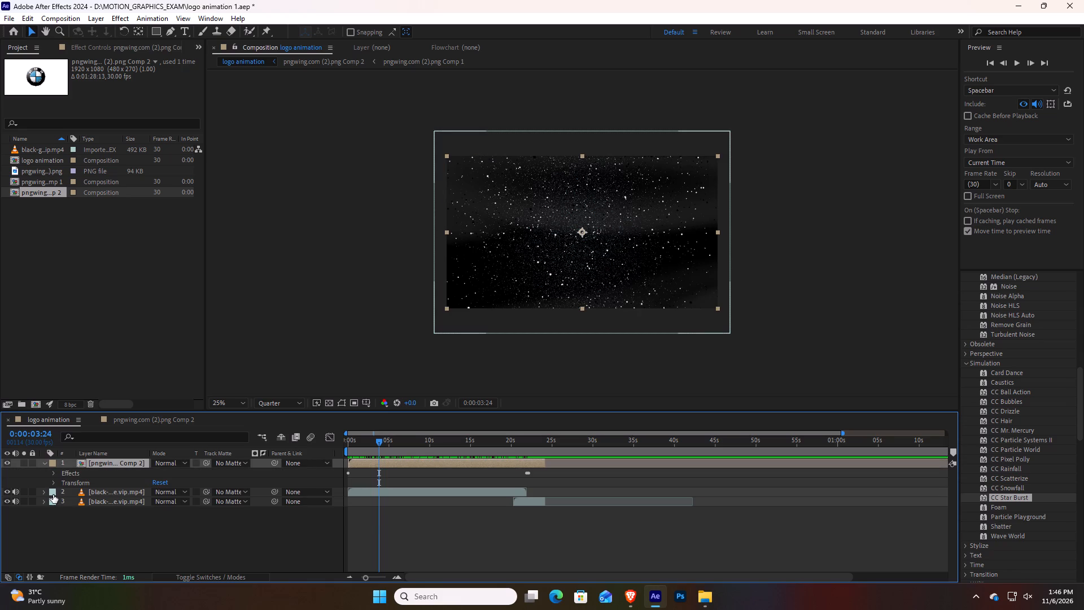
left_click(52, 475)
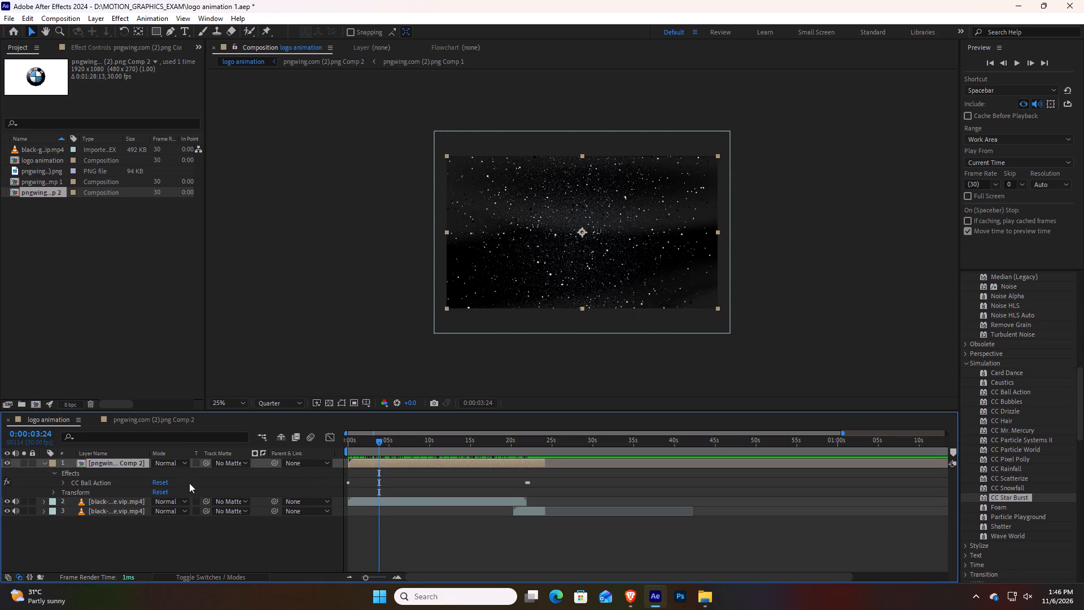
left_click(63, 484)
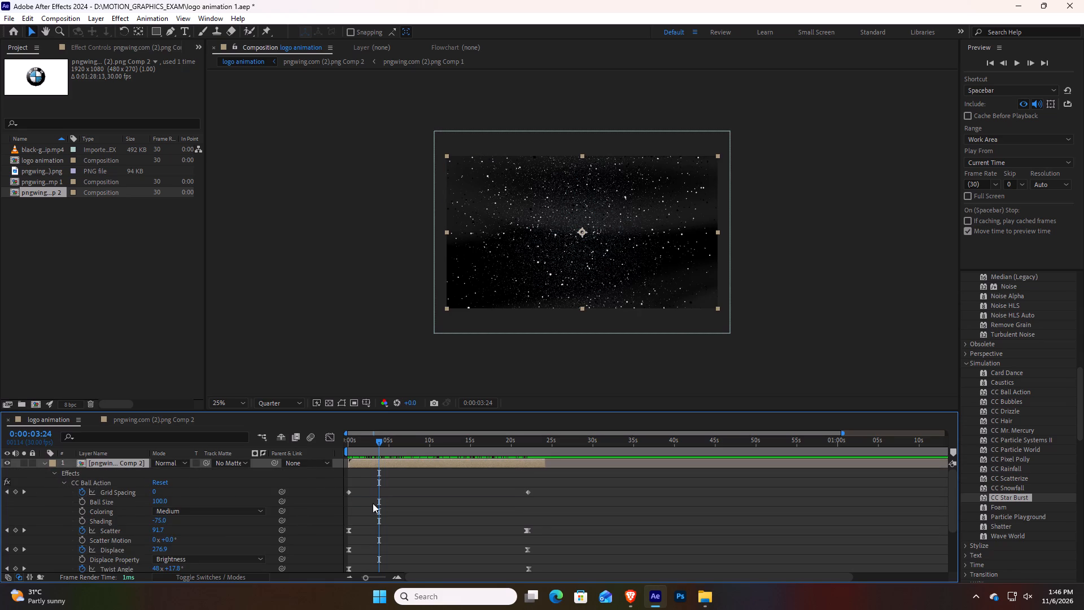
left_click_drag(548, 486, 430, 609)
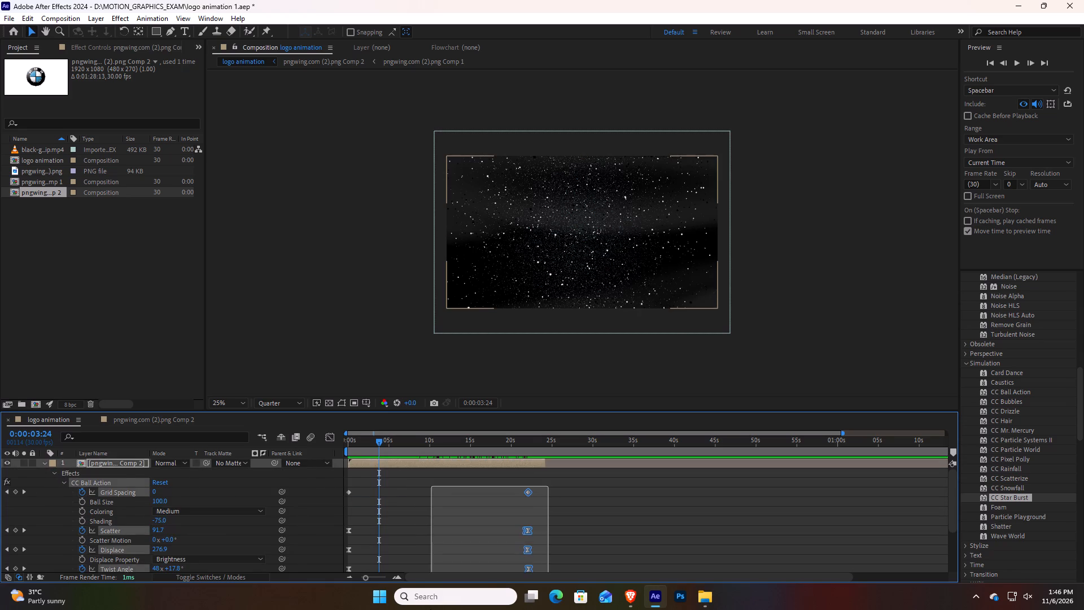
left_click_drag(430, 609, 322, 536)
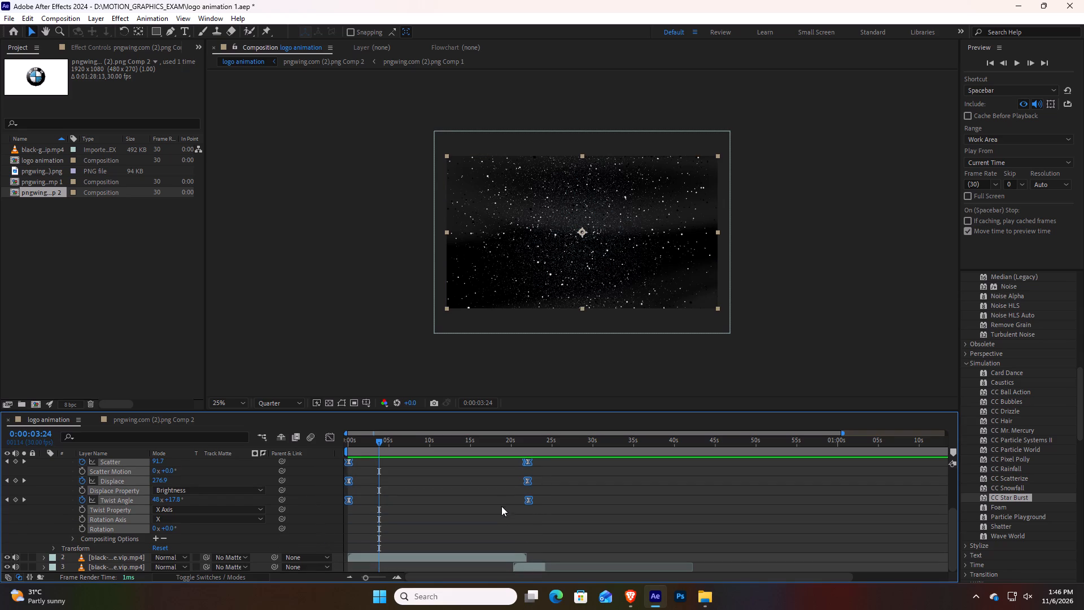
scroll(497, 504, "up", 3)
scroll(497, 504, "down", 2)
scroll(497, 504, "up", 2)
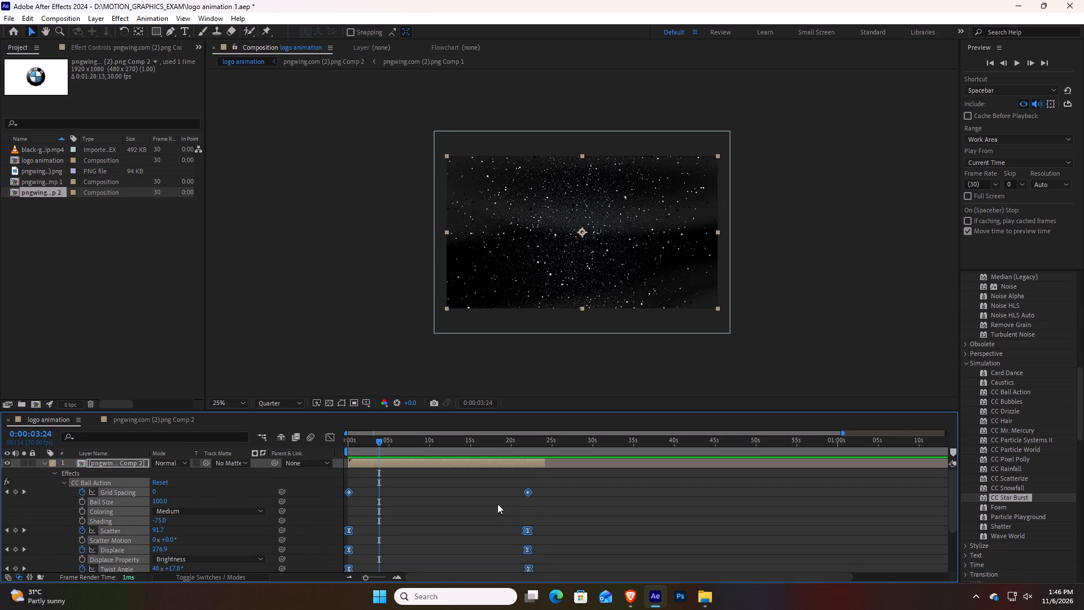
key("F9")
Move the ending Grid Spacing, Scatter, Displace and Twist Angle keyframes of CC Ball Action earlier, to about the 10-second mark.
left_click(516, 501)
left_click_drag(511, 480, 576, 608)
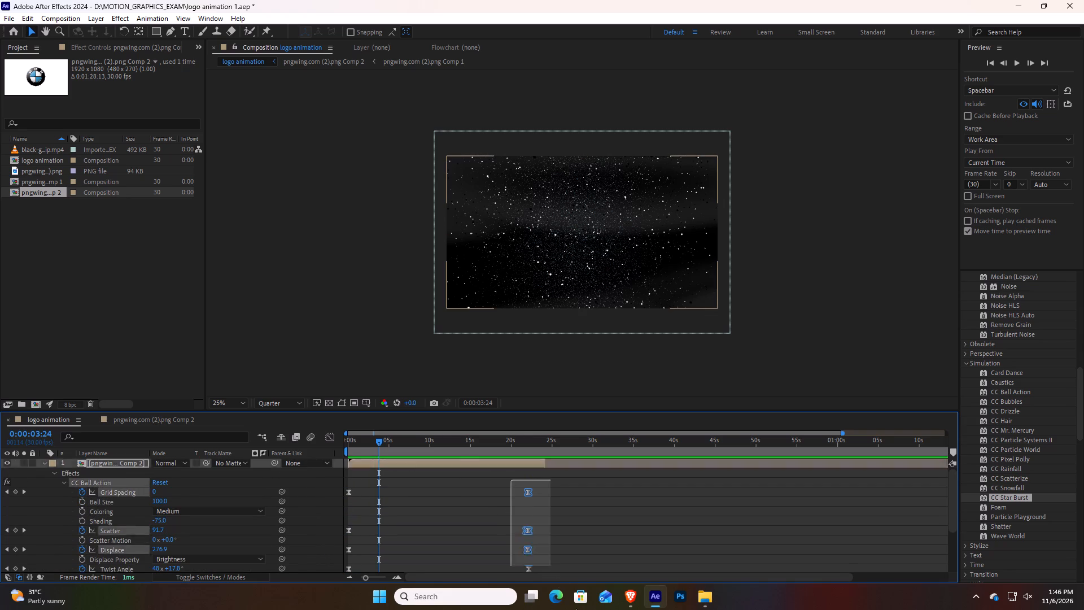
left_click_drag(576, 608, 591, 609)
left_click_drag(528, 479, 434, 475)
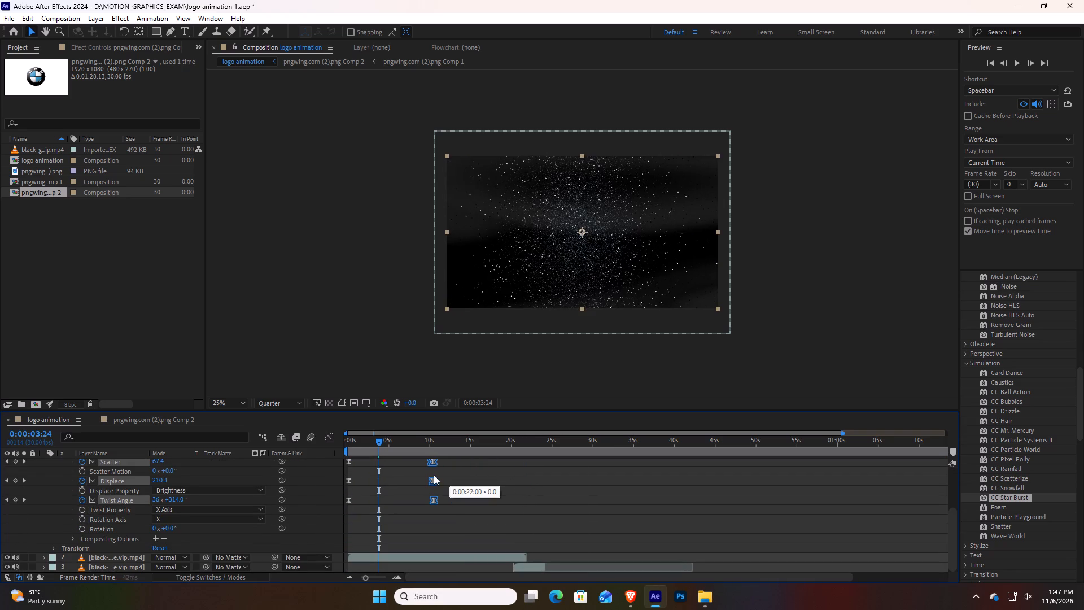
left_click_drag(434, 475, 433, 475)
scroll(466, 491, "up", 4)
Preview the logo animation from the start of the timeline to check its faster assembly.
left_click_drag(382, 443, 377, 443)
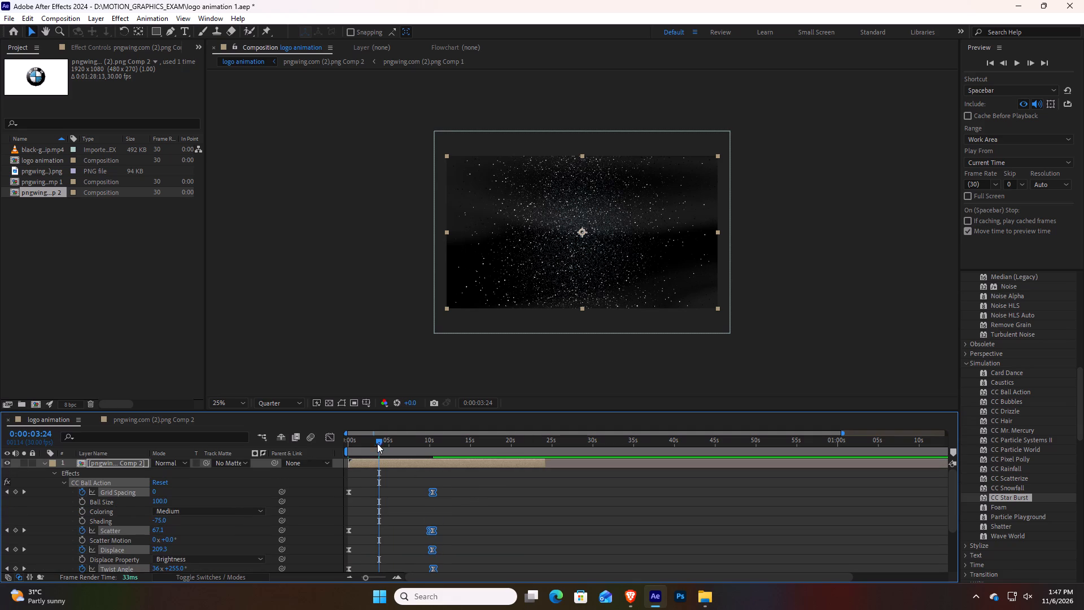
left_click_drag(377, 443, 317, 443)
key("space")
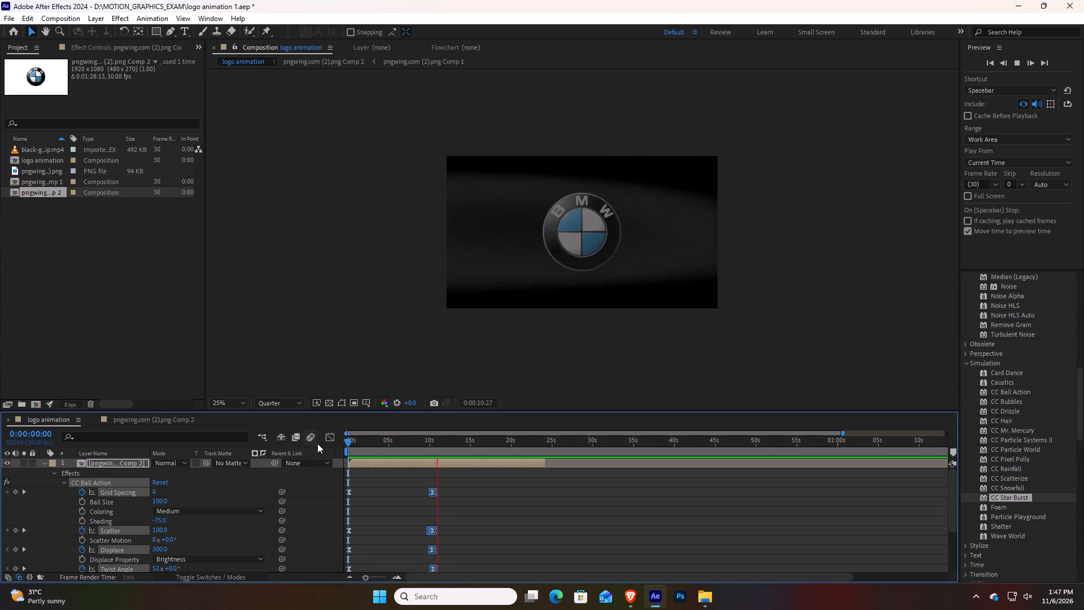
key("space")
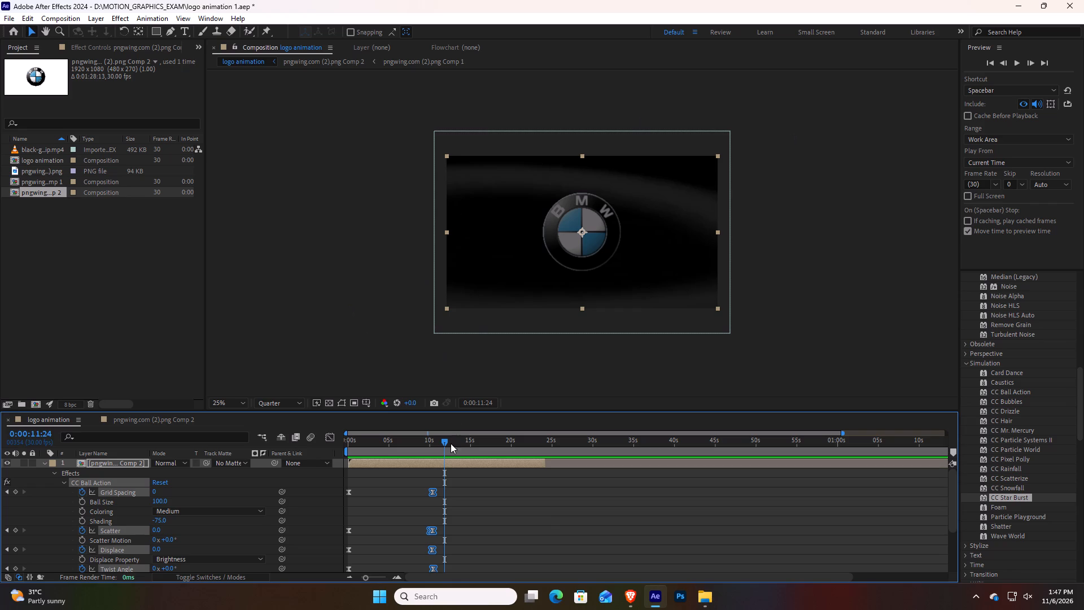
Split the Comp 2 logo layer at 0:00:13:02 and delete the part after the split.
left_click_drag(444, 444, 395, 450)
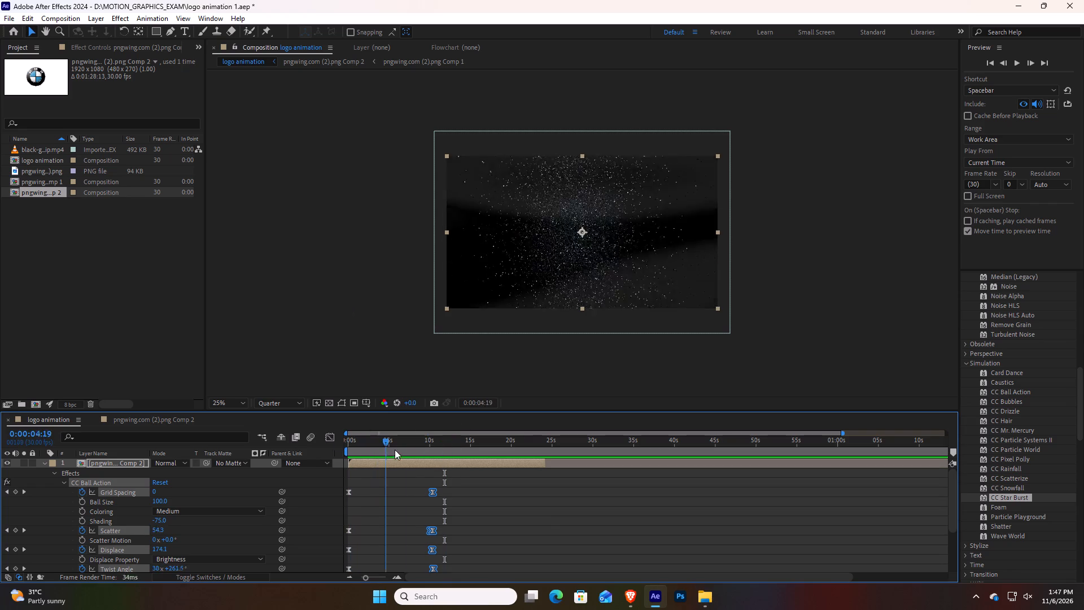
left_click_drag(395, 450, 439, 463)
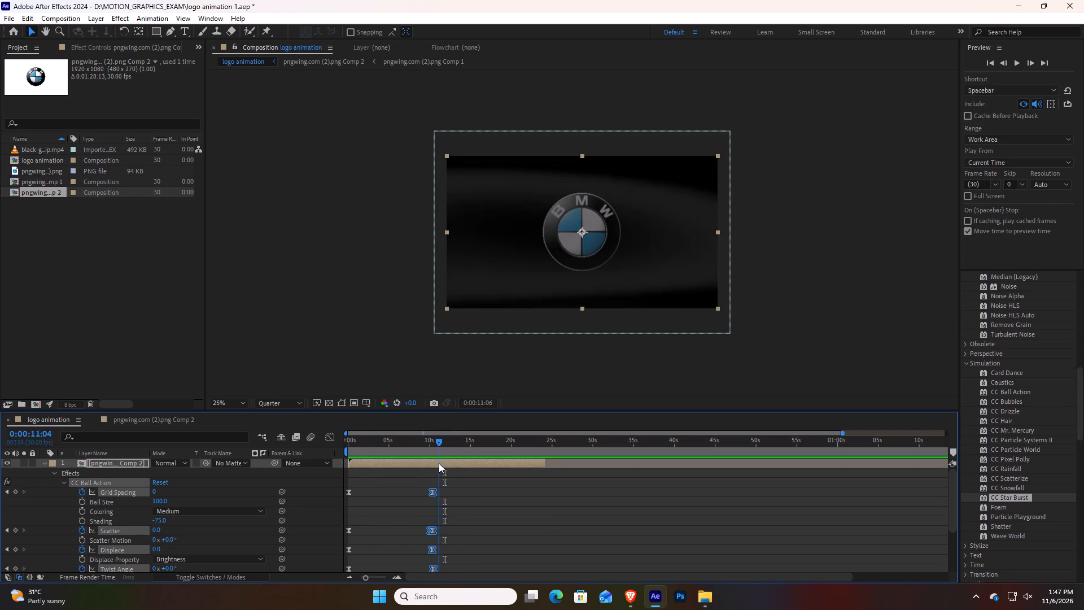
left_click_drag(439, 463, 454, 470)
key("ctrl+shift+d")
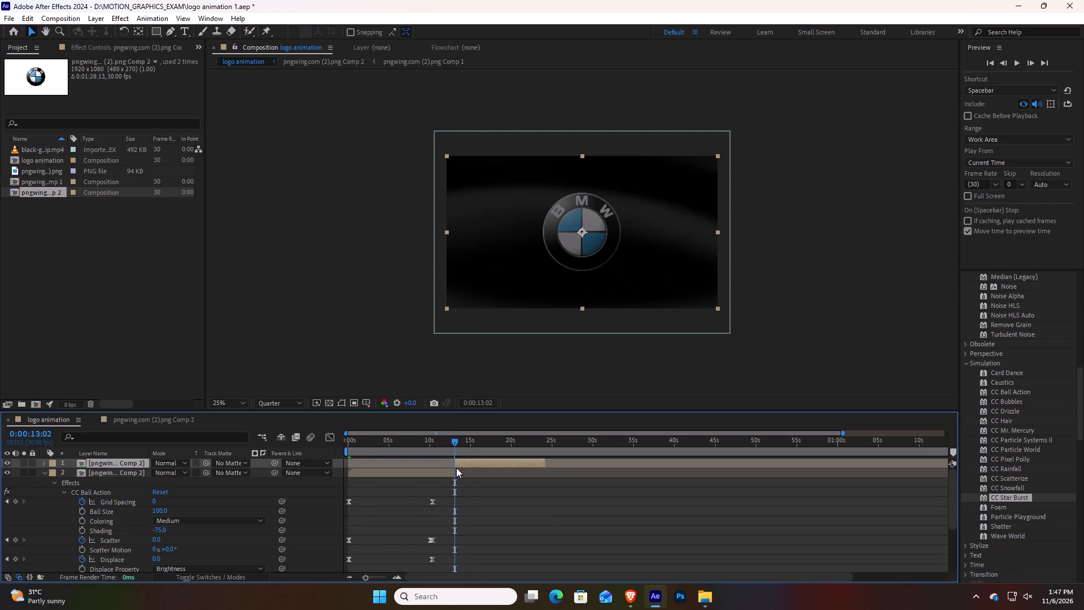
left_click(462, 457)
left_click(464, 467)
key("Delete")
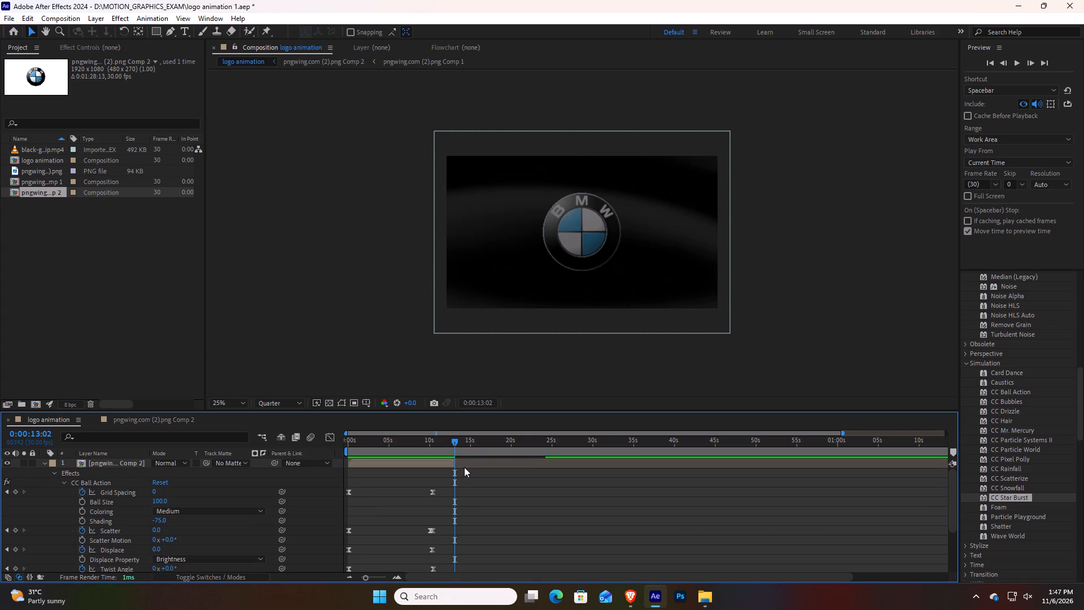
Save the project.
left_click_drag(456, 441, 446, 434)
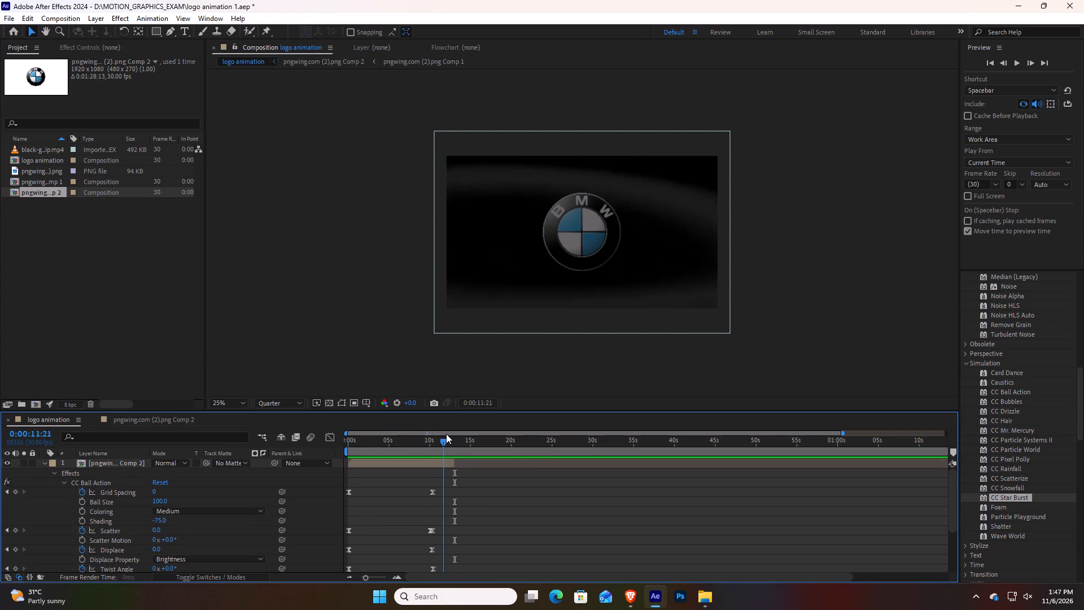
left_click_drag(446, 434, 452, 434)
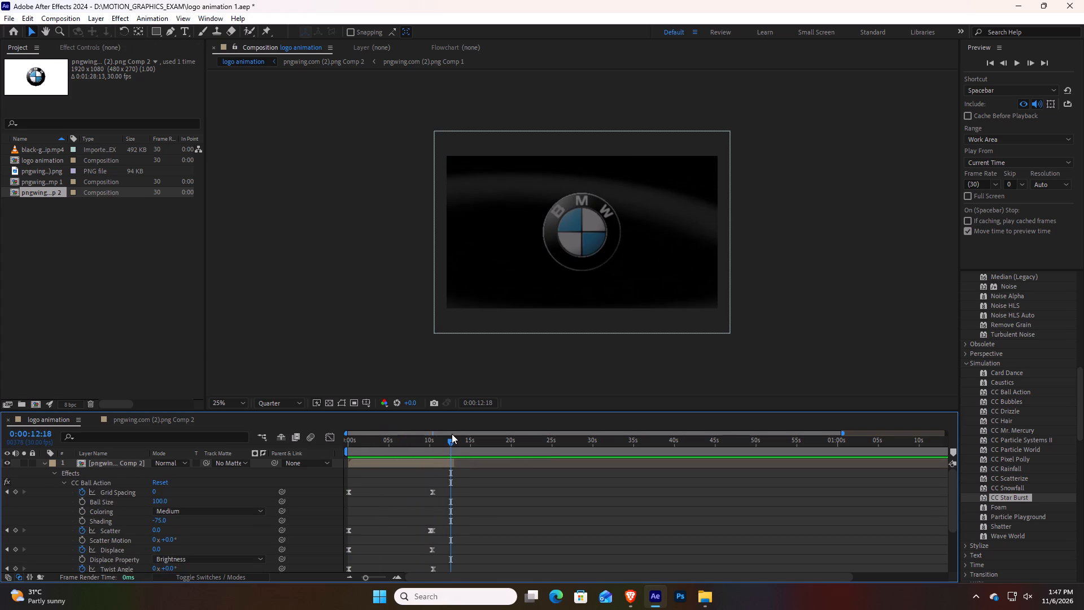
key("ctrl+s")
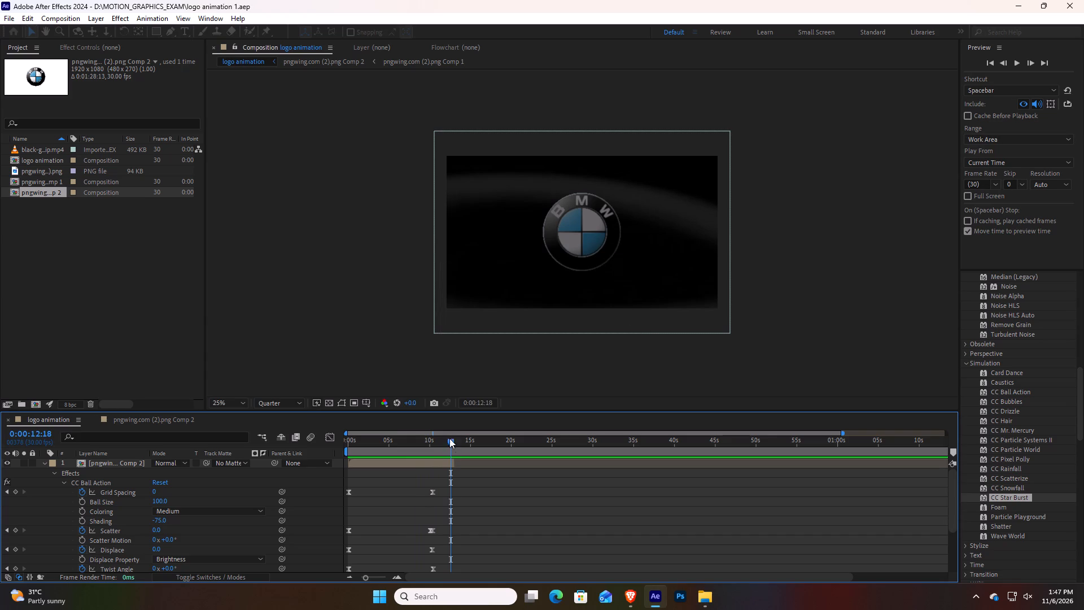
Set the composition preview resolution to Full.
left_click_drag(449, 437, 465, 439)
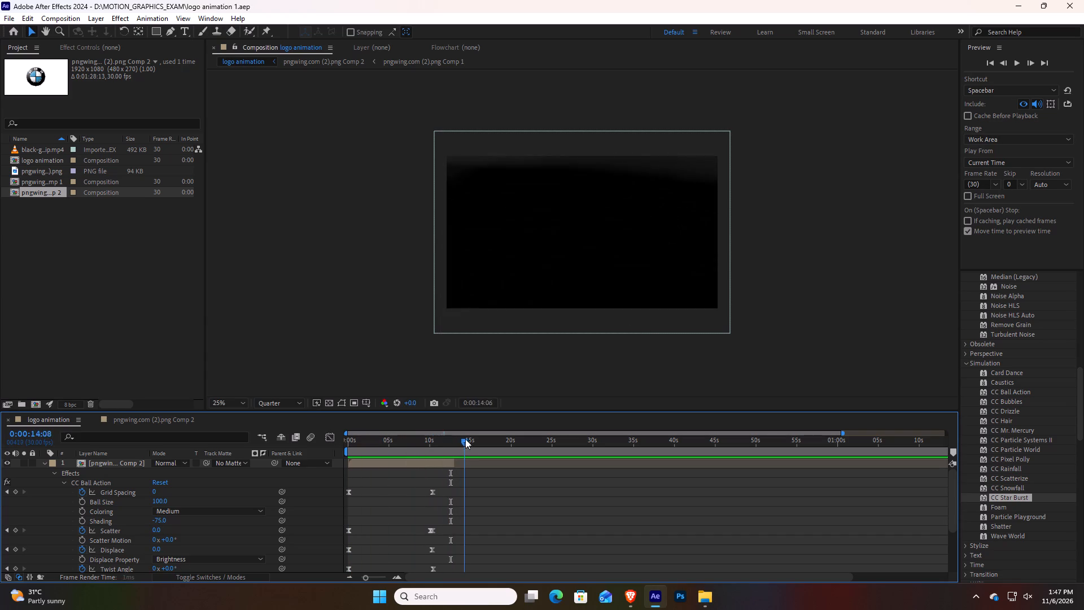
left_click_drag(465, 439, 455, 445)
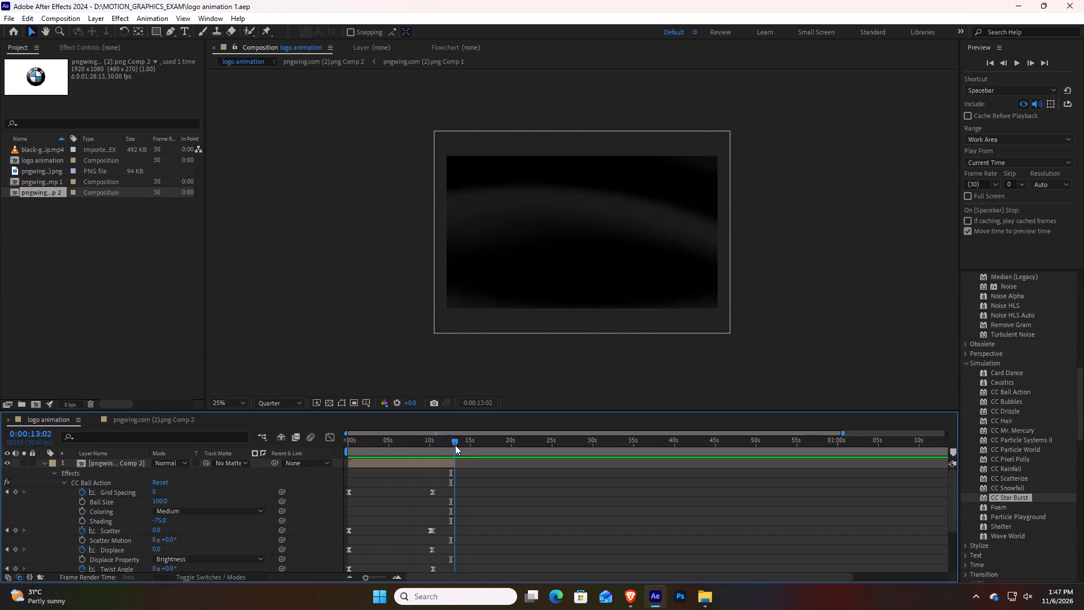
left_click_drag(455, 445, 456, 445)
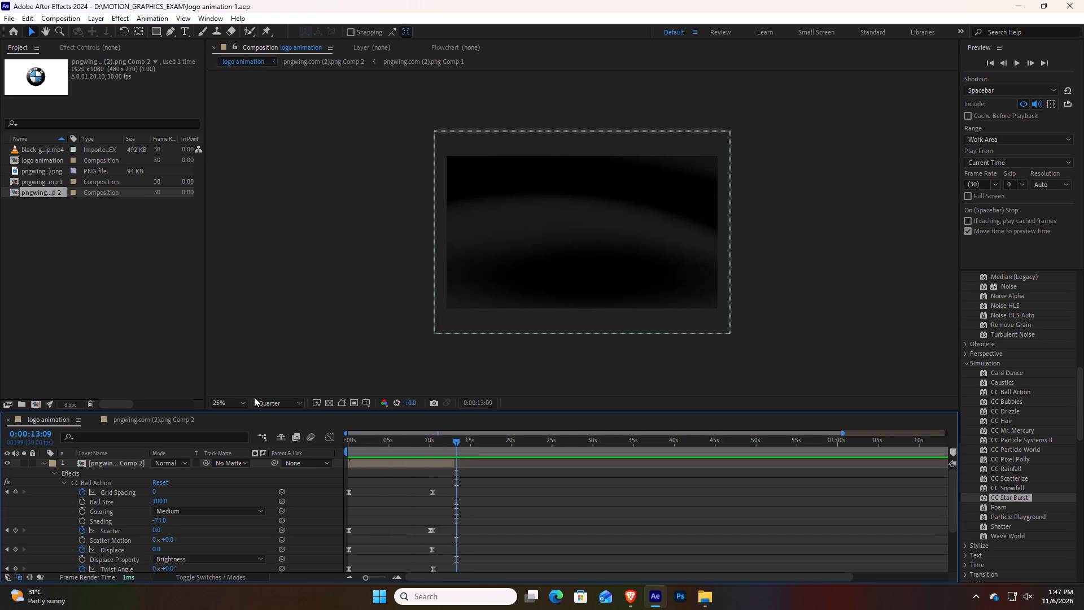
left_click(278, 406)
left_click(283, 432)
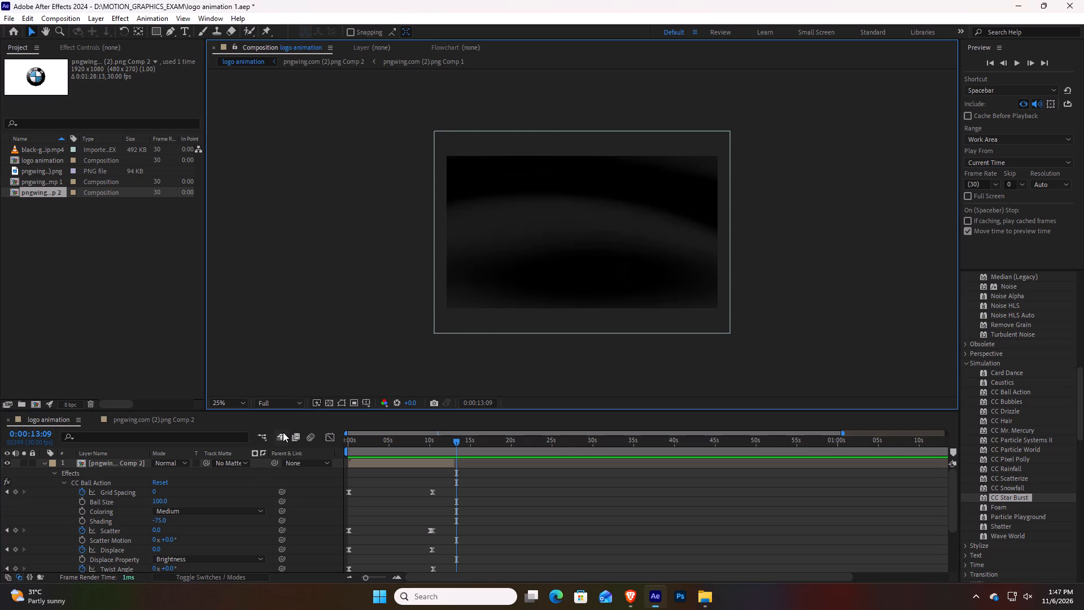
Preview the logo animation from the beginning at full resolution.
left_click_drag(454, 437, 326, 443)
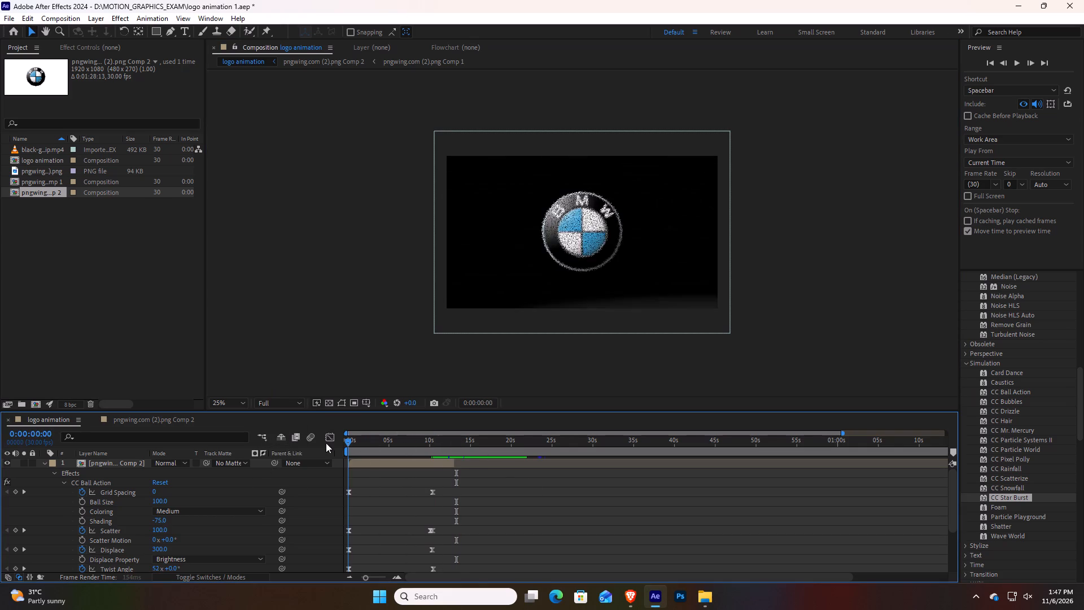
left_click_drag(326, 443, 286, 443)
key("space")
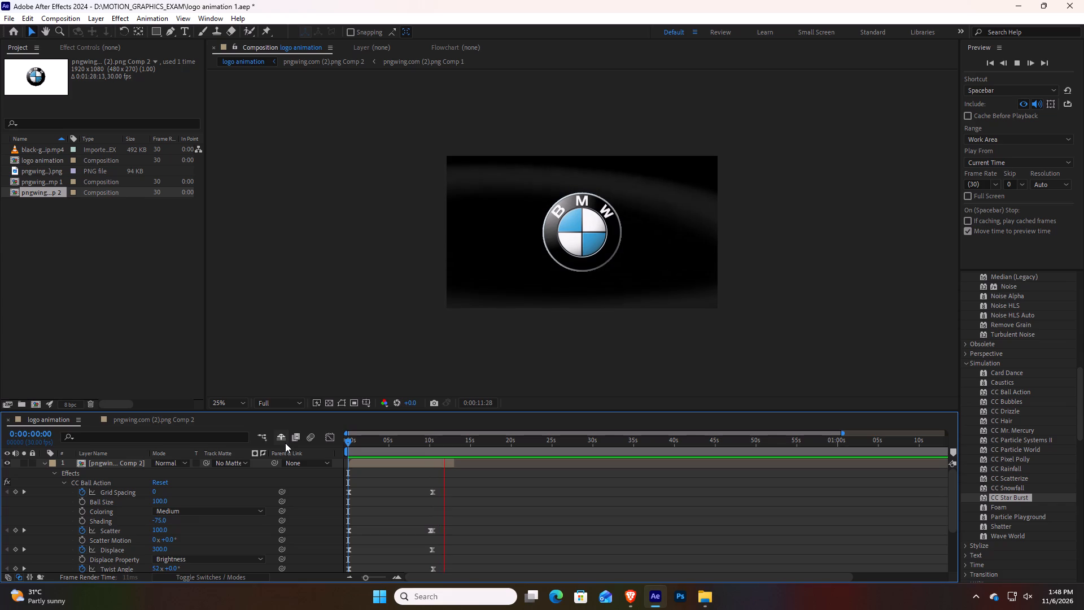
key("space")
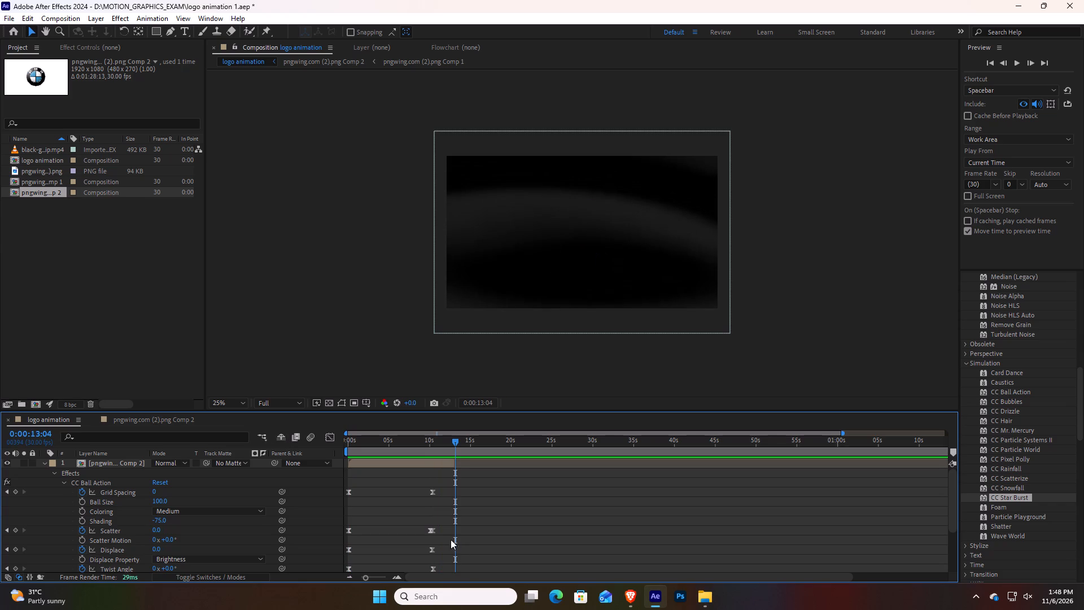
Delete the earlier of the two adjacent Scatter keyframes near the 10-second mark.
left_click(432, 530)
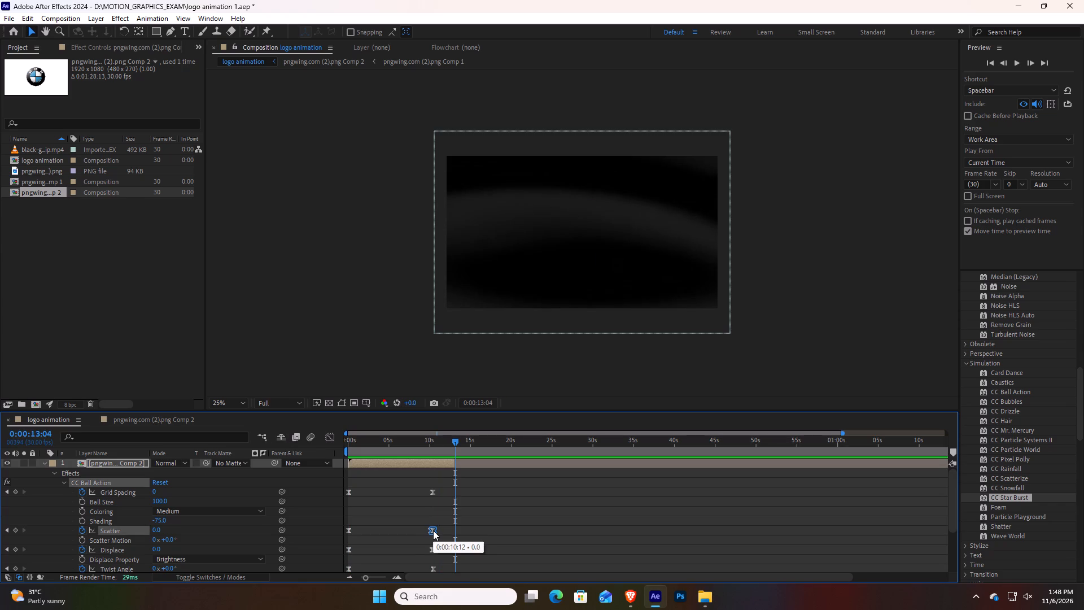
left_click(427, 533)
left_click(429, 532)
key("Delete")
Preview the animation again from the beginning, then replay it with the timeline view narrowed to about the first 34 seconds.
left_click_drag(454, 439, 357, 437)
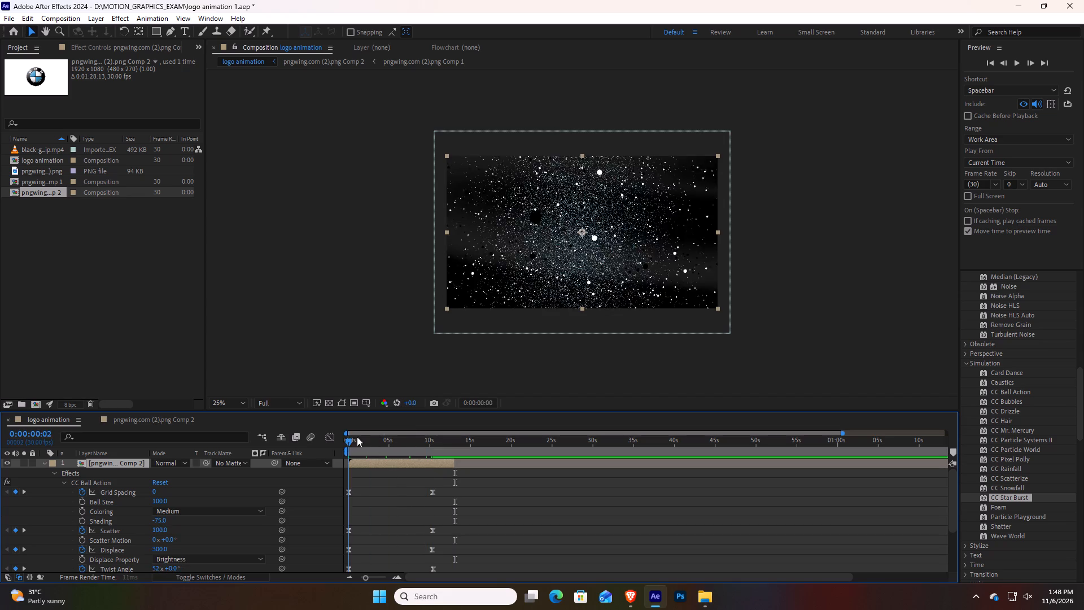
left_click_drag(357, 437, 387, 465)
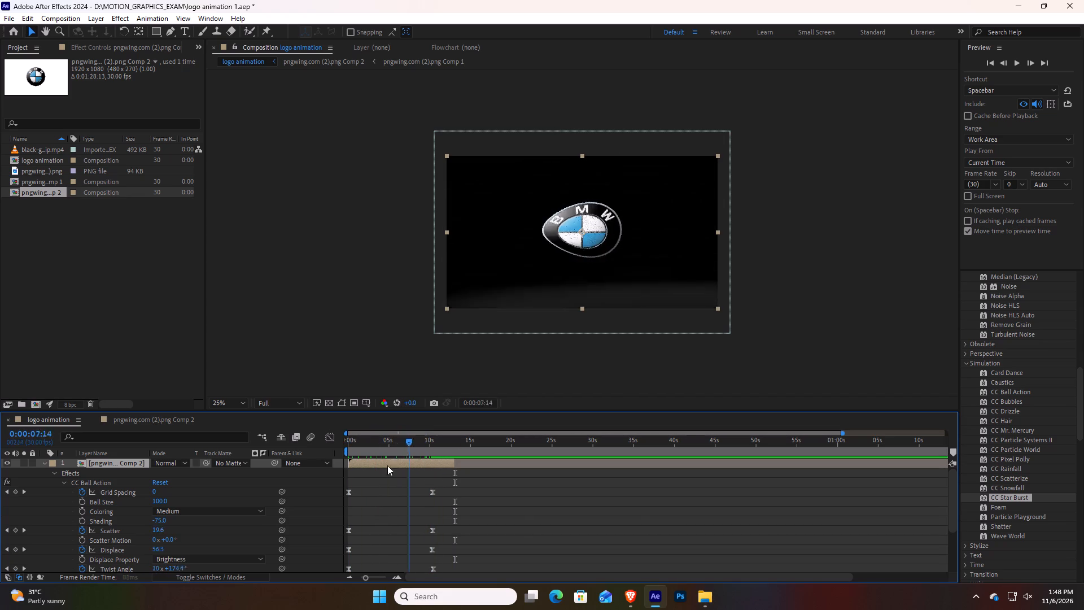
left_click_drag(387, 465, 324, 466)
key("space")
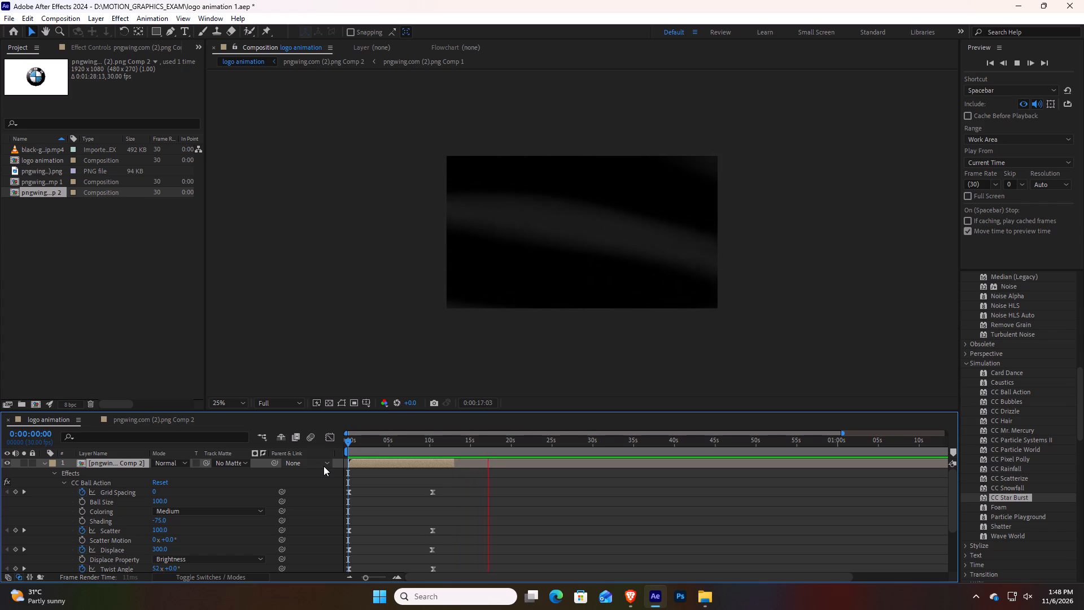
key("space")
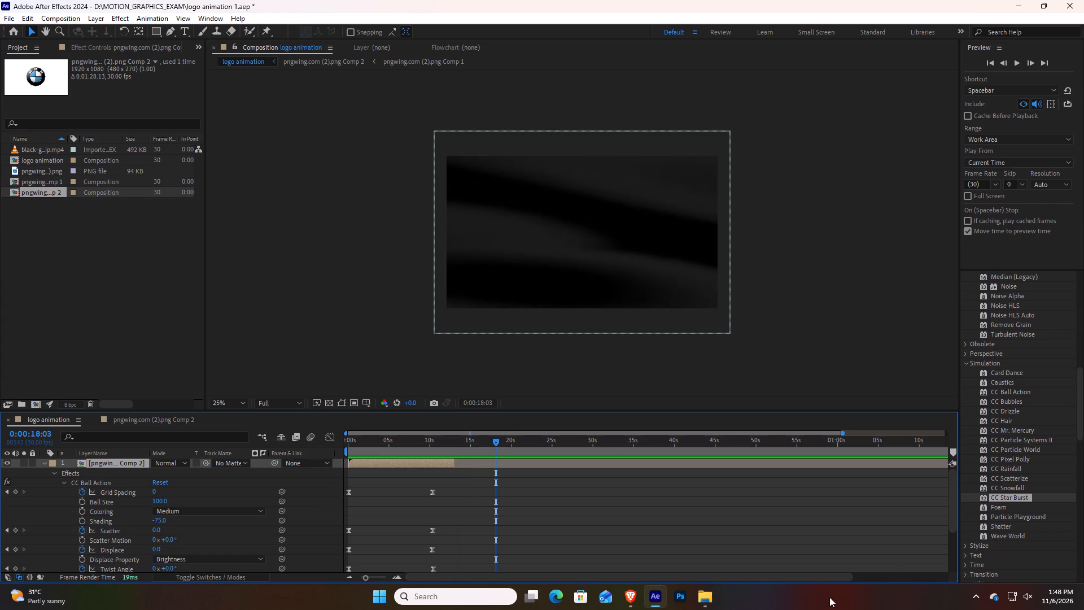
left_click_drag(841, 430, 578, 460)
left_click_drag(666, 441, 292, 450)
key("space")
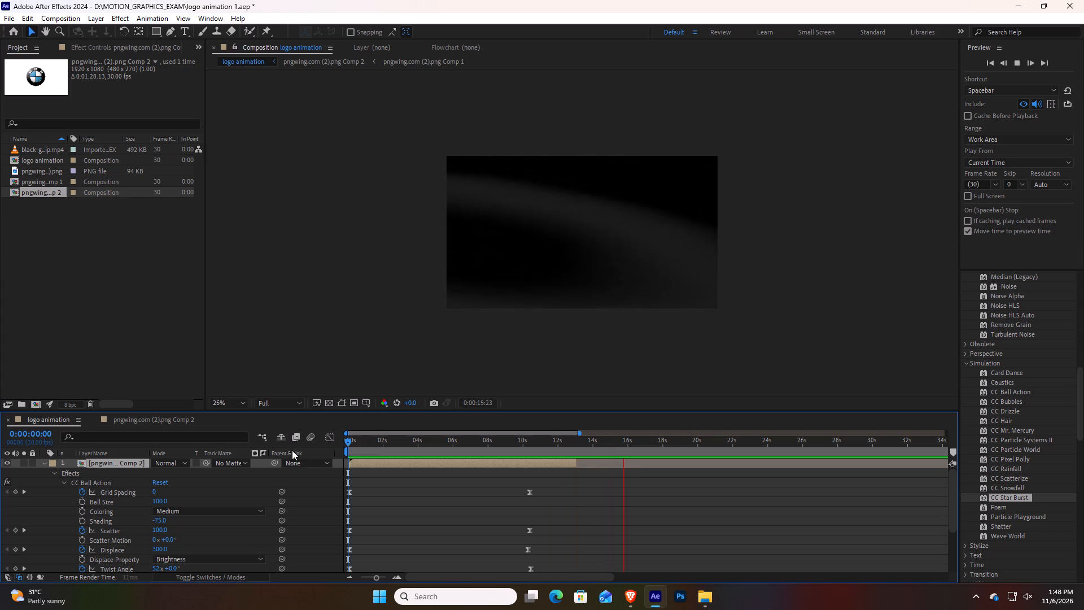
key("space")
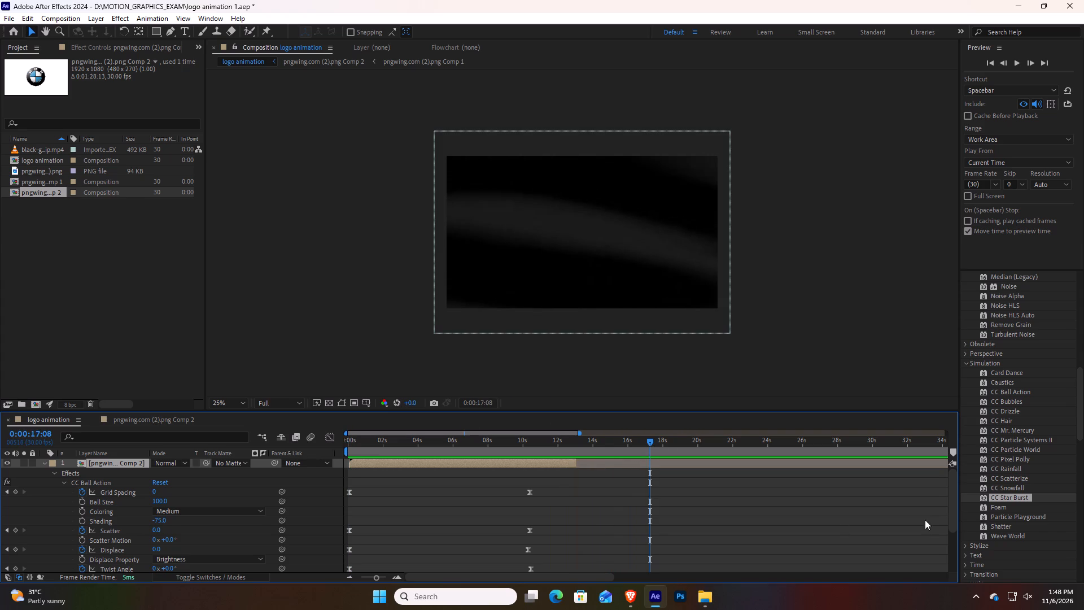
Shorten the work area of the logo animation so it ends with the logo layer at about 13 seconds.
left_click(939, 449)
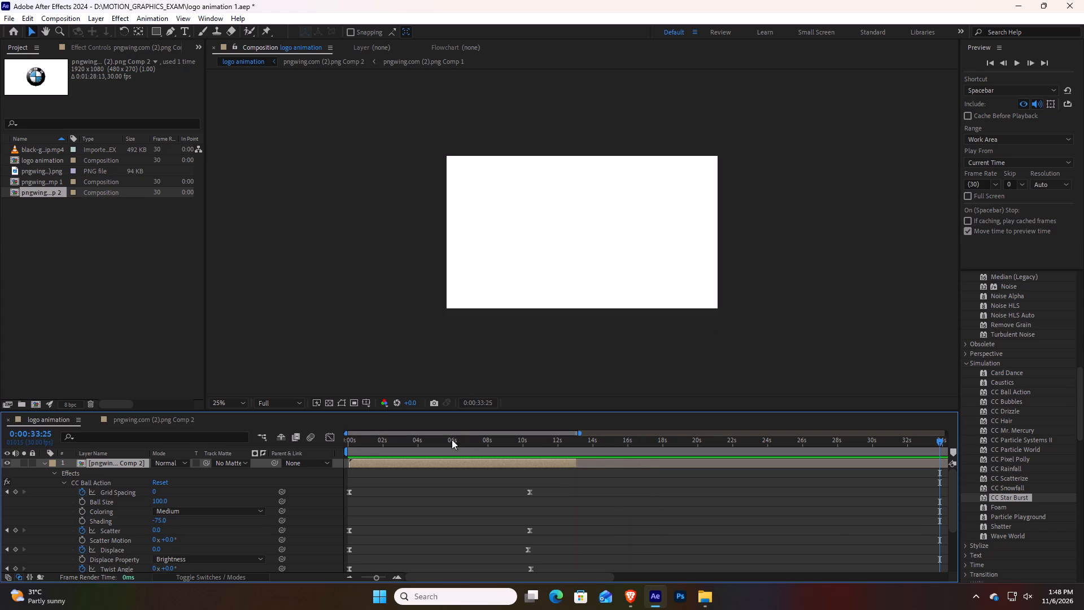
scroll(618, 474, "down", 2, "ctrl")
scroll(618, 474, "up", 2, "ctrl")
scroll(618, 474, "down", 9, "alt")
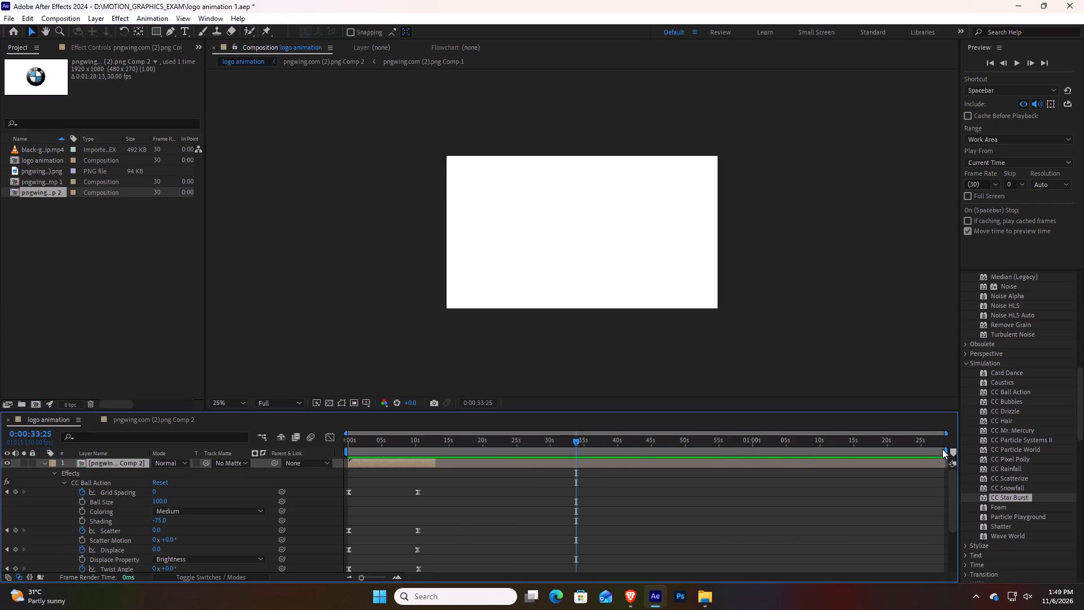
left_click_drag(945, 451, 474, 461)
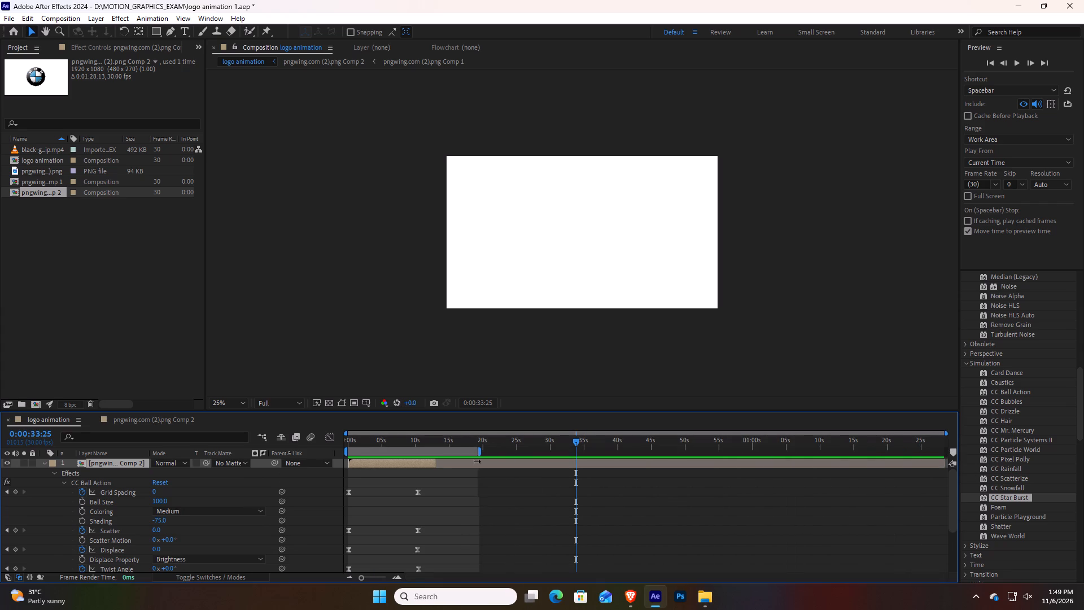
left_click_drag(474, 461, 436, 464)
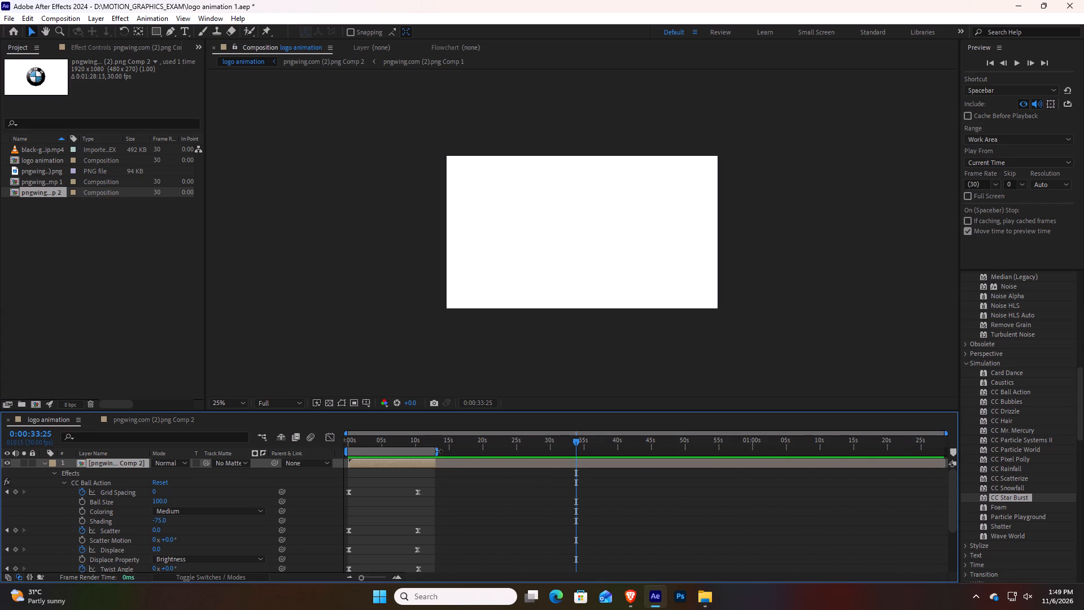
left_click(436, 450)
left_click_drag(574, 442, 431, 445)
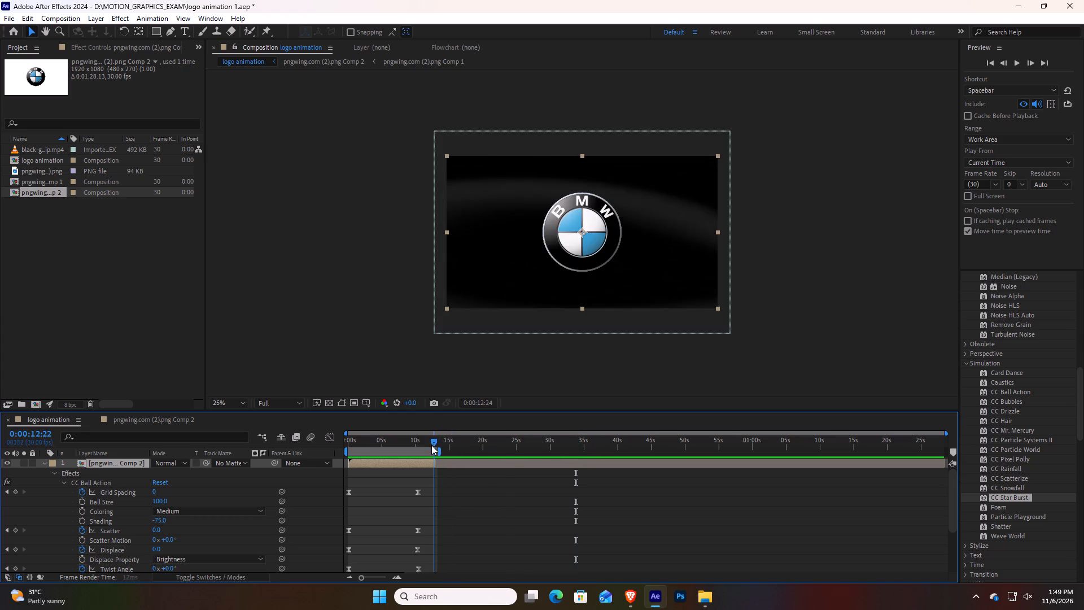
left_click_drag(431, 445, 327, 453)
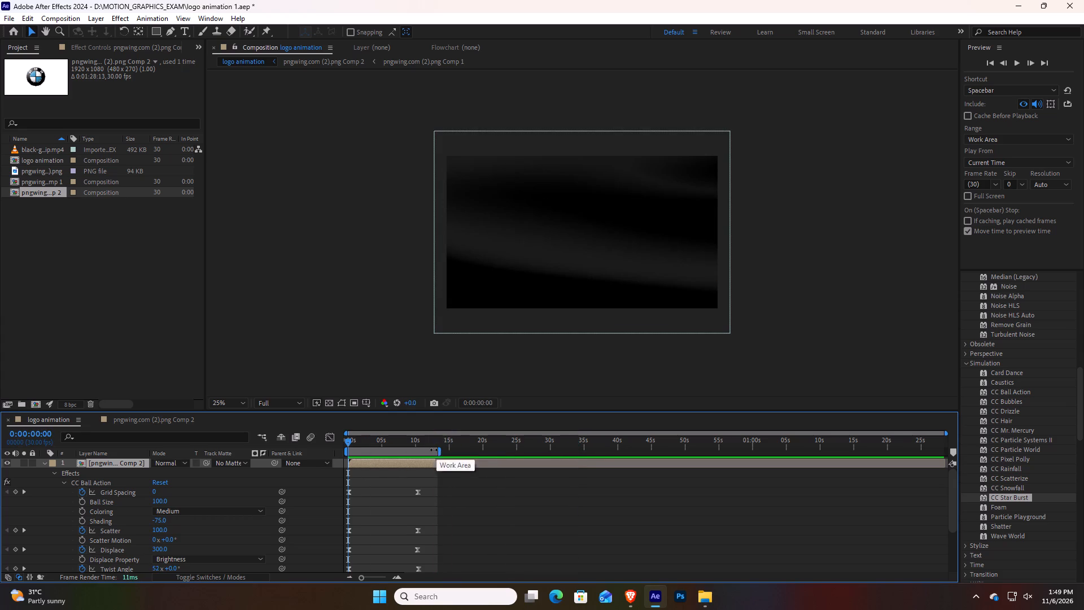
left_click(434, 450)
left_click_drag(436, 450, 430, 451)
left_click(439, 453)
Preview the shortened work area from the beginning with the timeline view narrowed to about the first 34 seconds.
left_click_drag(344, 439, 438, 447)
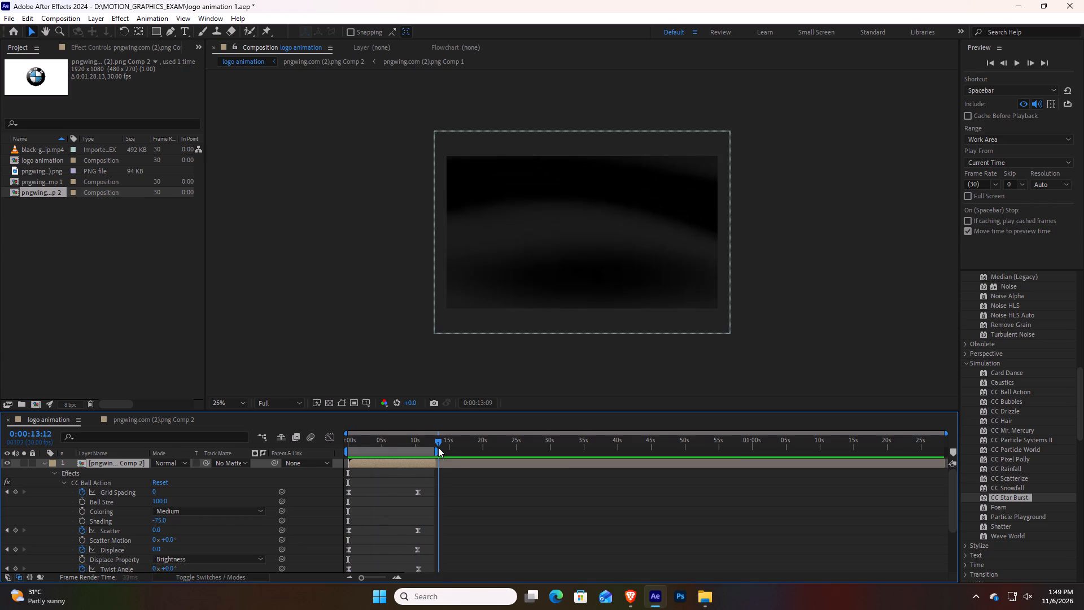
left_click_drag(438, 447, 273, 459)
key("space")
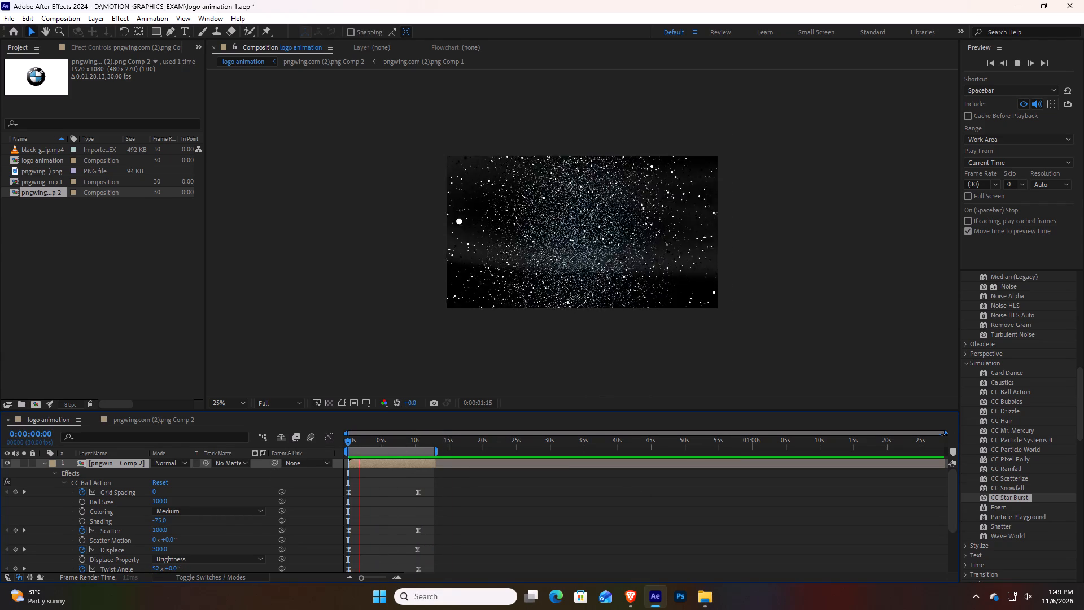
left_click_drag(945, 433, 580, 454)
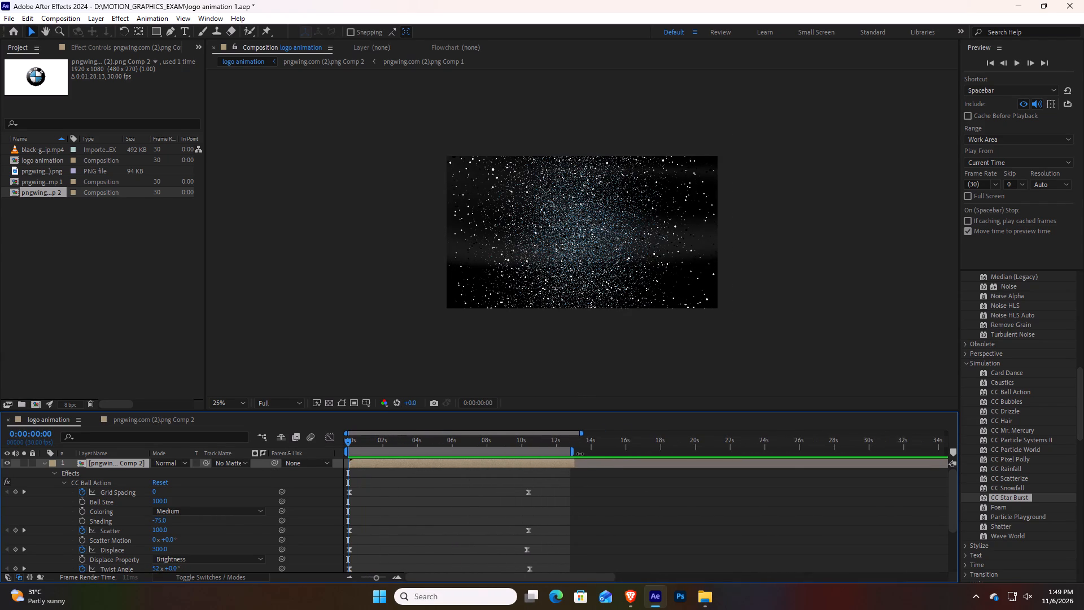
left_click_drag(580, 454, 577, 459)
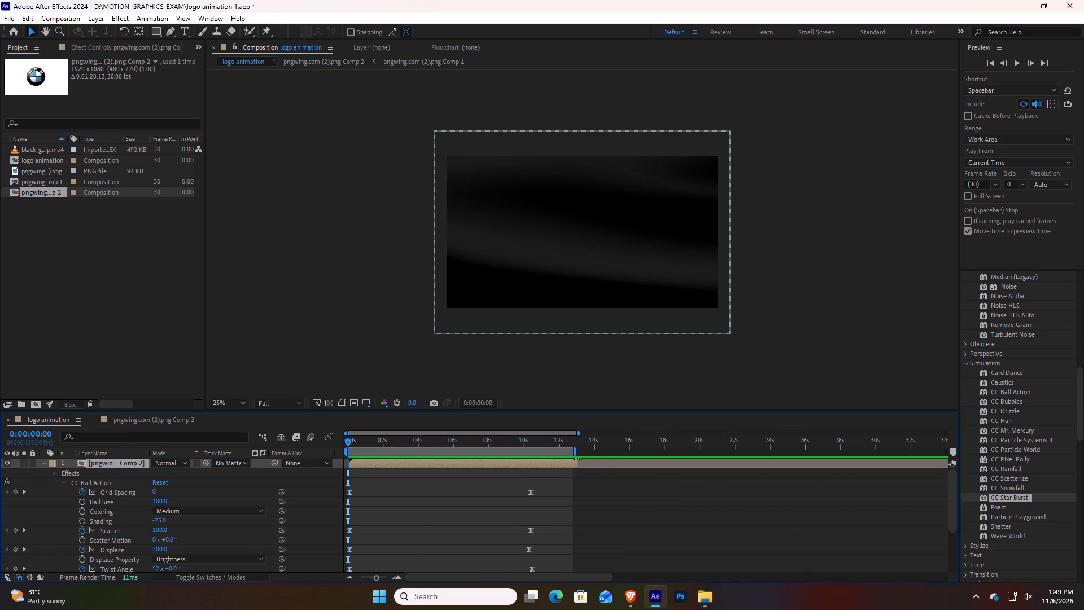
key("space")
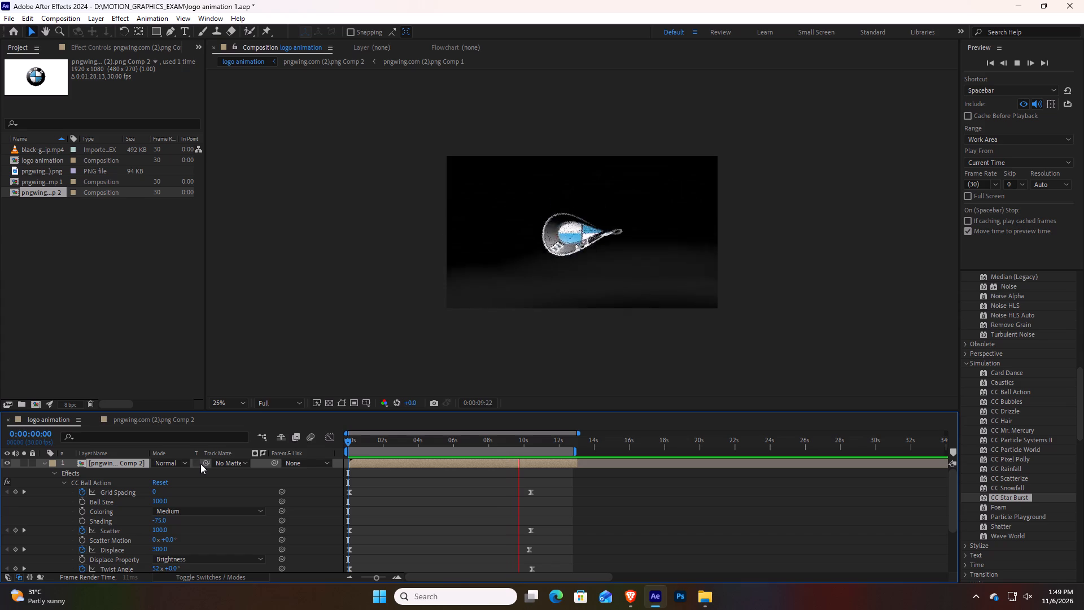
key("space")
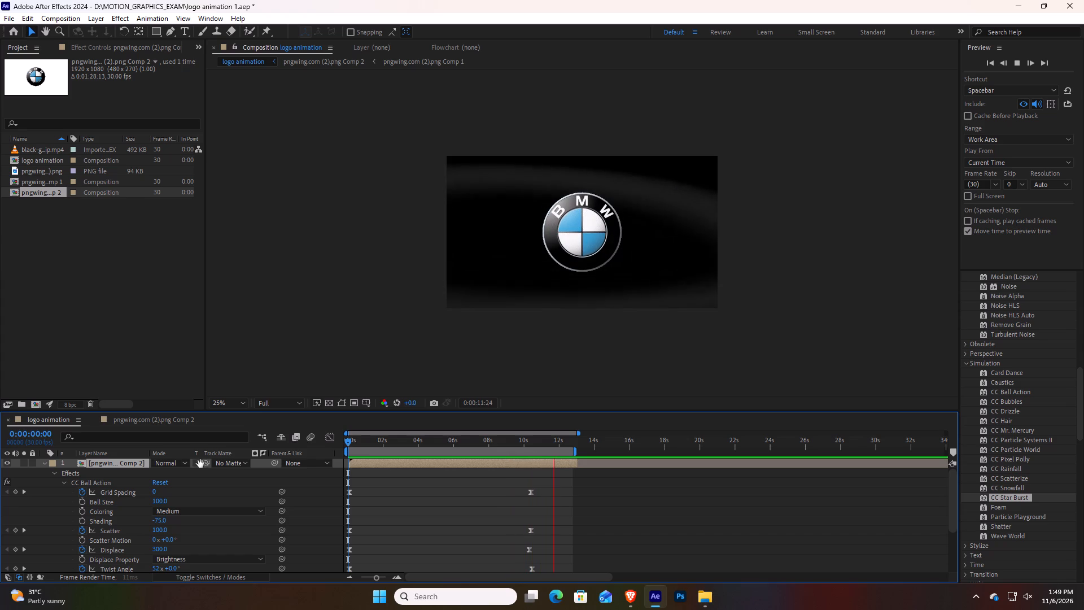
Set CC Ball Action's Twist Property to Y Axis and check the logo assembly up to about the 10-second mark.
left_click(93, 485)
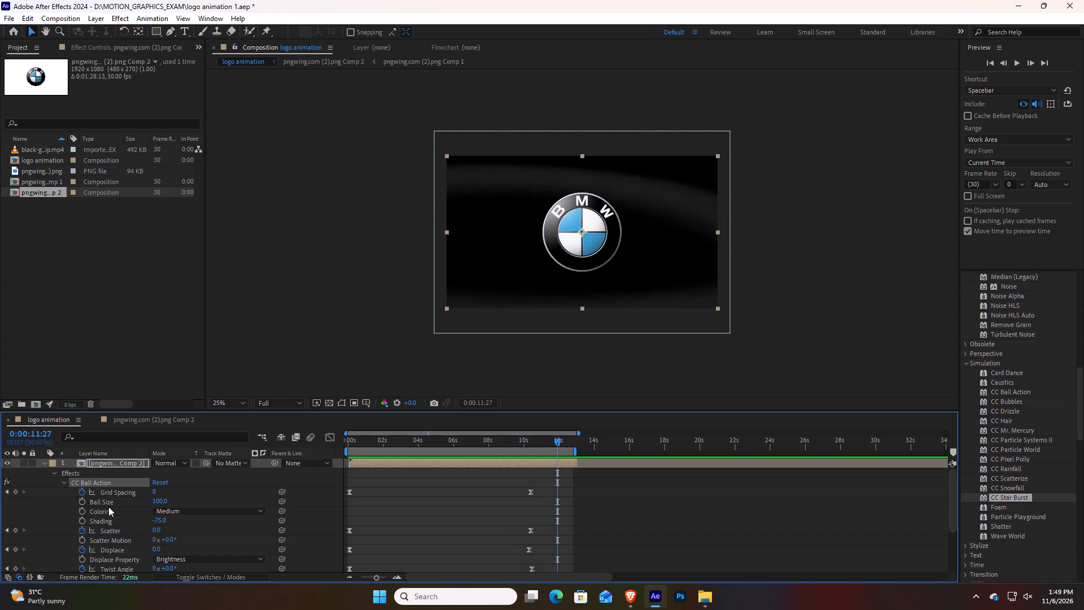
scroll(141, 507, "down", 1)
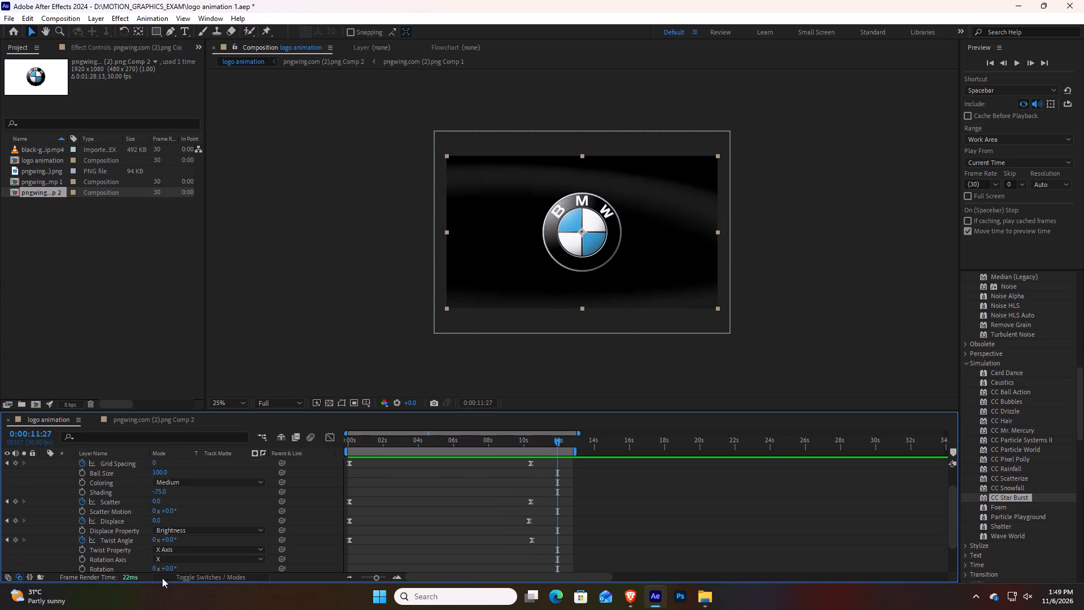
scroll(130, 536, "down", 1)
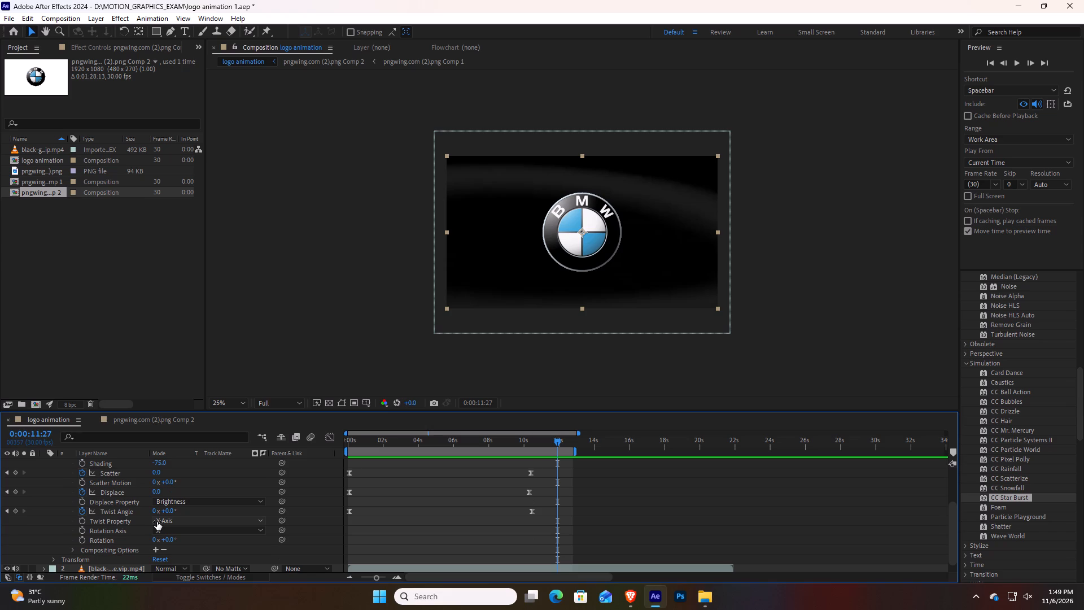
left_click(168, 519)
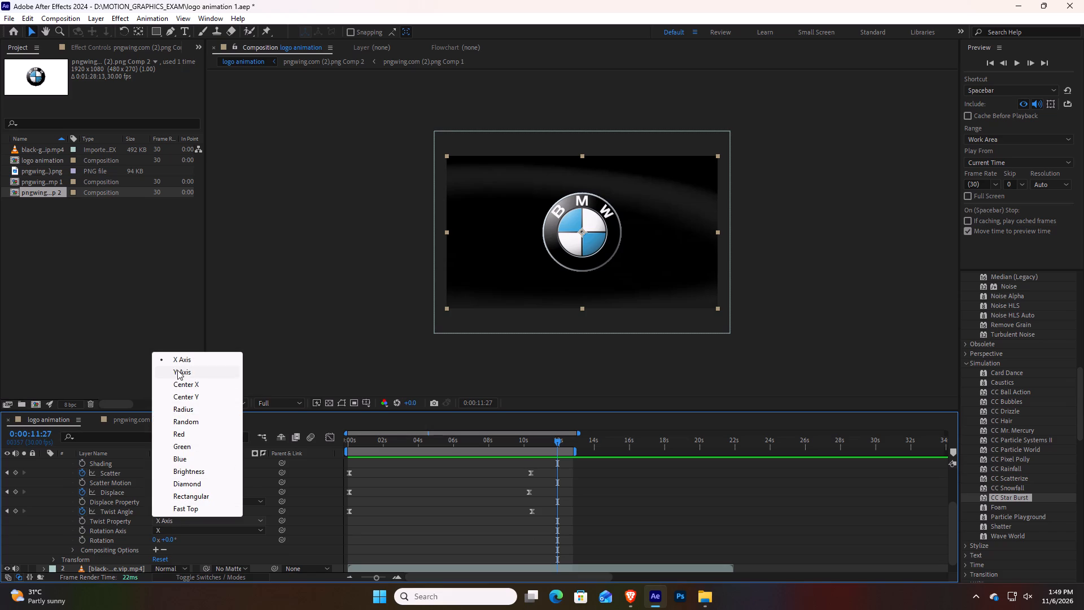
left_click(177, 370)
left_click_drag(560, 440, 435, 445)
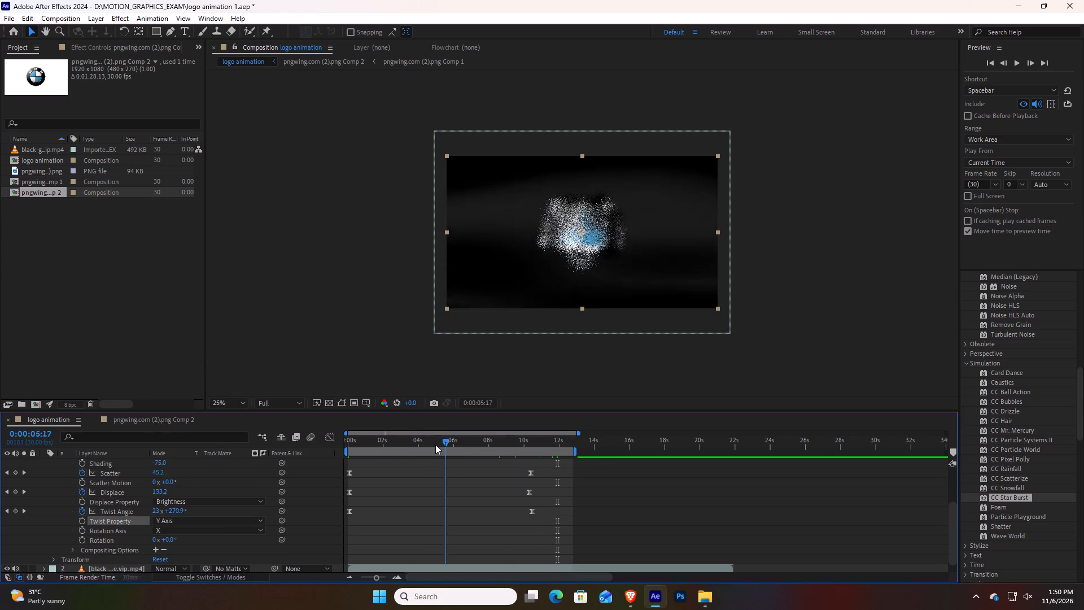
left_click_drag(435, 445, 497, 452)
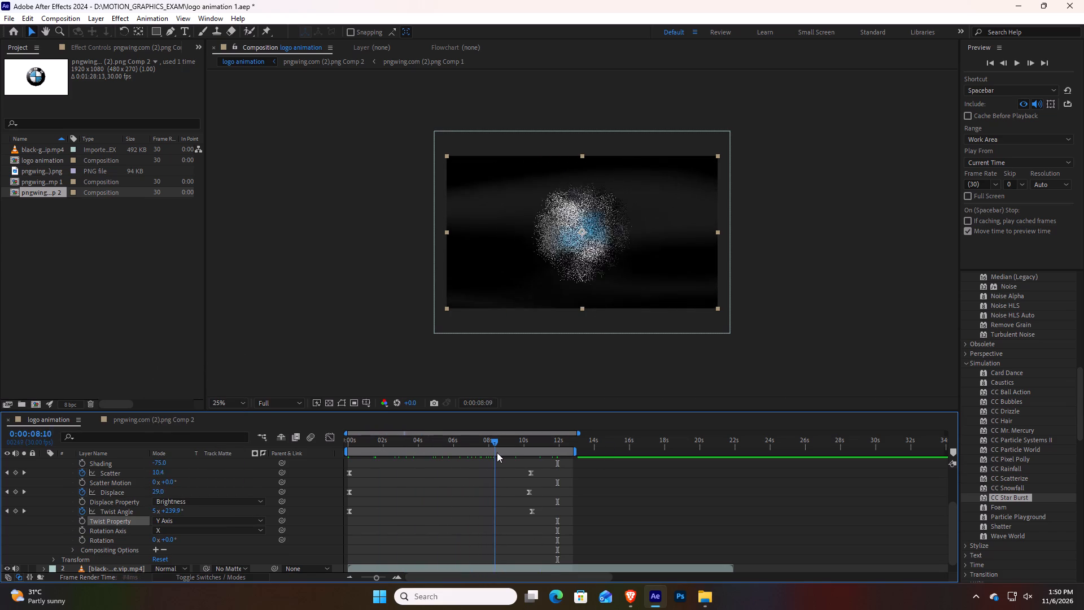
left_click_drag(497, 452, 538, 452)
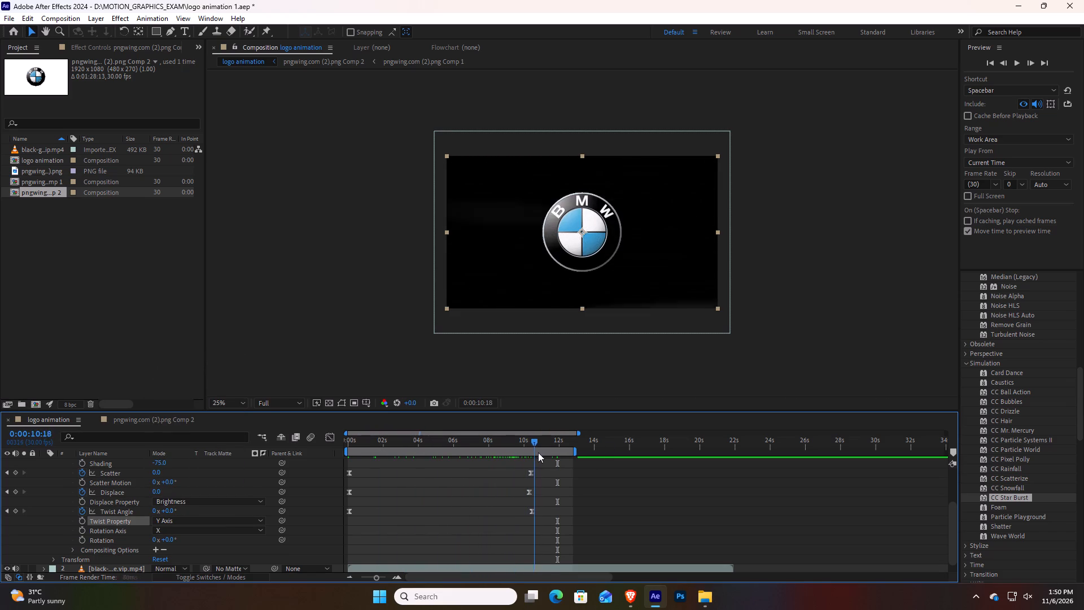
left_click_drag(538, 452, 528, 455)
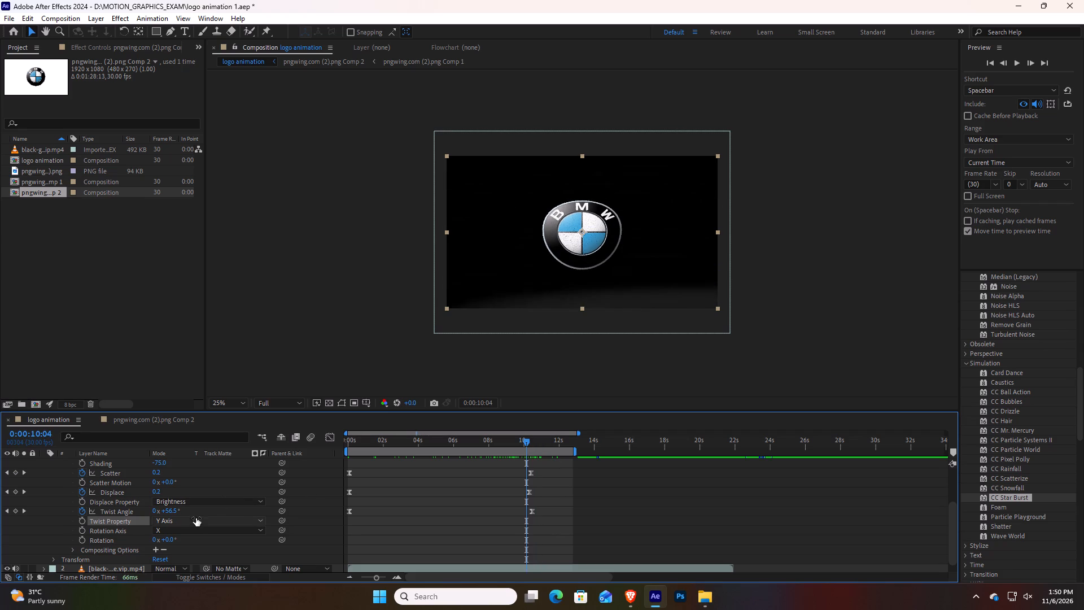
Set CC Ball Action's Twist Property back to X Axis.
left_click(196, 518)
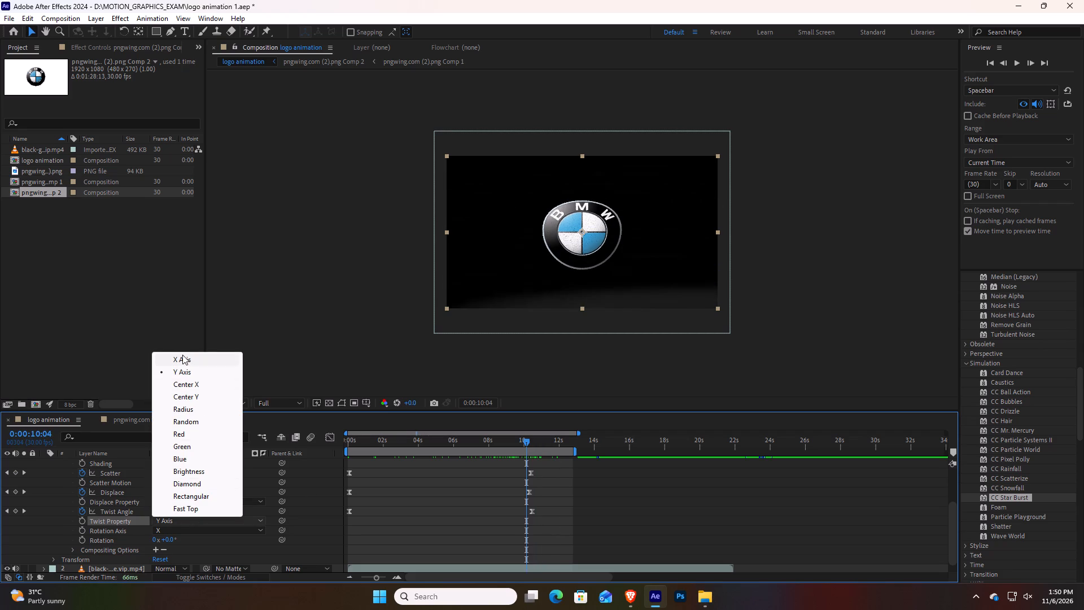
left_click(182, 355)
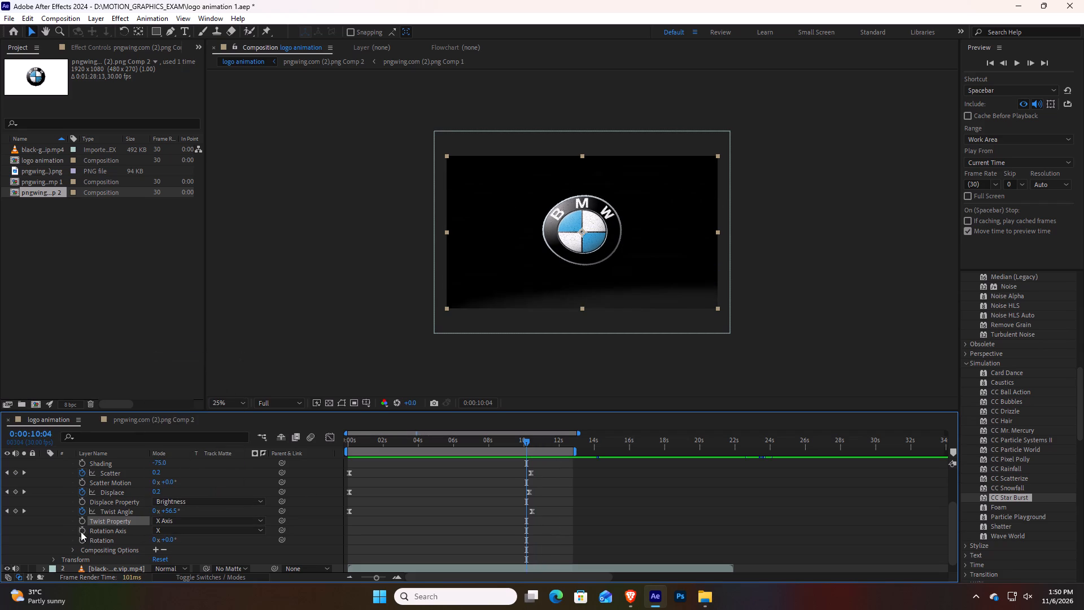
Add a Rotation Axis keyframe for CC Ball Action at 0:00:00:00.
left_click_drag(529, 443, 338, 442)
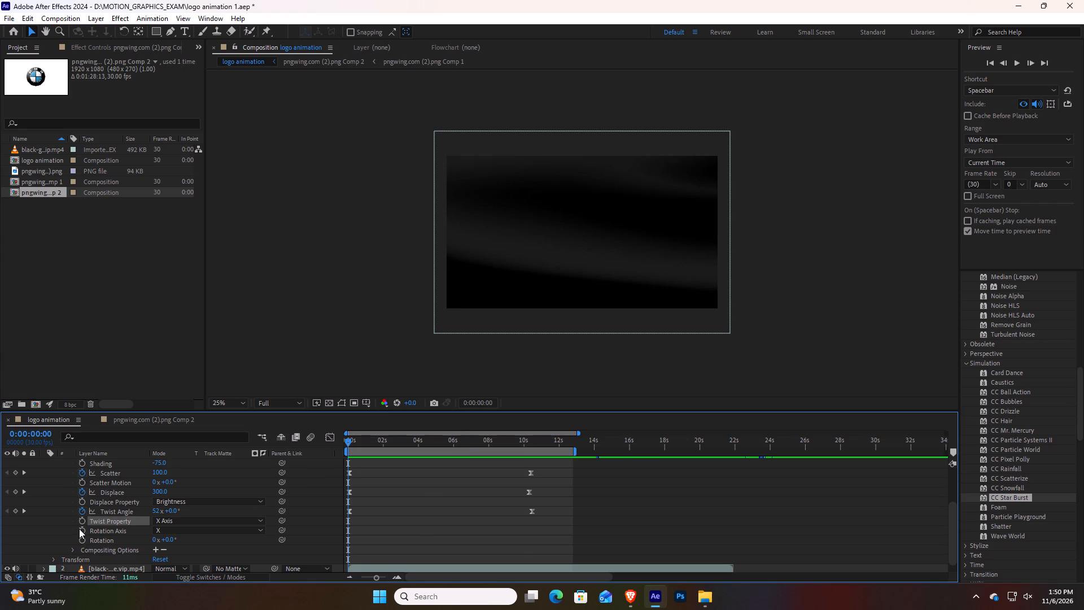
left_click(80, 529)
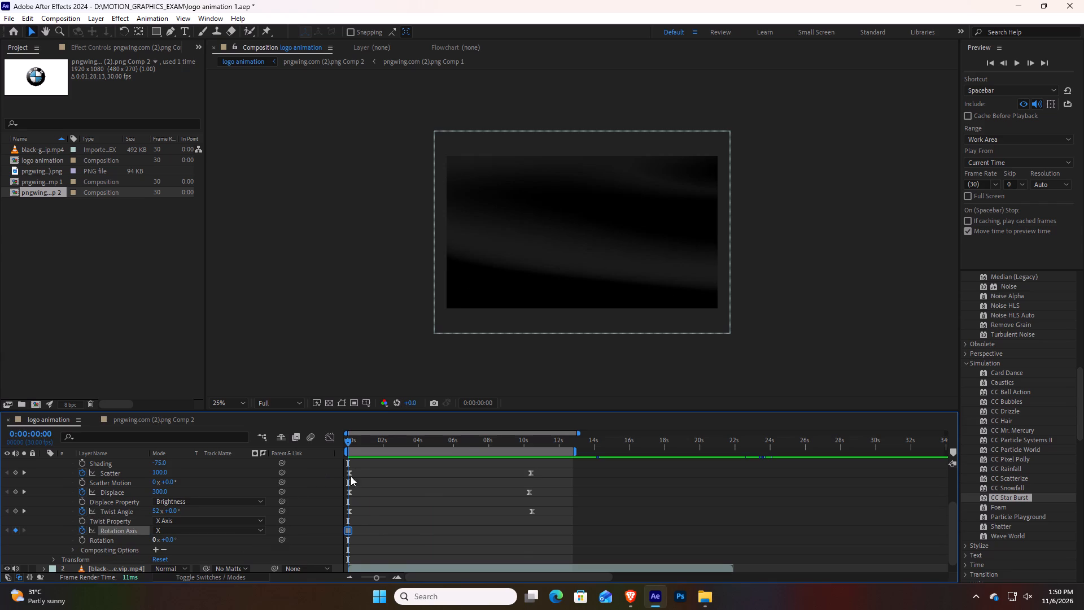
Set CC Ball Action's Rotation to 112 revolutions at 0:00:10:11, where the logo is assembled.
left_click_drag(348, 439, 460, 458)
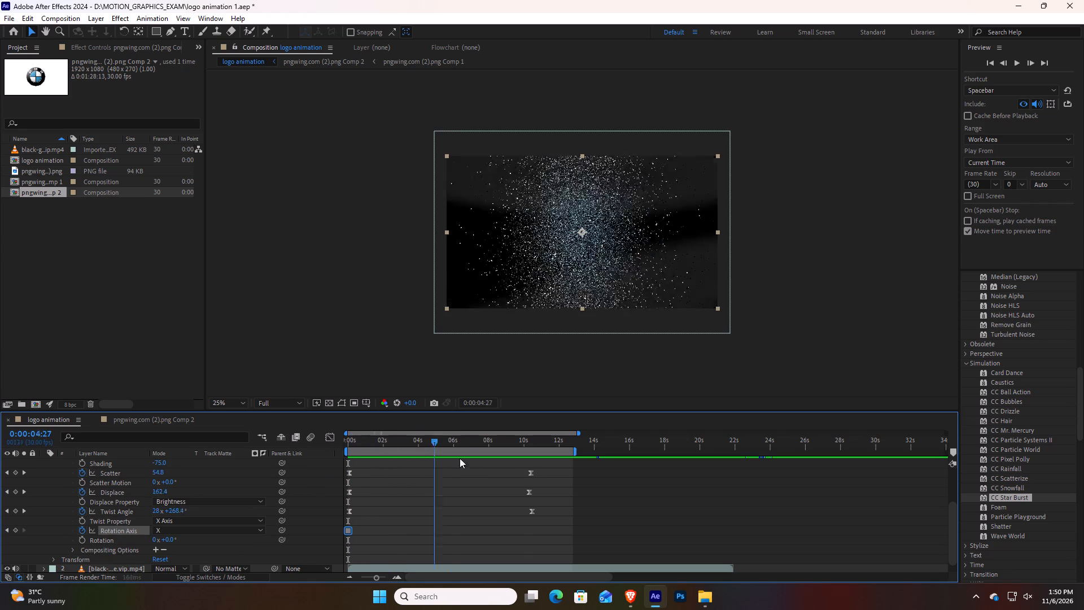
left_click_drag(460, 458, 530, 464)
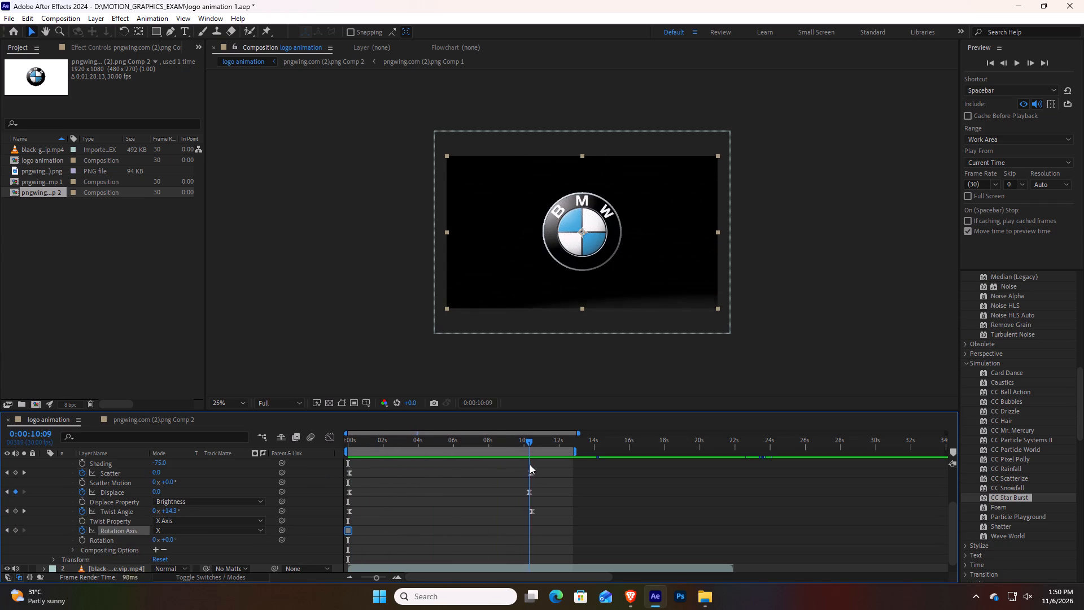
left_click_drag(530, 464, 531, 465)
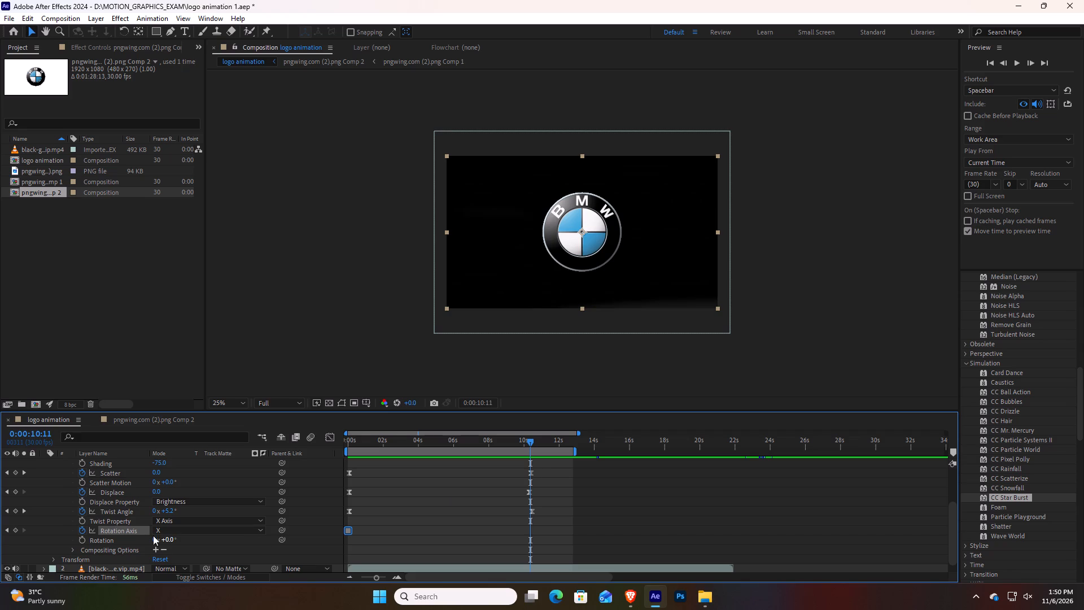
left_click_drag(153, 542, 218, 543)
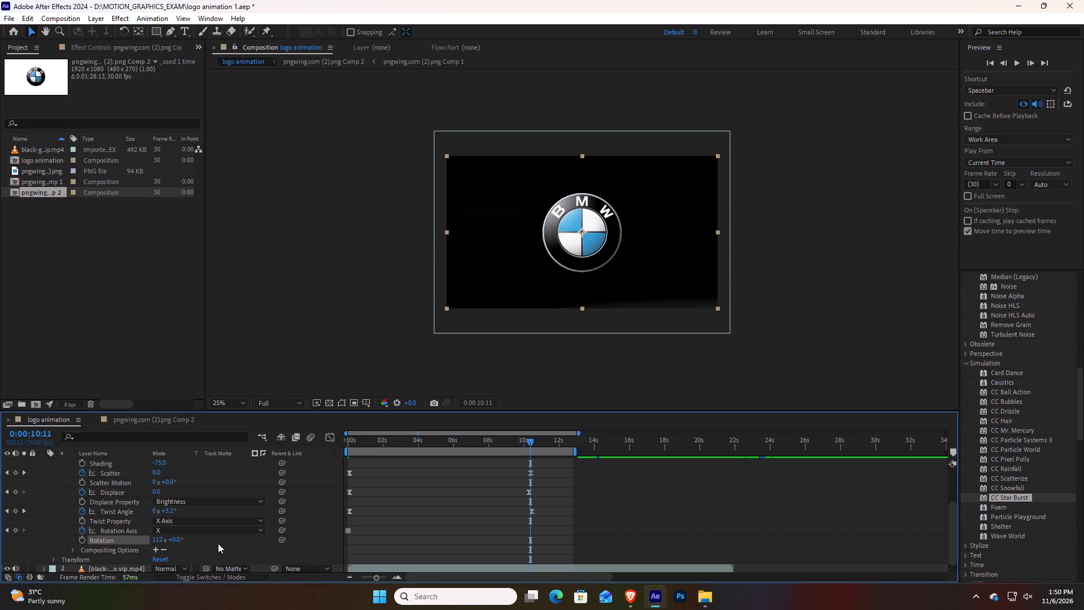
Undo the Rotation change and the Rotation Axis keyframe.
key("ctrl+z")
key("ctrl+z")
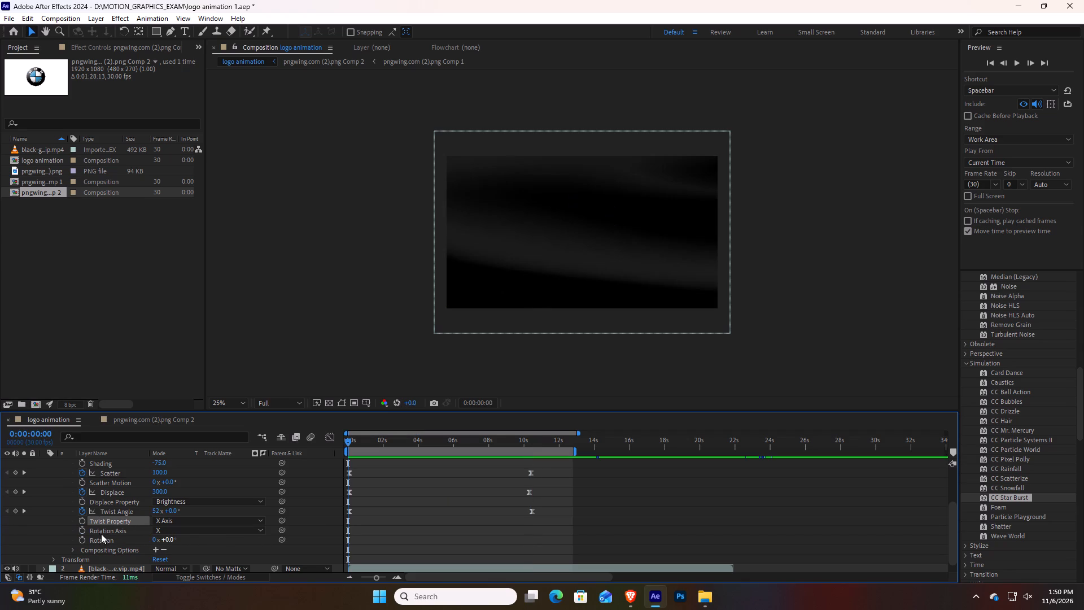
Set CC Ball Action's Rotation to -98x -144.0° with the playhead on the starting keyframes at 0:00:00:02.
left_click(347, 441)
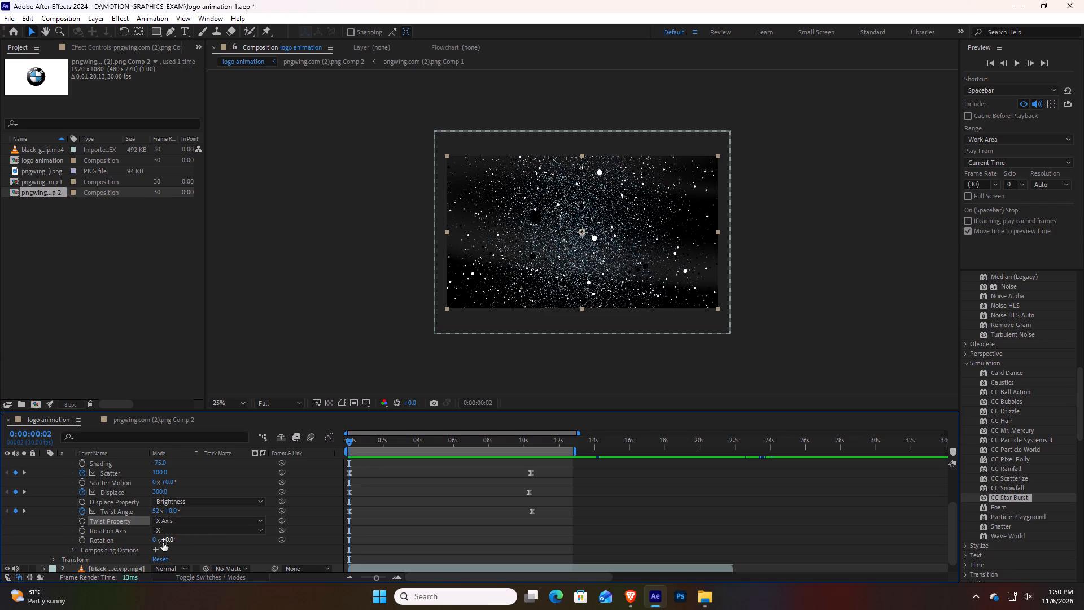
left_click_drag(166, 542, 286, 540)
left_click(152, 541)
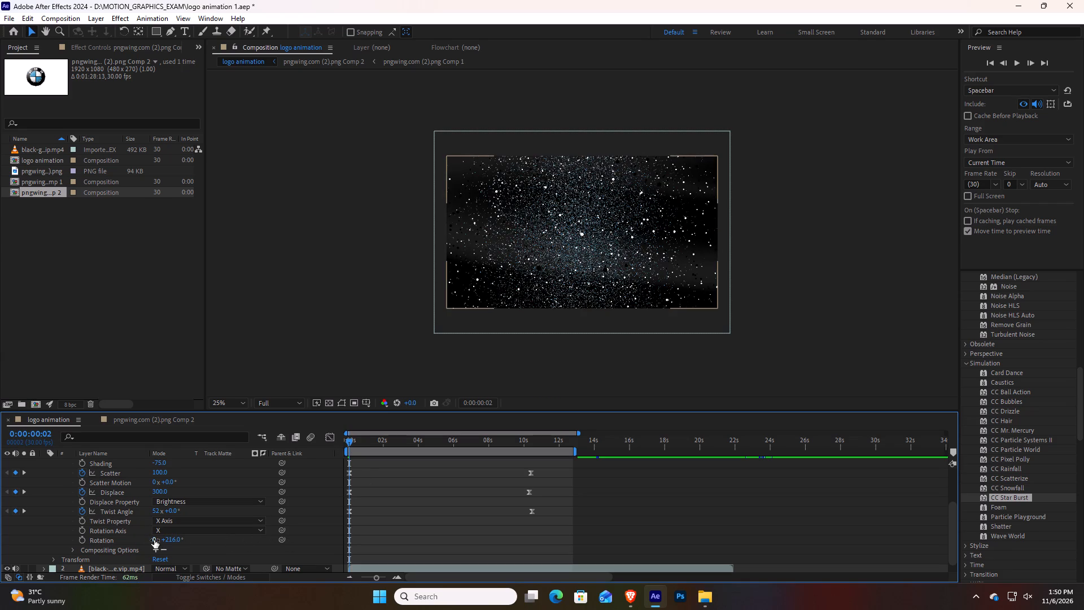
left_click_drag(154, 540, 104, 546)
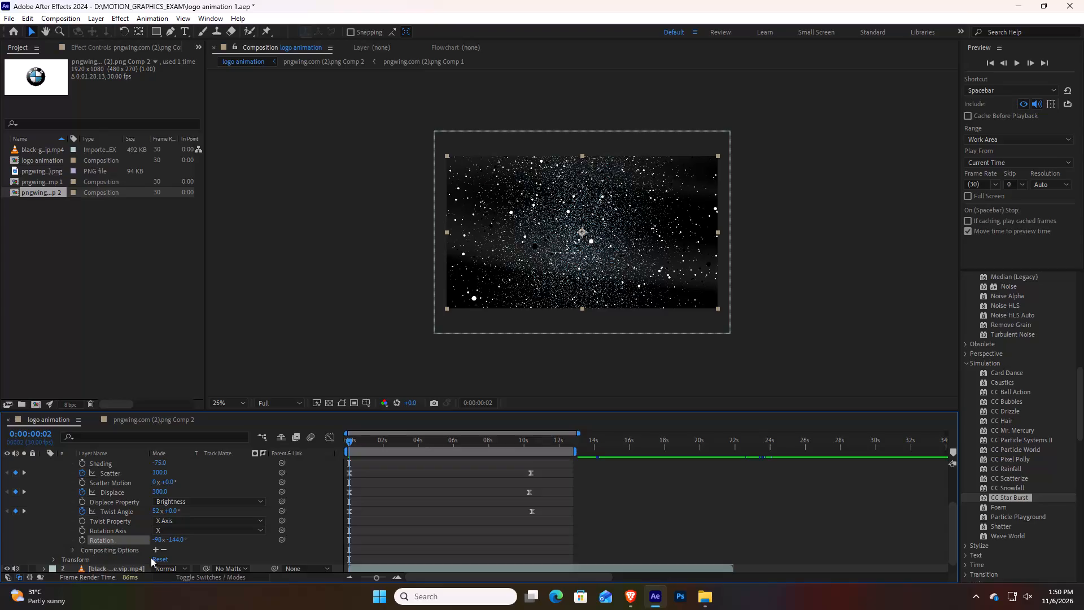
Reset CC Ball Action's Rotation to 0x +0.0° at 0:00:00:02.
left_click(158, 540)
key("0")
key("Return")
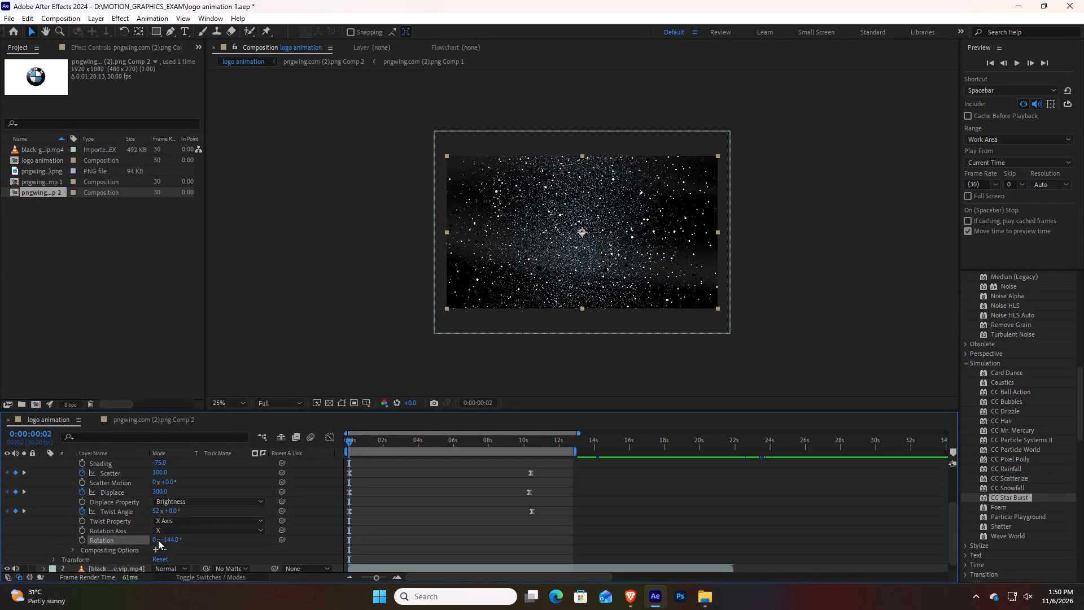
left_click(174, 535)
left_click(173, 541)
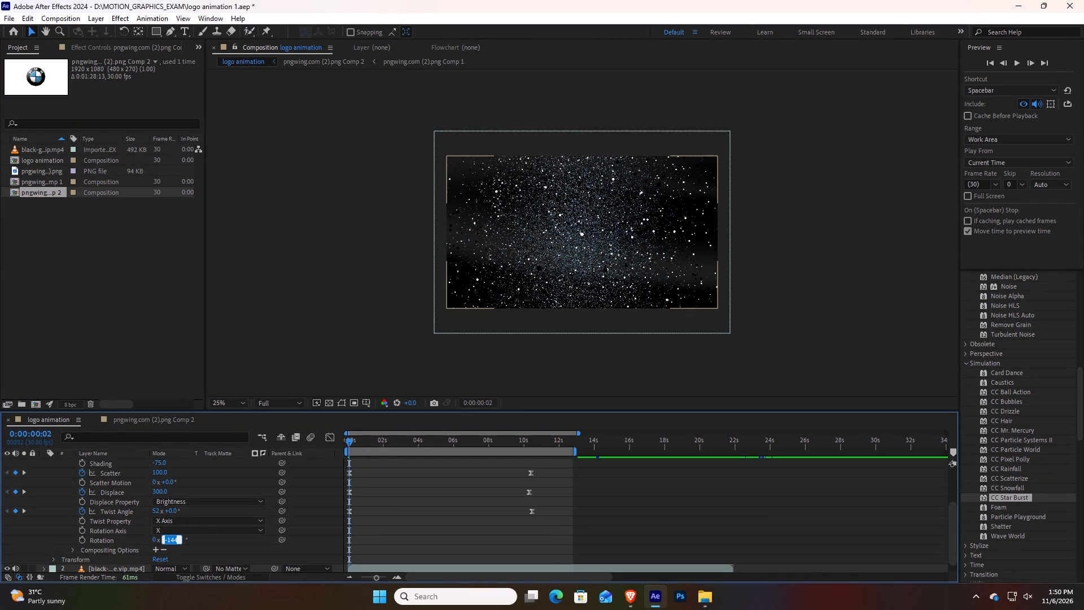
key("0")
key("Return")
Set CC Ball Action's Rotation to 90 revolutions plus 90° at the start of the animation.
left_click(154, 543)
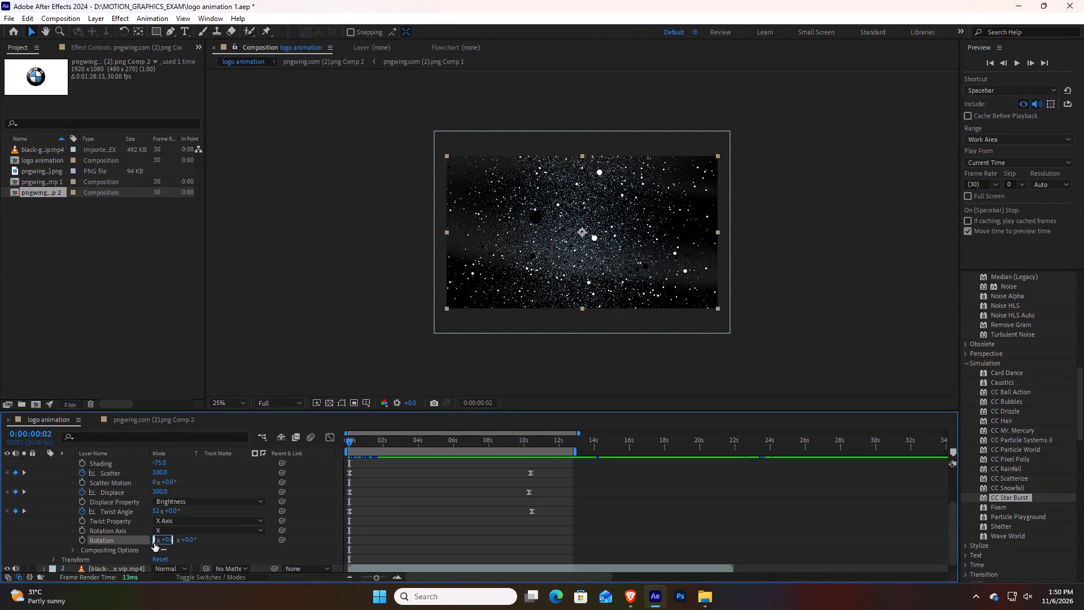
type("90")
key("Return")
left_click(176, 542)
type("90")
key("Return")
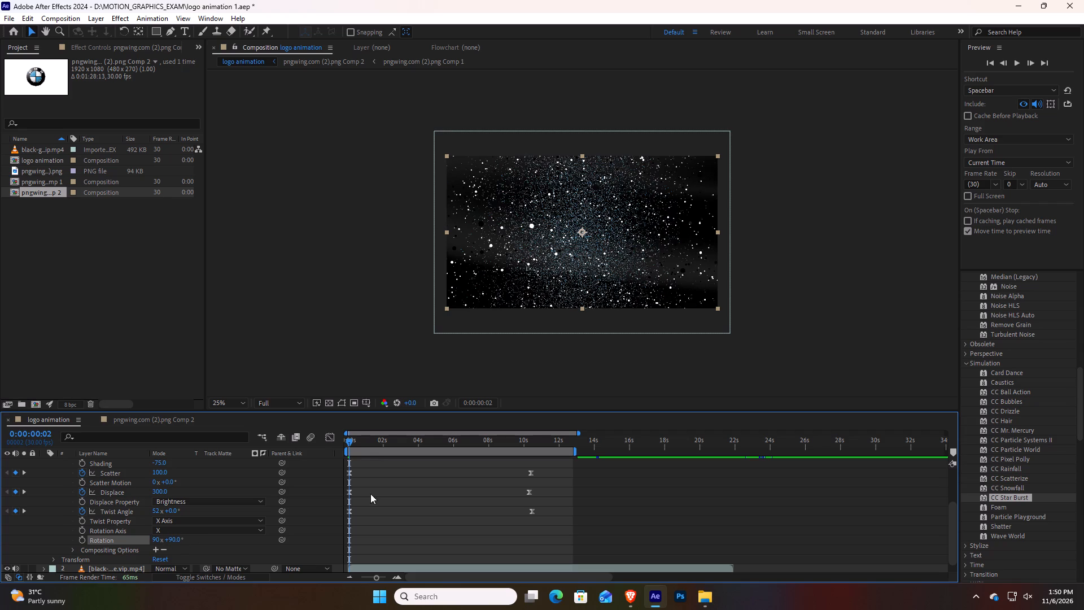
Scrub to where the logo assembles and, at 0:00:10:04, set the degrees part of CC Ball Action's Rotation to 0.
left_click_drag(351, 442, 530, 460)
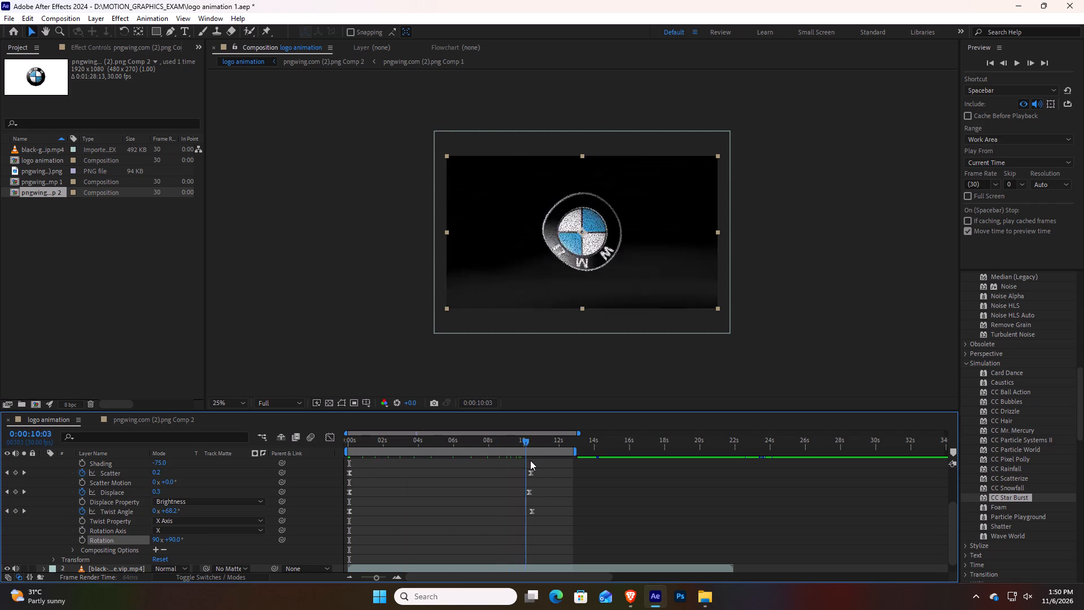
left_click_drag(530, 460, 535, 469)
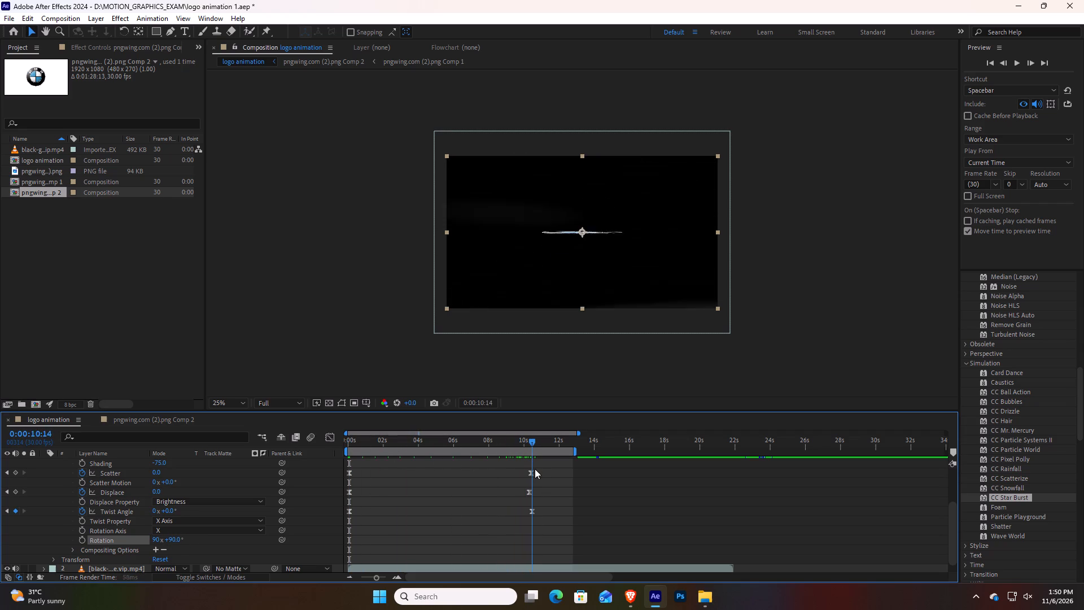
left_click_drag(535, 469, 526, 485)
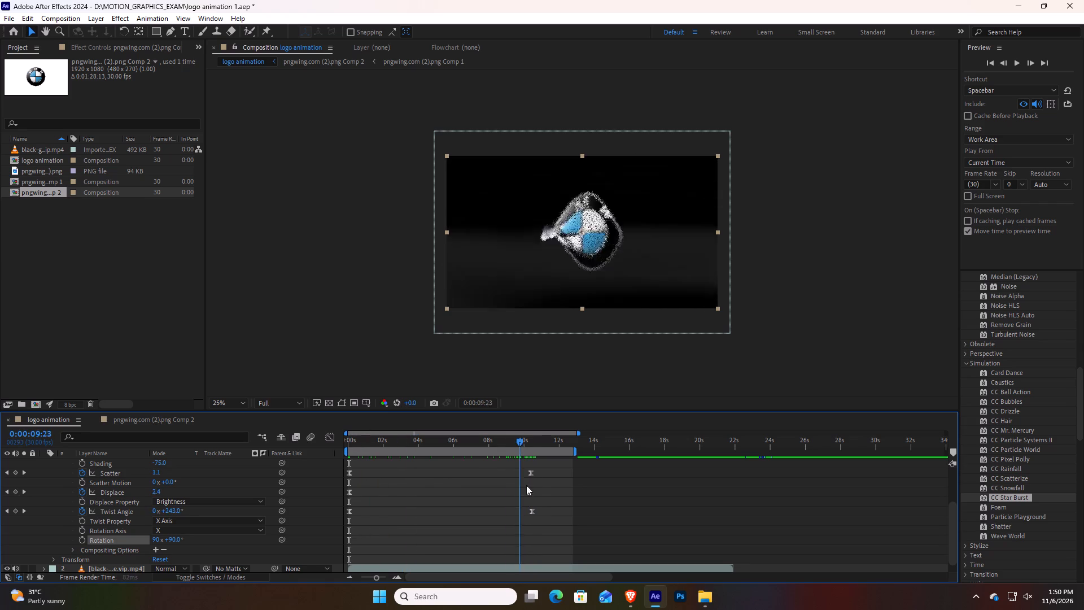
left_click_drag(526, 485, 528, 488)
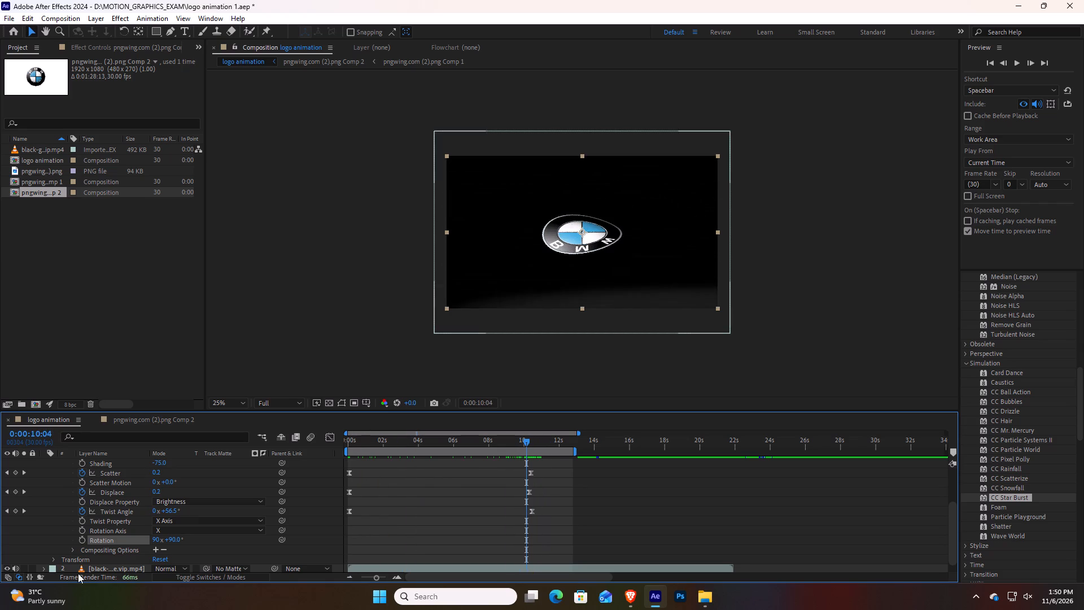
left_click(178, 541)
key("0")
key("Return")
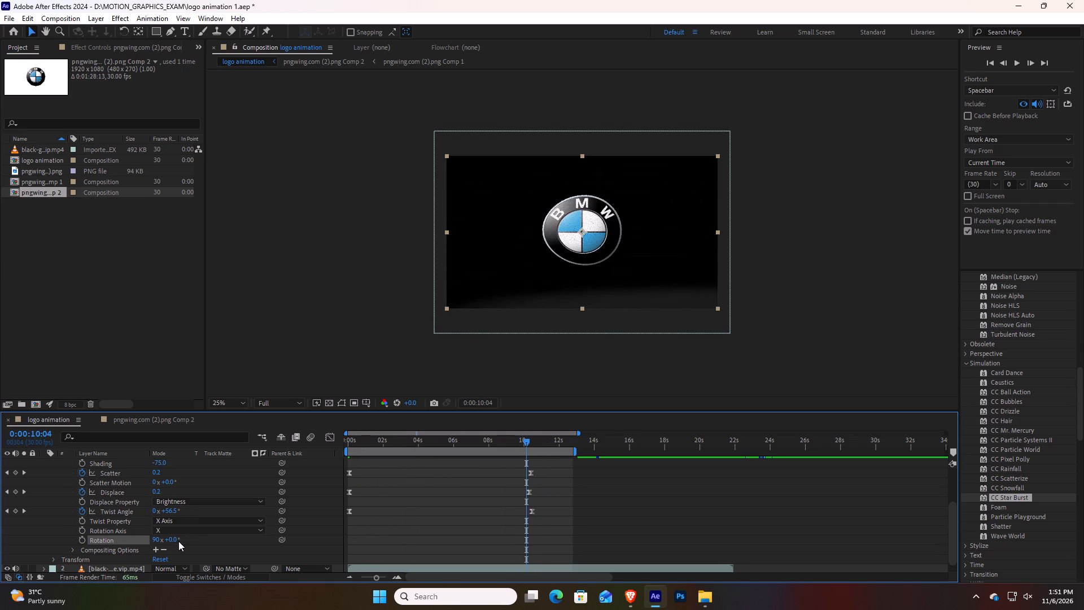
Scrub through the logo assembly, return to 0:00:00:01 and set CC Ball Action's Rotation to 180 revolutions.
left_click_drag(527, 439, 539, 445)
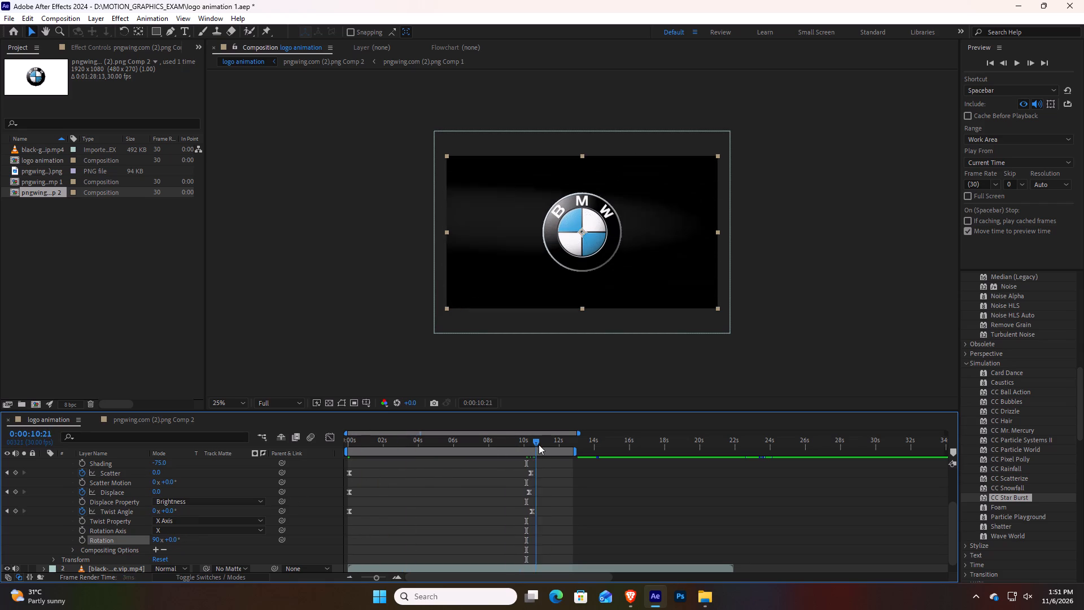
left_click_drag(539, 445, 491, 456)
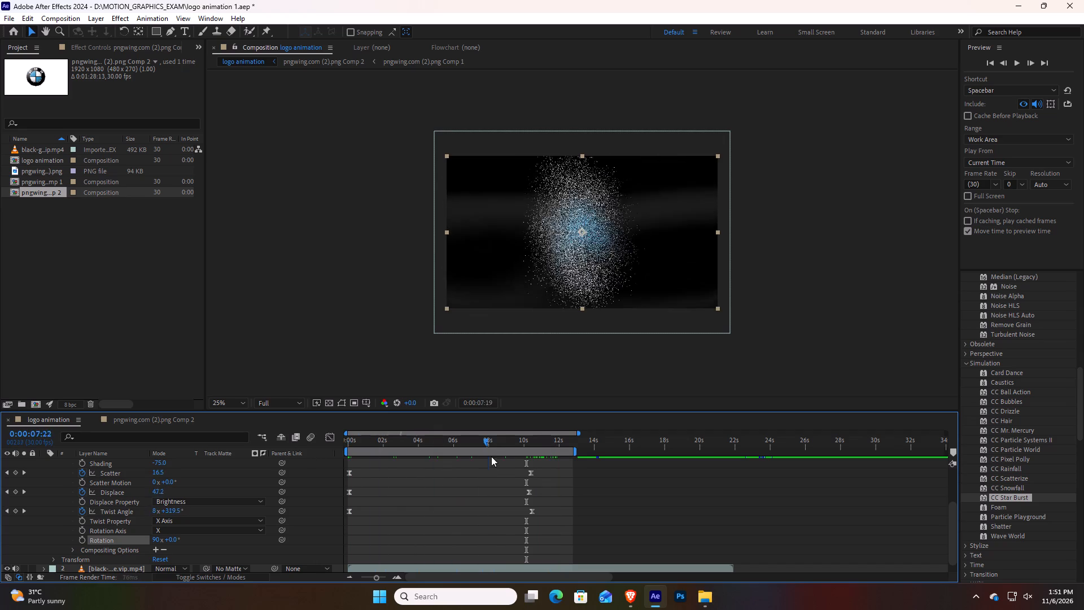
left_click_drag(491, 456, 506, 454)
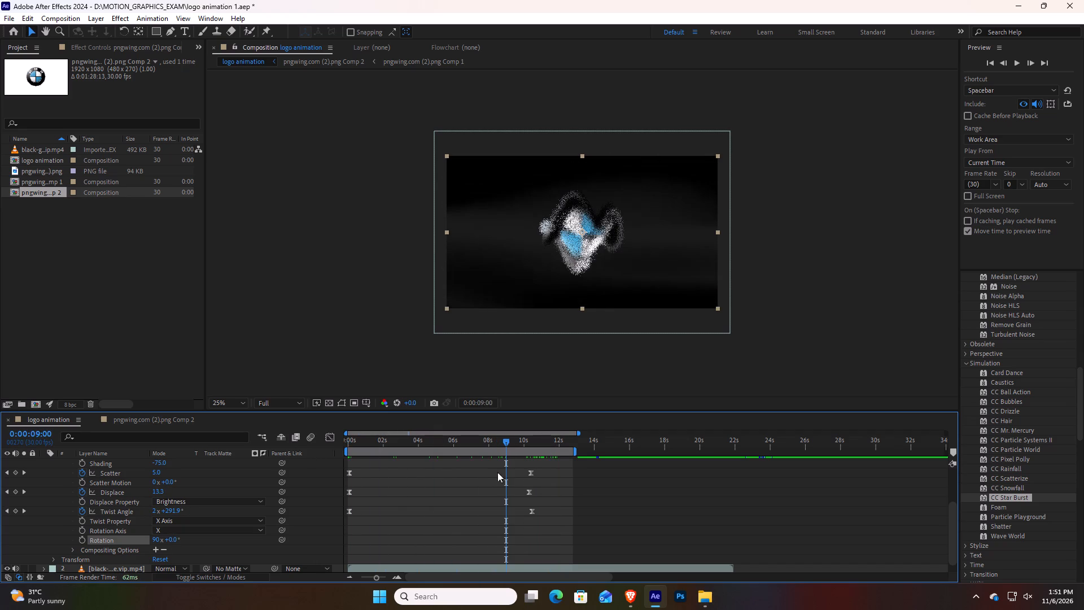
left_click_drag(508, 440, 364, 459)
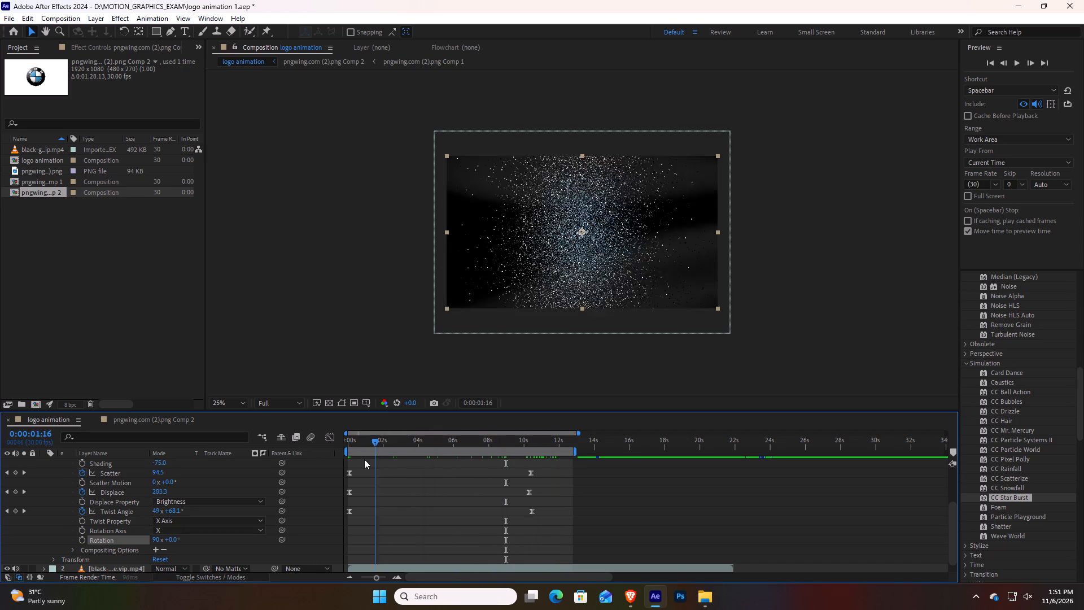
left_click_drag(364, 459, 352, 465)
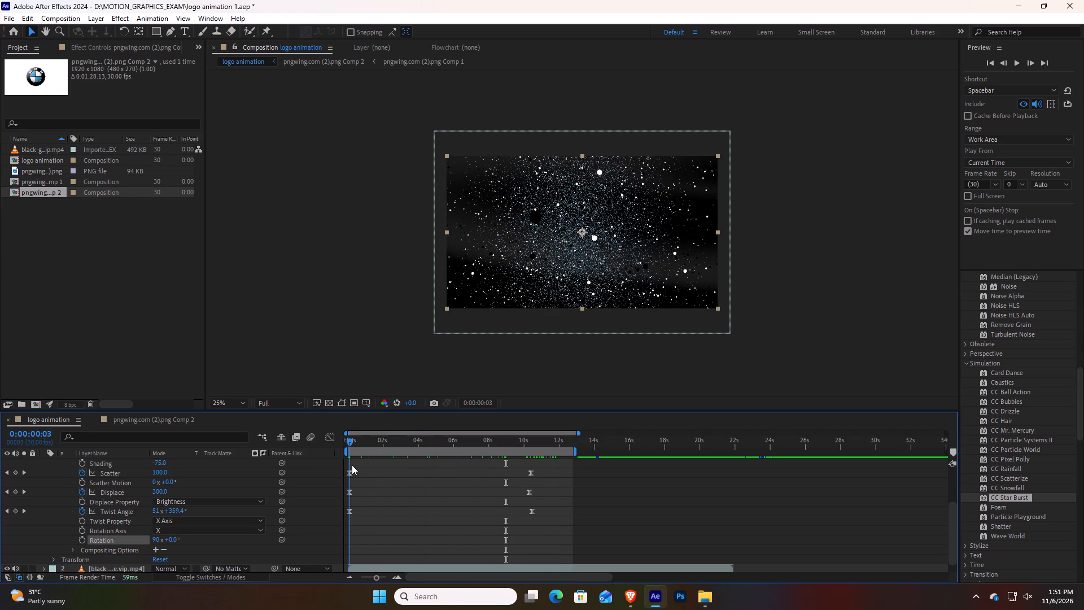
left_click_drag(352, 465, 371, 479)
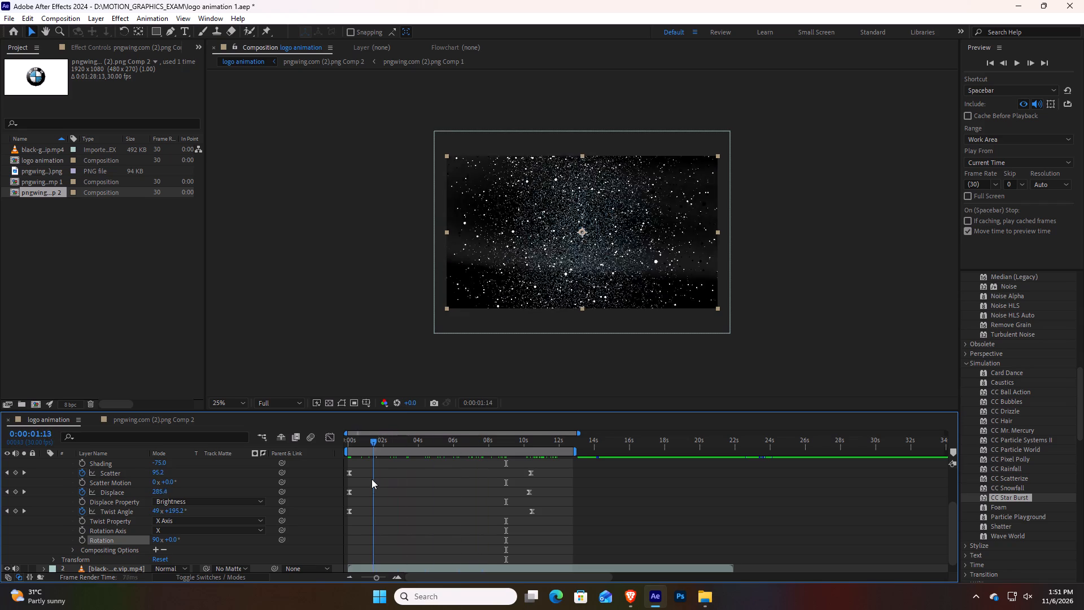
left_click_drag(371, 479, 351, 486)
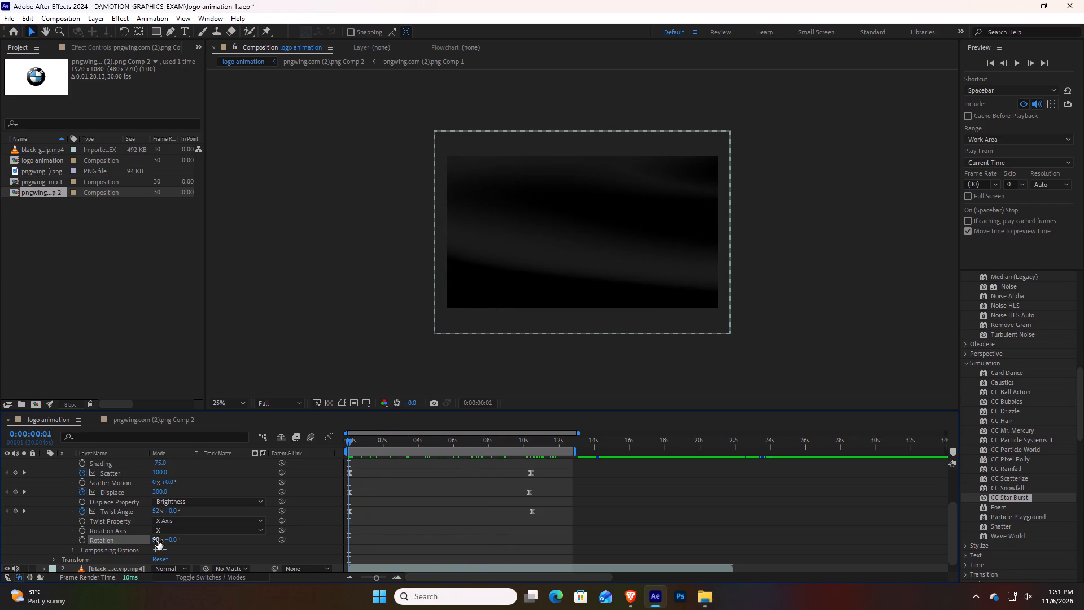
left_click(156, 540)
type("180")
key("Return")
Check the scattered balls up to about 8 seconds, then reset CC Ball Action's Rotation to 0 revolutions at 0:00:00:03.
left_click_drag(351, 442, 351, 444)
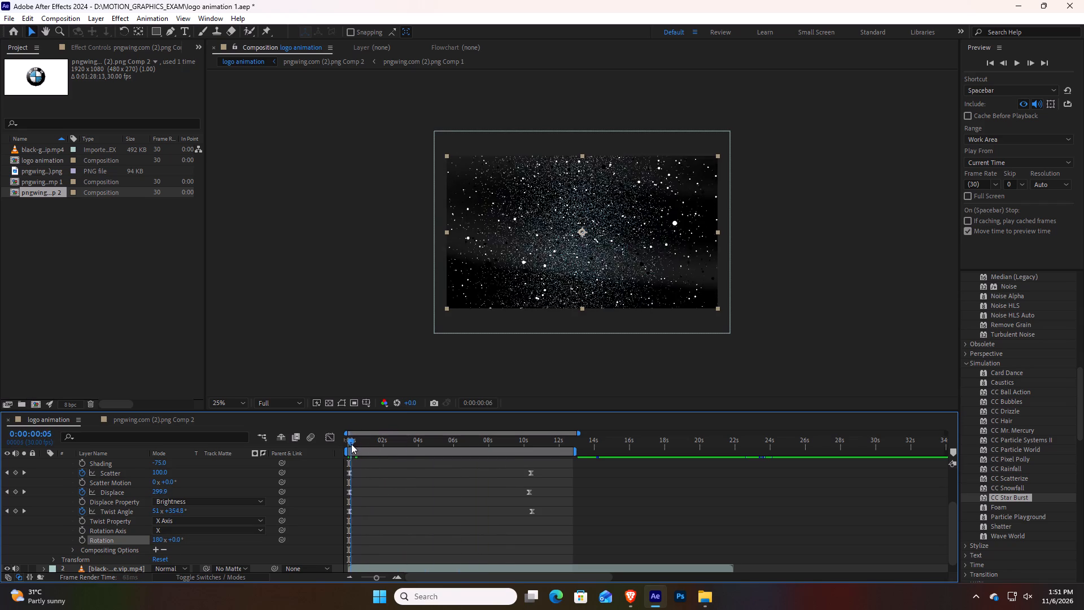
left_click_drag(351, 444, 480, 467)
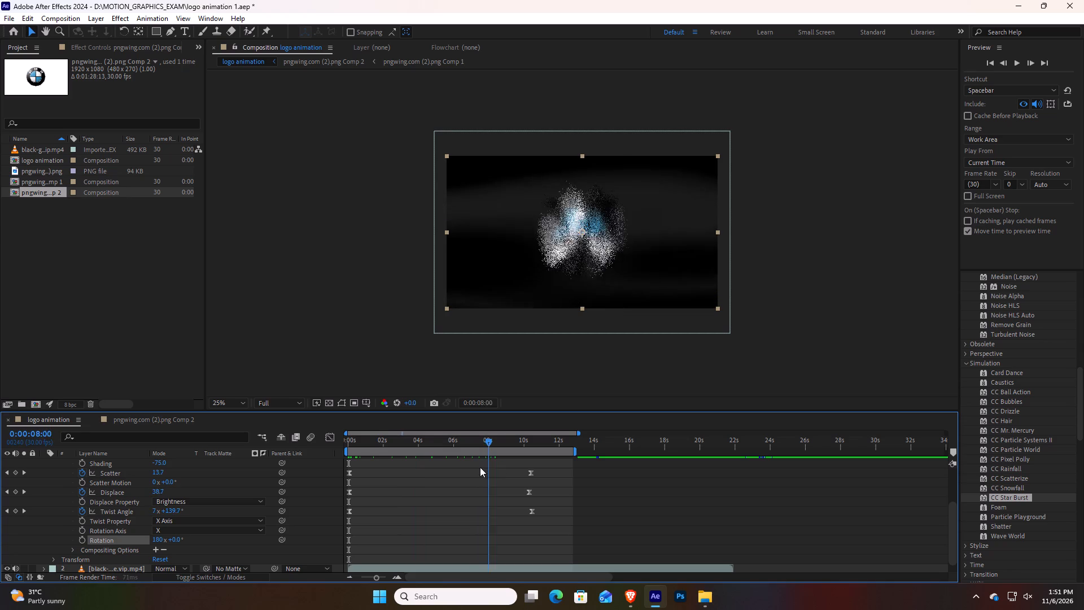
left_click_drag(480, 467, 352, 482)
left_click(161, 538)
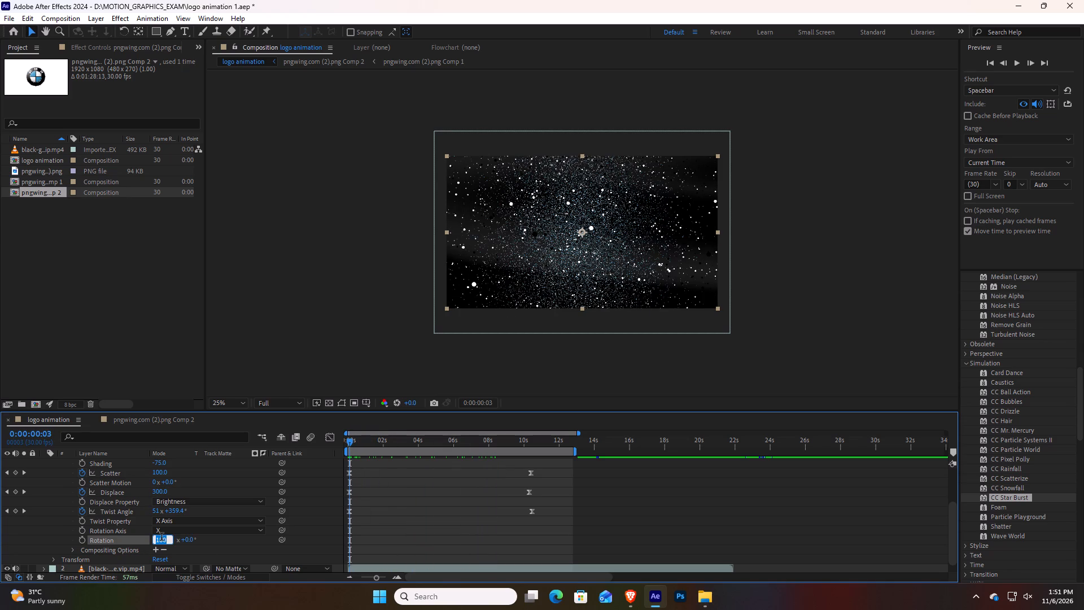
key("0")
key("Return")
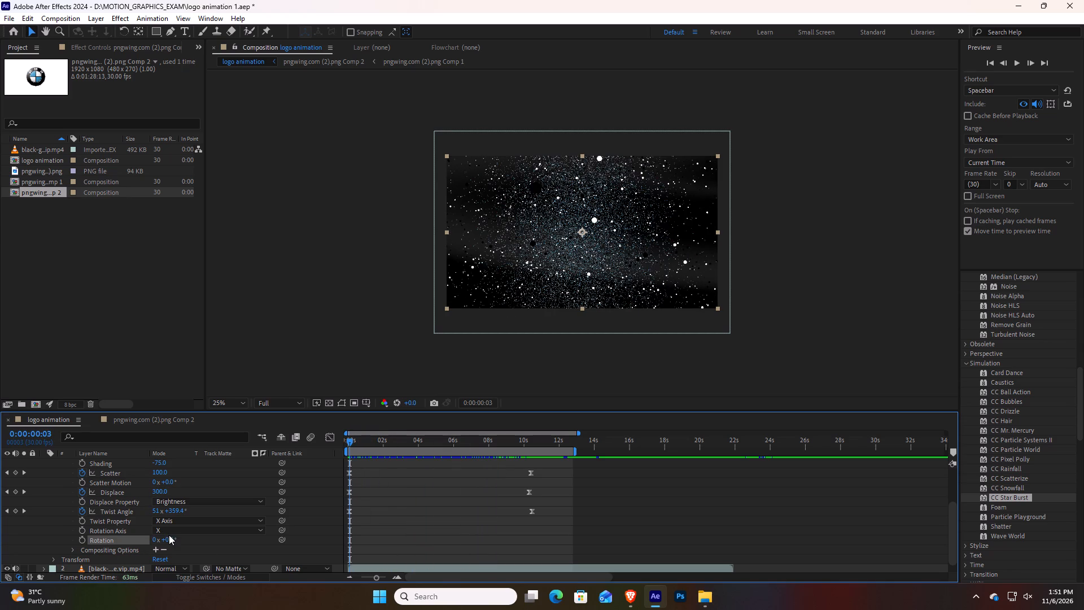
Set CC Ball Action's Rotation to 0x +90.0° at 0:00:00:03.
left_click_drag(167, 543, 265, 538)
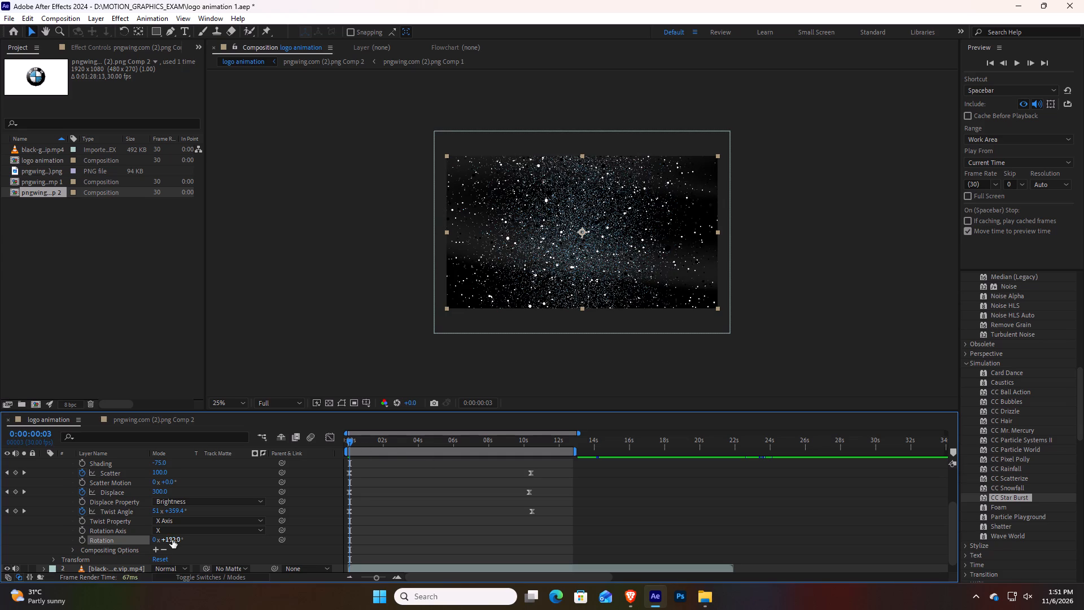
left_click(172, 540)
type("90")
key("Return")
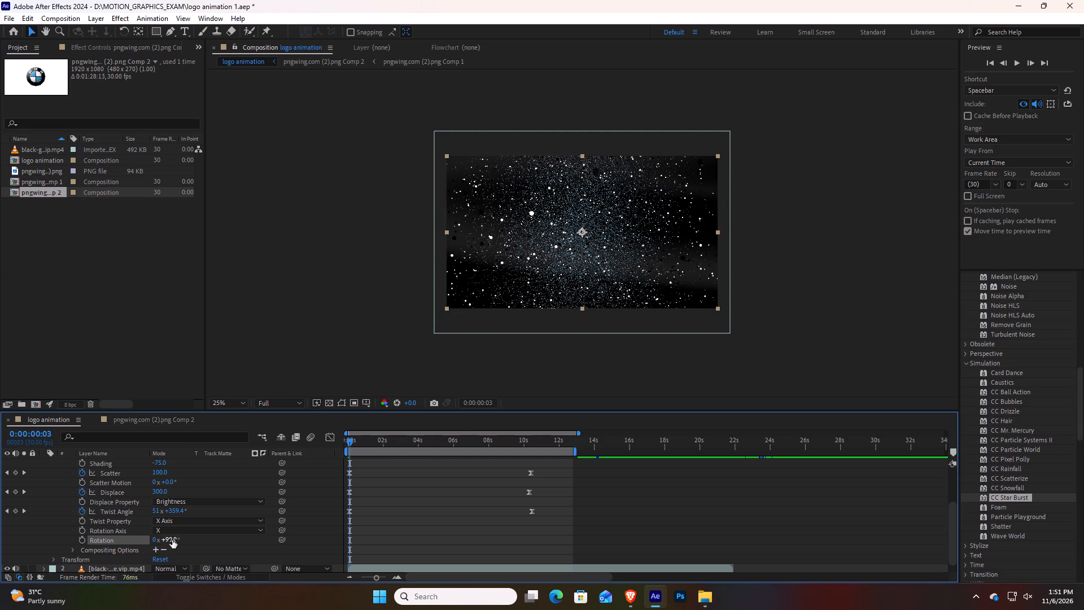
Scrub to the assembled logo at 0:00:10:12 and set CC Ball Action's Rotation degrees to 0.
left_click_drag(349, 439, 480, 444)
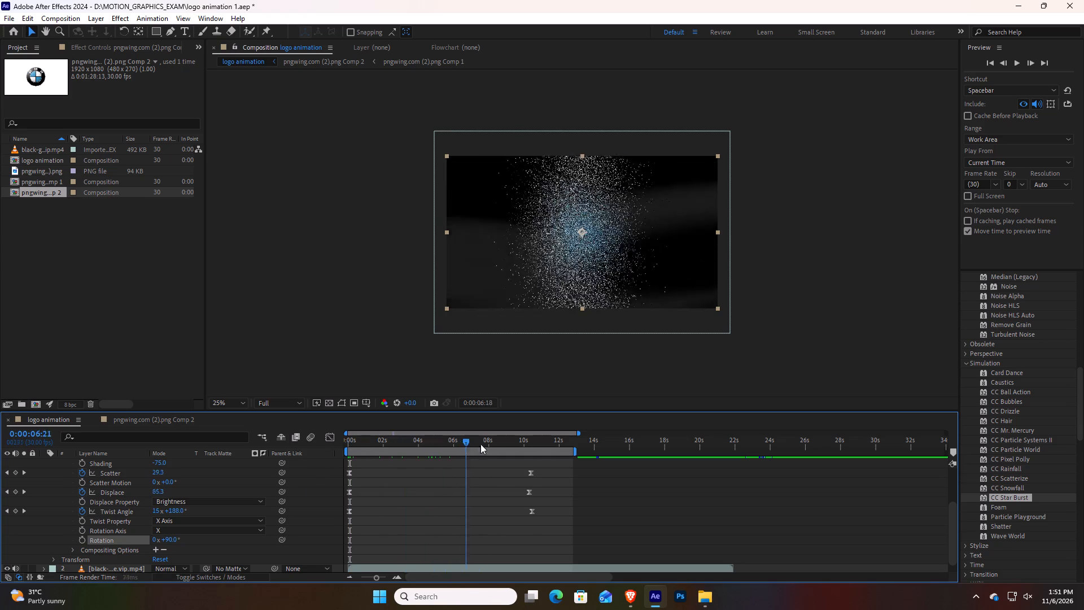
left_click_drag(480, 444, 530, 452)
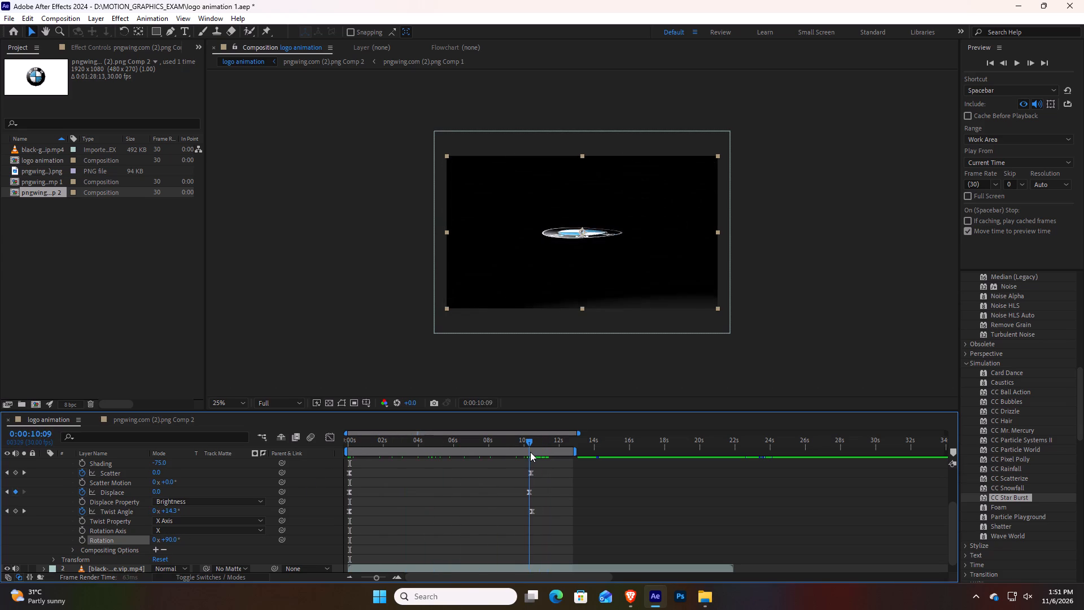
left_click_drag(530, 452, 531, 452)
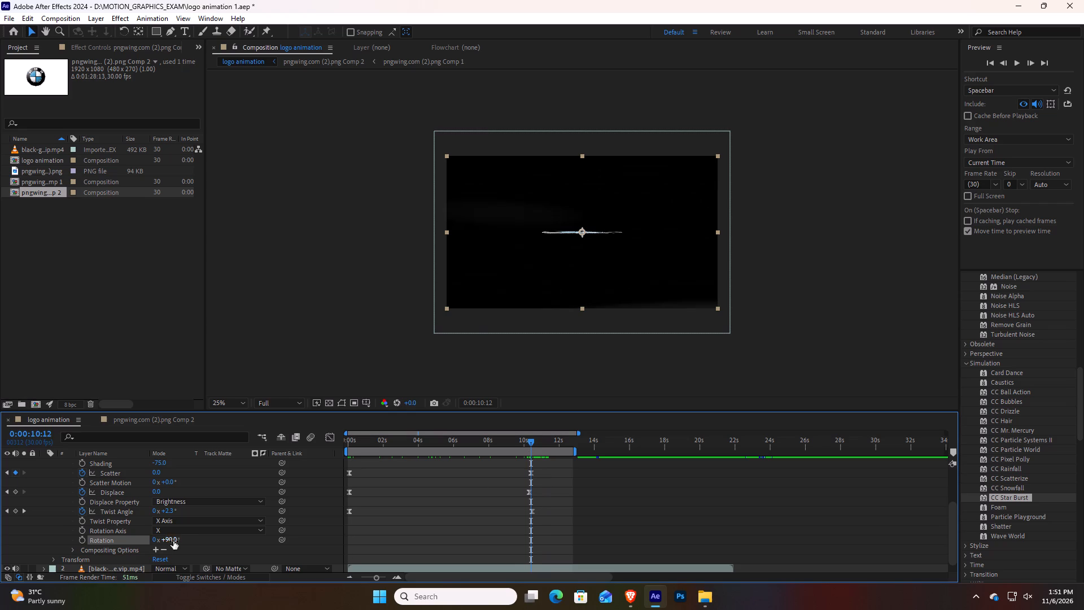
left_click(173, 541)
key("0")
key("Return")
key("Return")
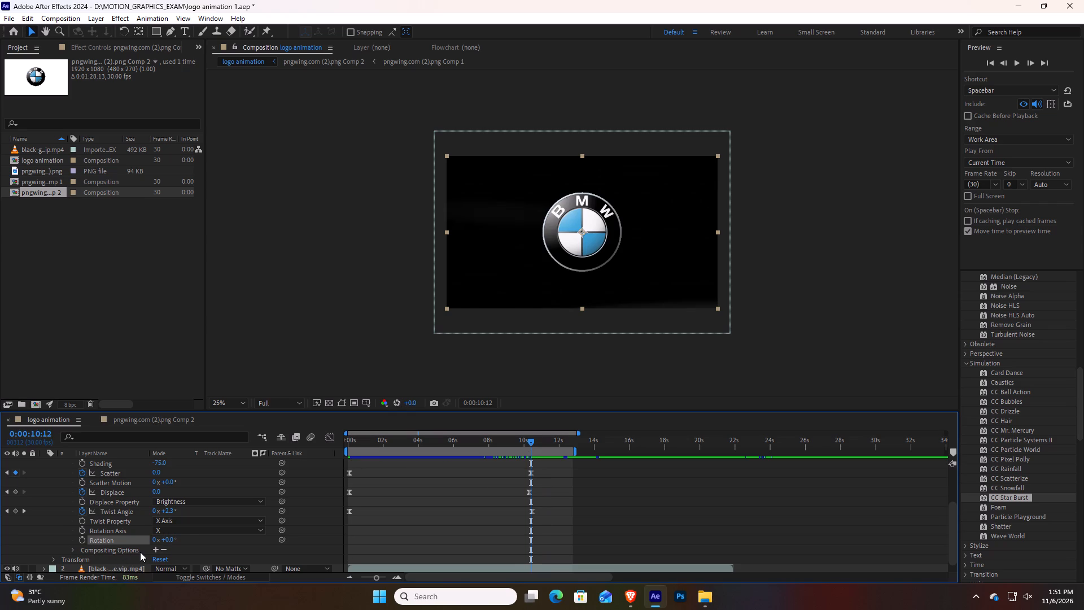
Change CC Ball Action's Rotation Axis to Y.
left_click(209, 526)
left_click(182, 432)
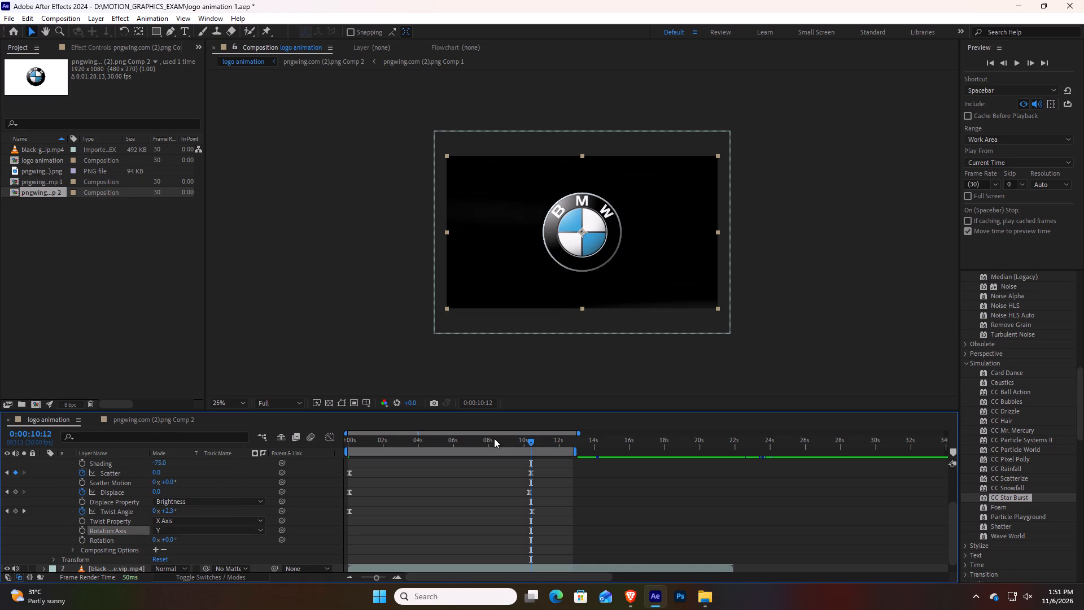
Turn CC Ball Action's Rotation to 0x +286.0° and check the assembled logo around 0:00:10:10.
left_click_drag(169, 543, 292, 548)
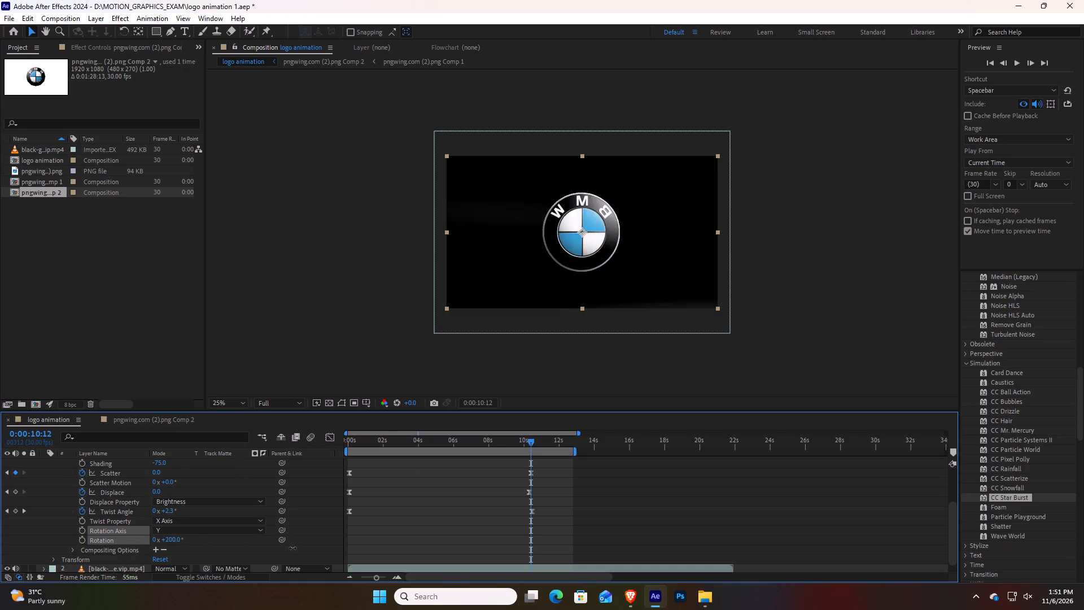
left_click_drag(292, 548, 338, 550)
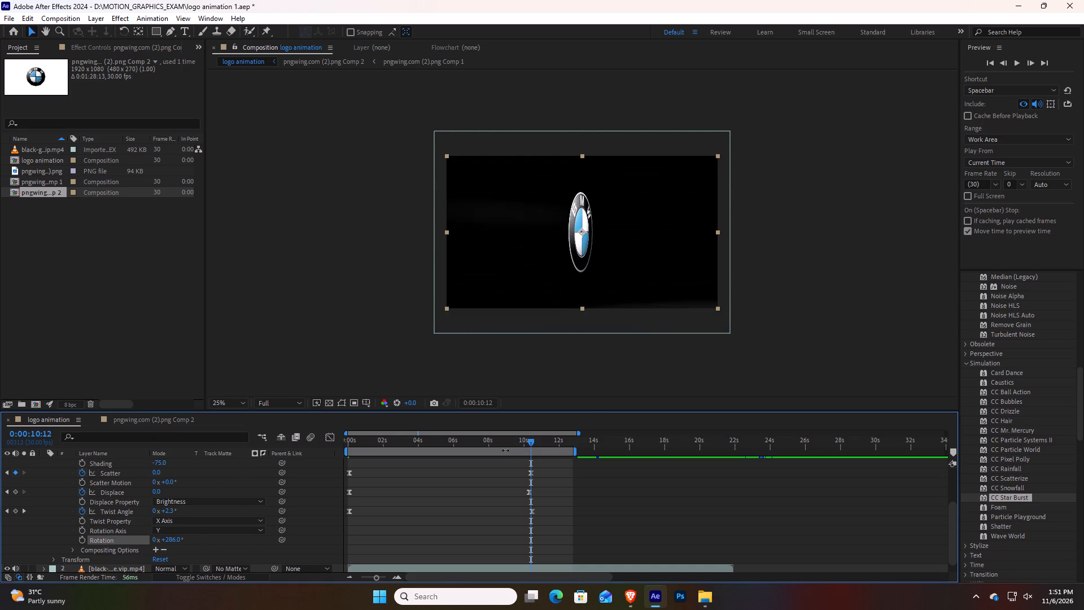
left_click_drag(531, 439, 528, 447)
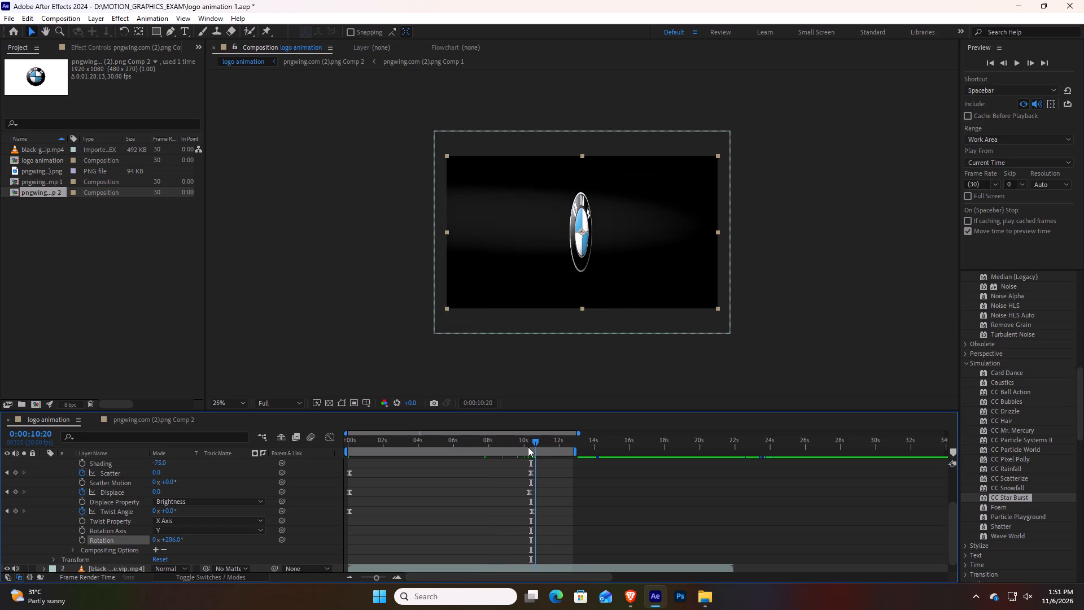
left_click_drag(528, 447, 530, 467)
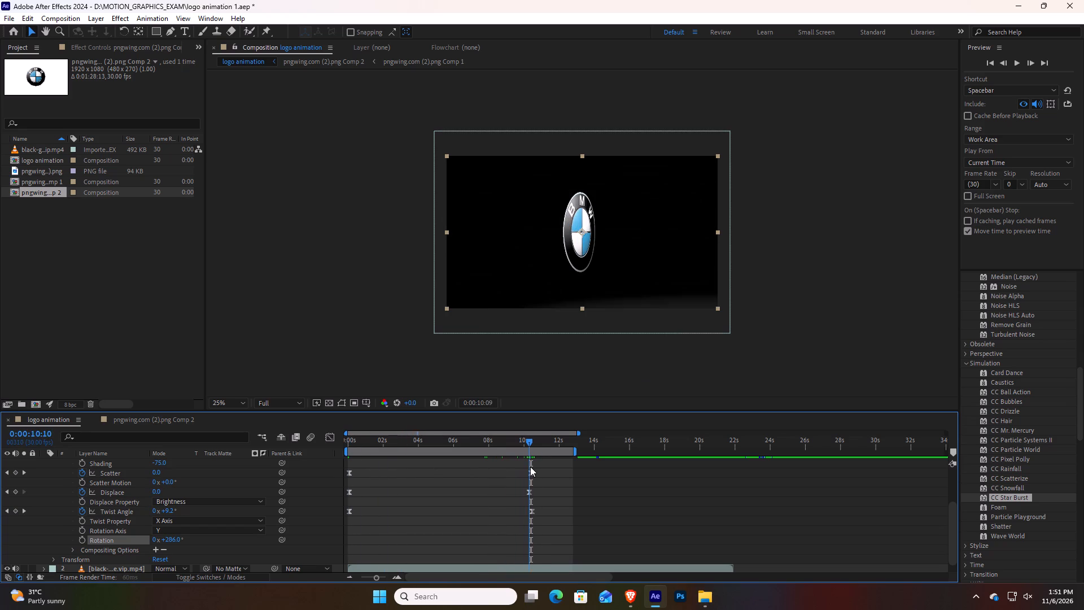
Enable keyframing for CC Ball Action's Rotation at 0:00:10:13.
left_click_drag(530, 467, 532, 467)
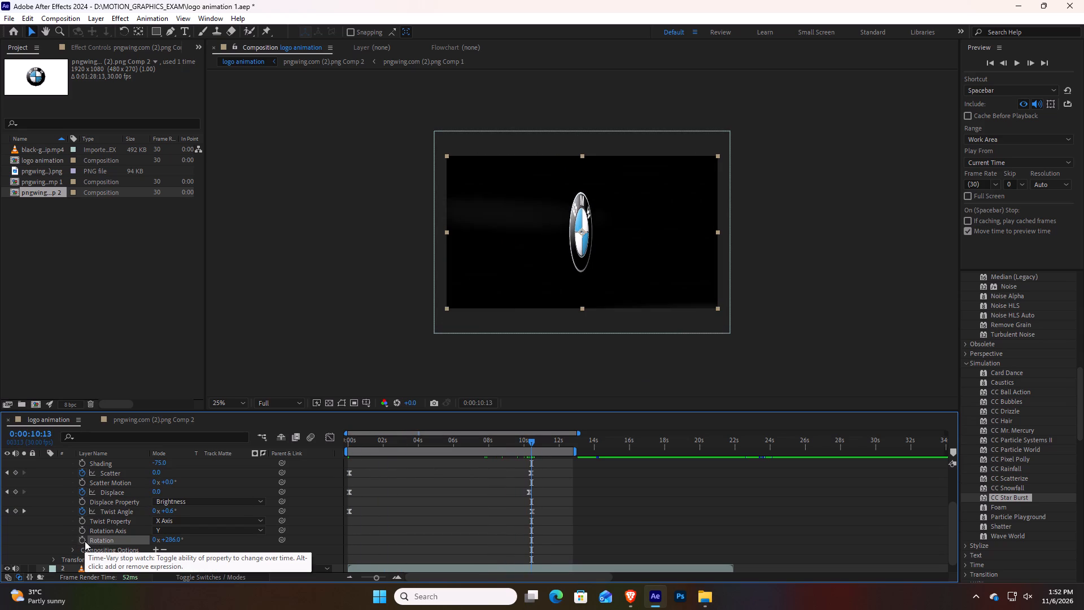
left_click(85, 541)
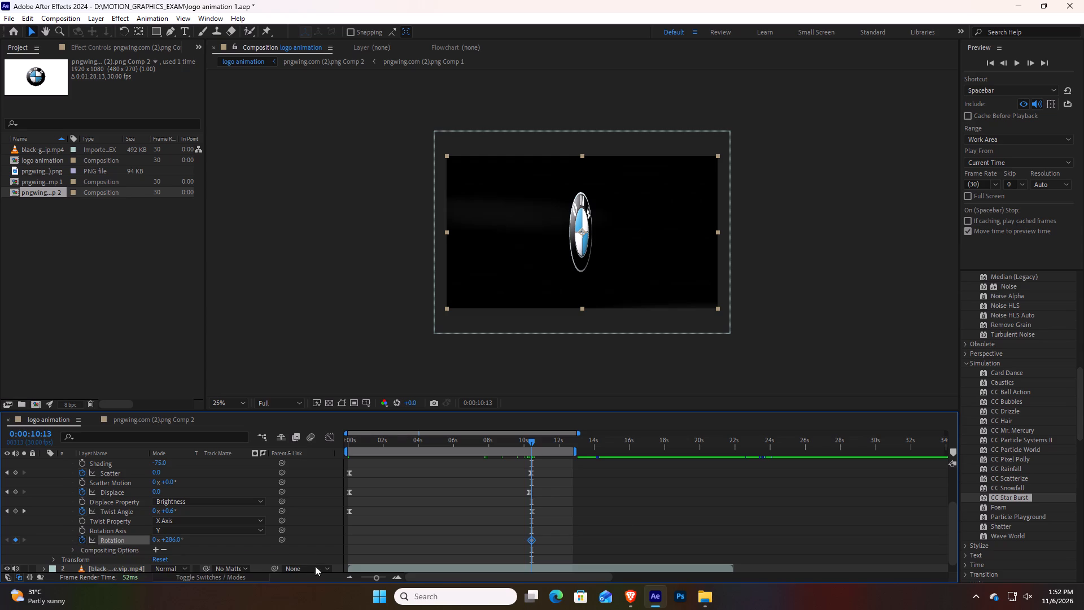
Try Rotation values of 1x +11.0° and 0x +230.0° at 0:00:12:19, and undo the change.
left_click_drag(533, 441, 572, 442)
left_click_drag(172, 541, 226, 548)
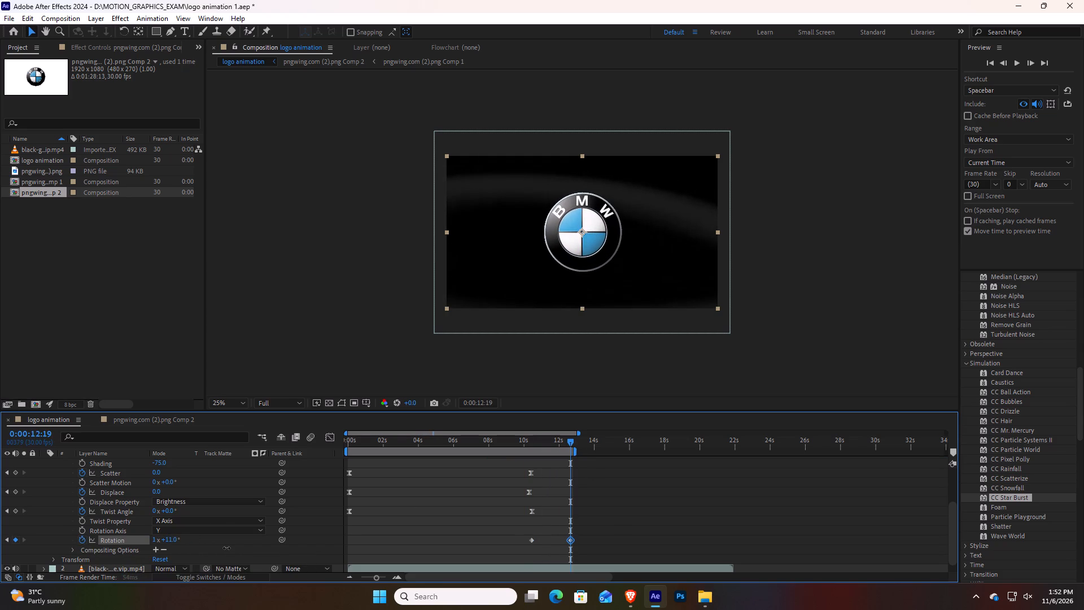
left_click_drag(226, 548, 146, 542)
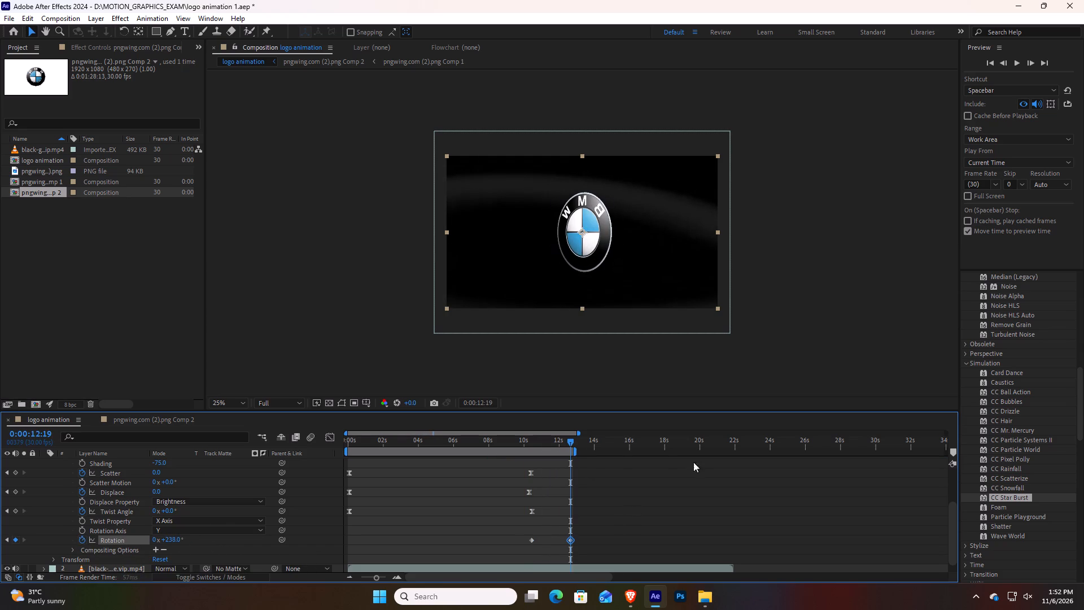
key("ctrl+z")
Add a Rotation keyframe at 0:00:12:18, trying 90° and 180° before settling on 360°.
left_click_drag(569, 440, 548, 442)
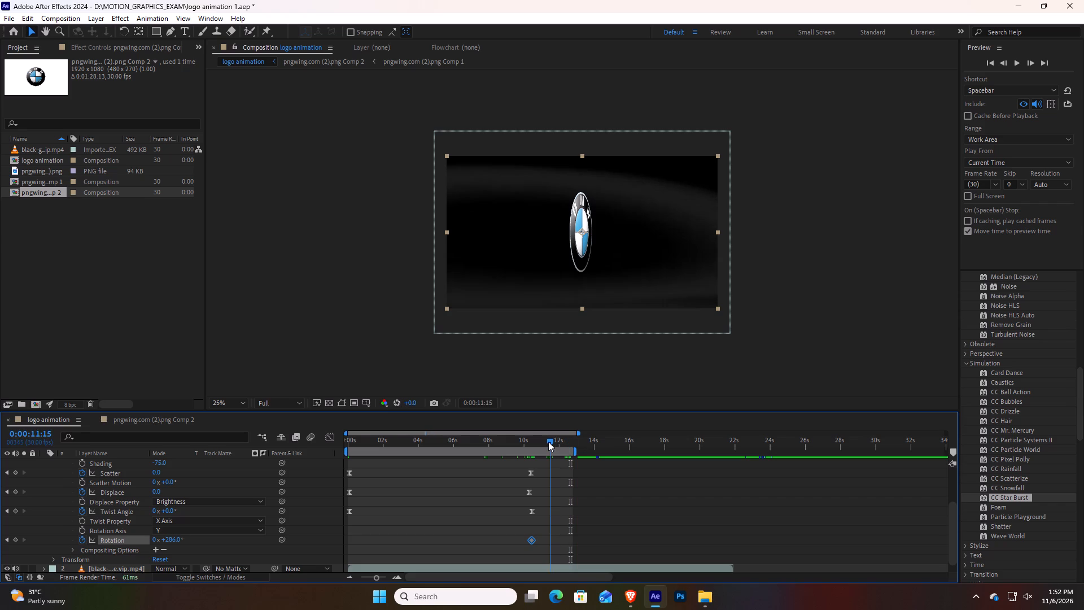
left_click_drag(548, 442, 568, 445)
left_click(177, 541)
type("90")
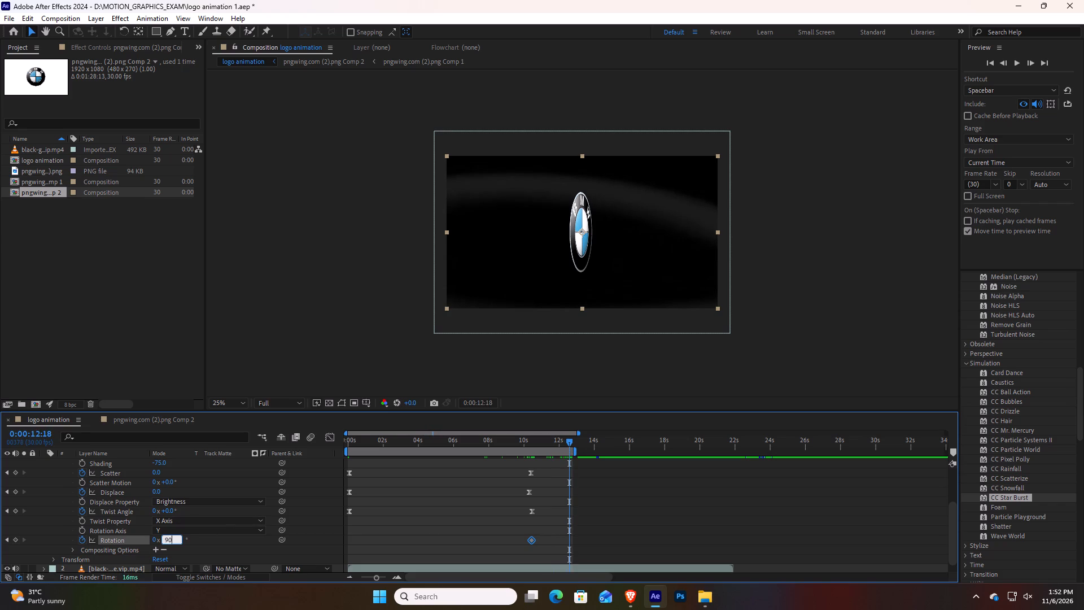
key("Return")
left_click(177, 541)
type("180")
key("shift+Return")
key("Return")
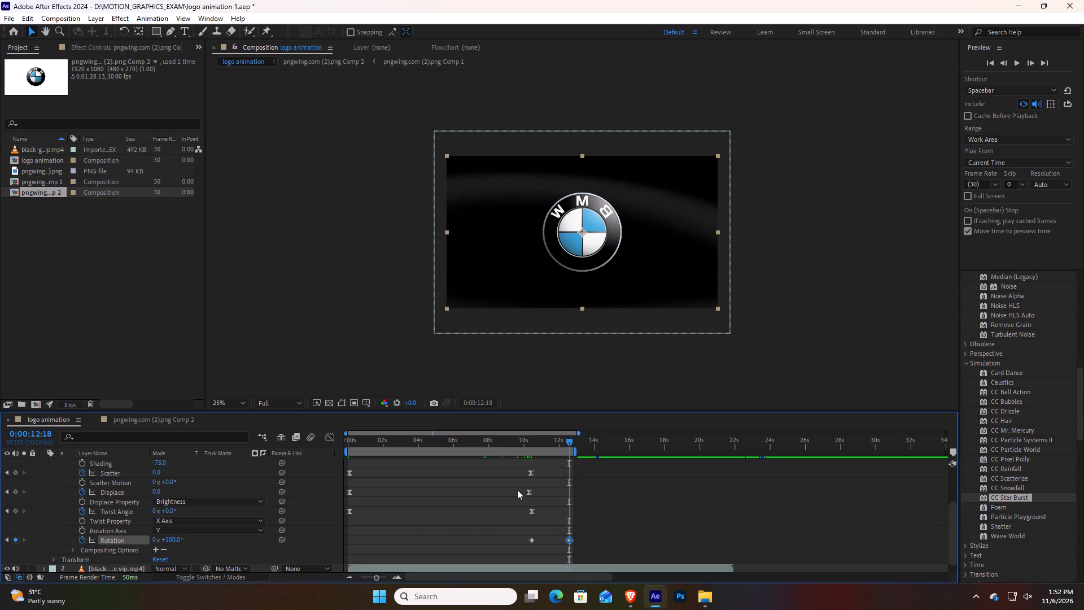
left_click(171, 539)
type("360")
key("Return")
Preview the logo animation from the start to check the rotation at the end.
left_click_drag(569, 441, 556, 441)
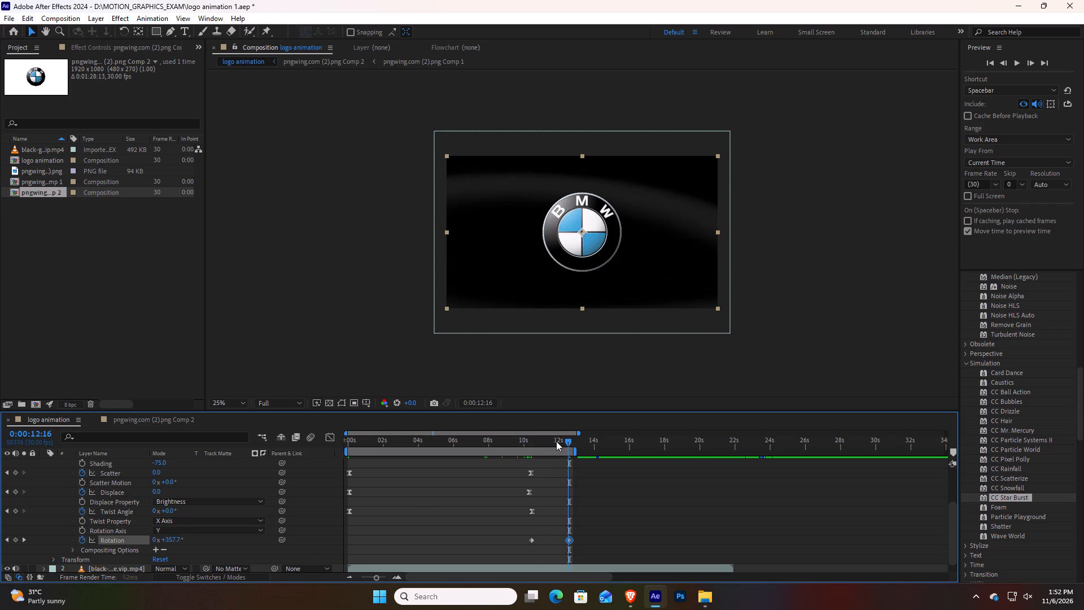
left_click_drag(556, 441, 304, 452)
key("space")
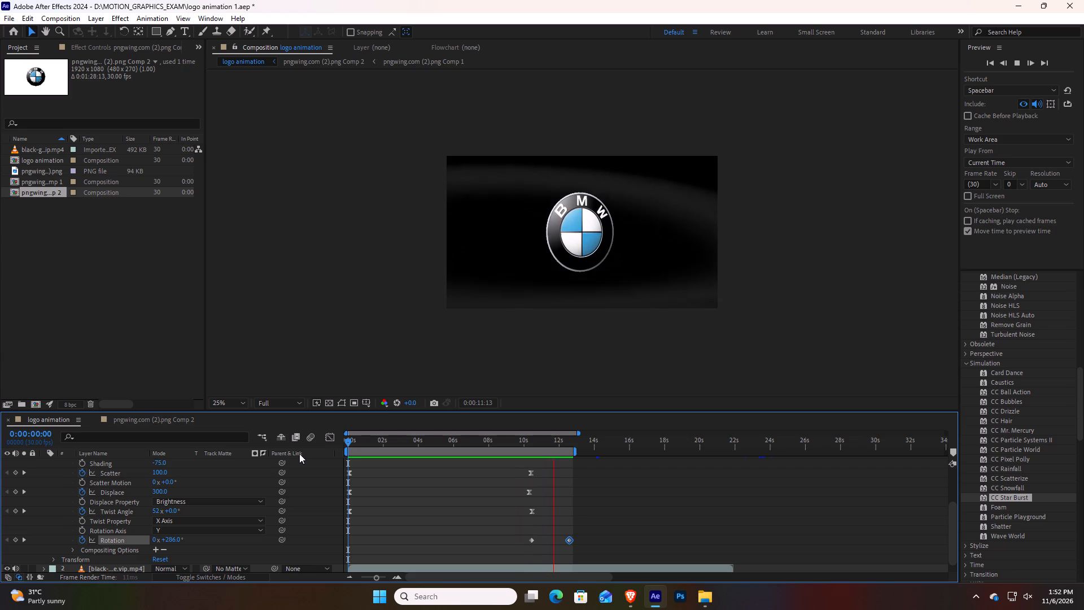
Save the project and stop the preview.
key("ctrl+s")
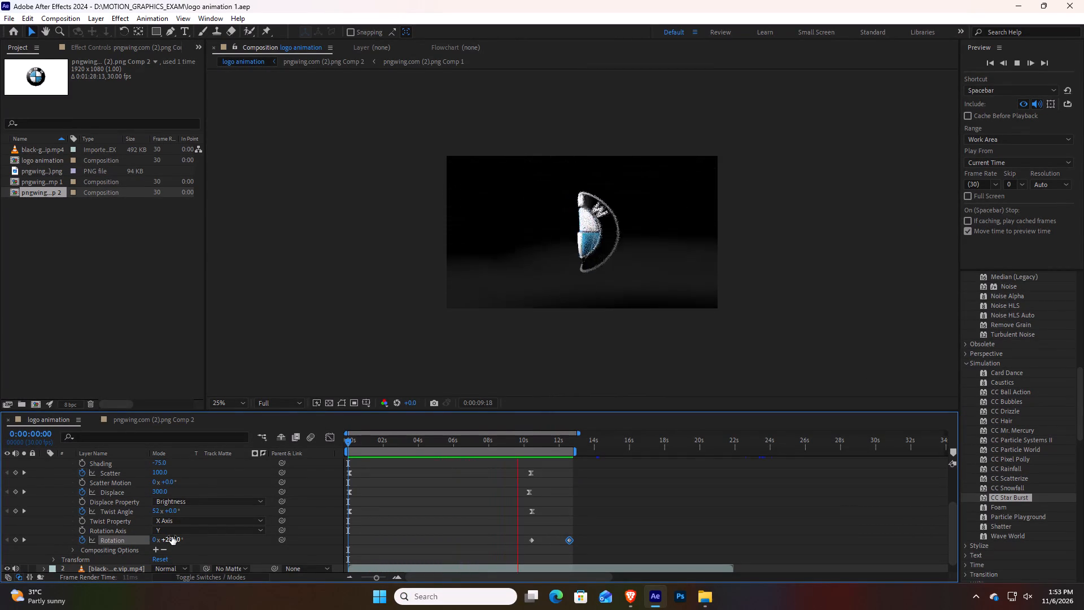
key("space")
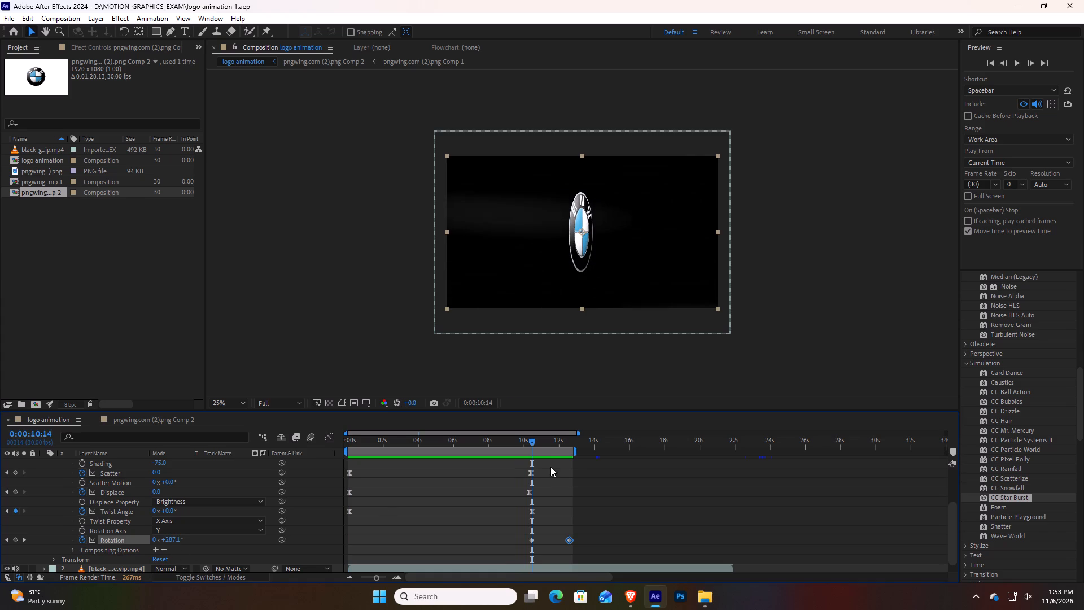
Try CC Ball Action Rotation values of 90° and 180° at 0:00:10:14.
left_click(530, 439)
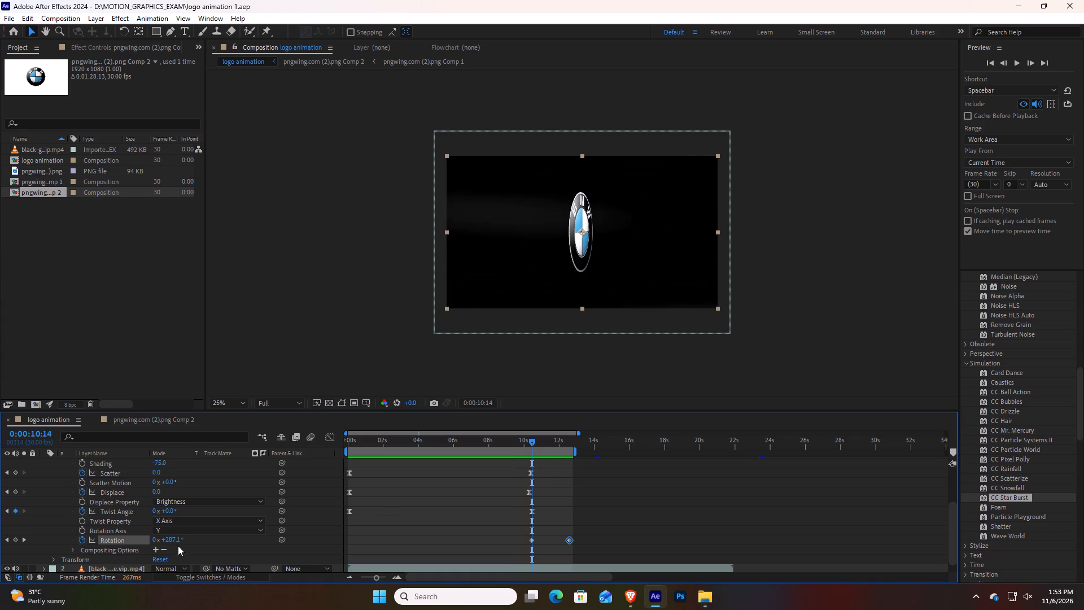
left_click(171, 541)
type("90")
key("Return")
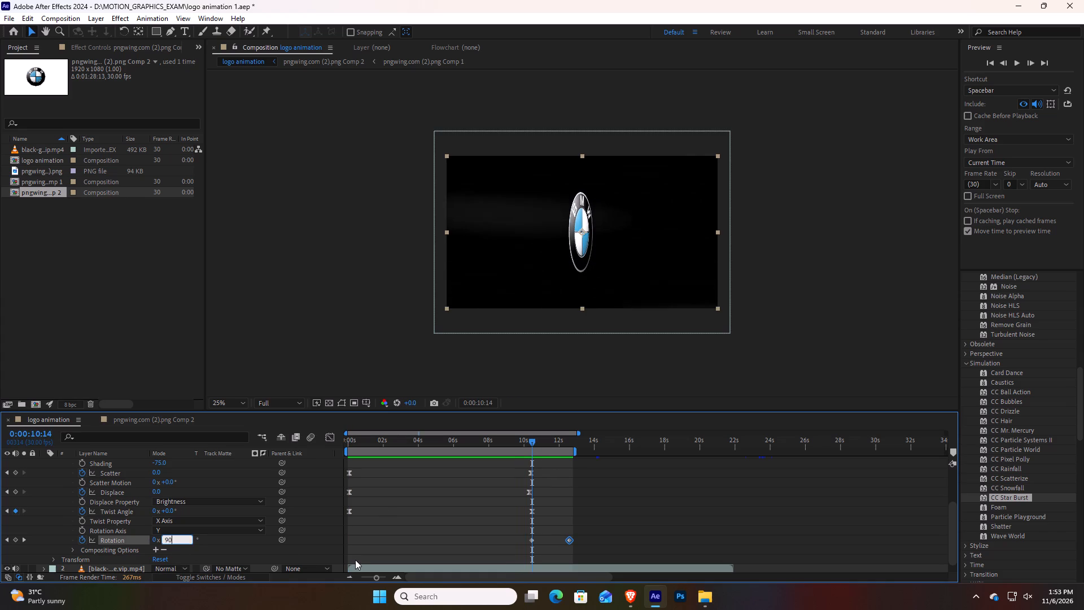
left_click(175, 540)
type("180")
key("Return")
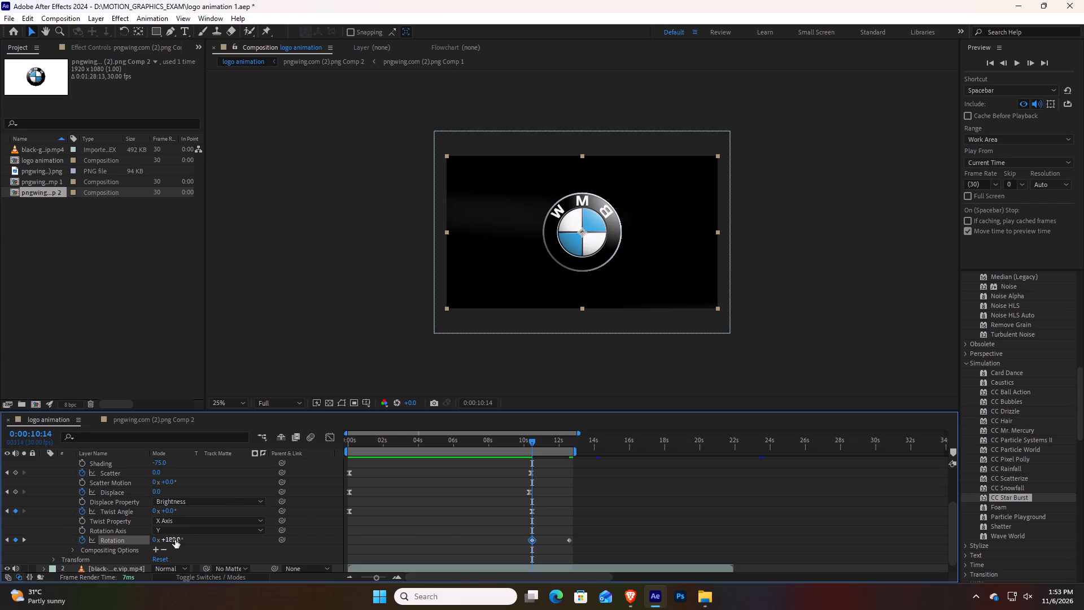
Check the logo at 0:00:12:25 and preview the animation from the start to review the revised rotation.
left_click_drag(531, 441, 573, 451)
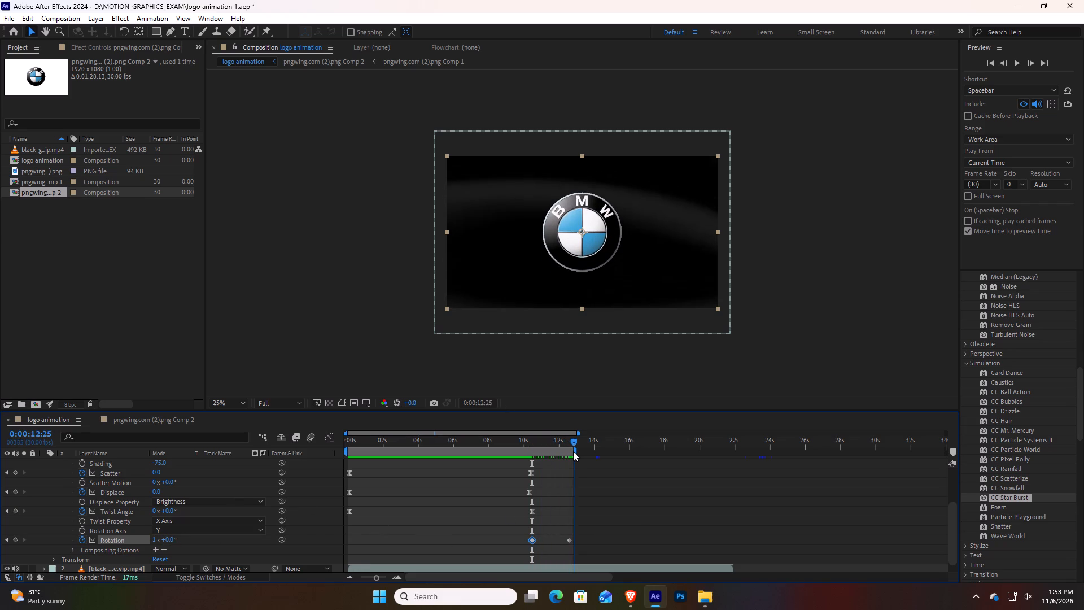
left_click_drag(573, 451, 287, 430)
key("space")
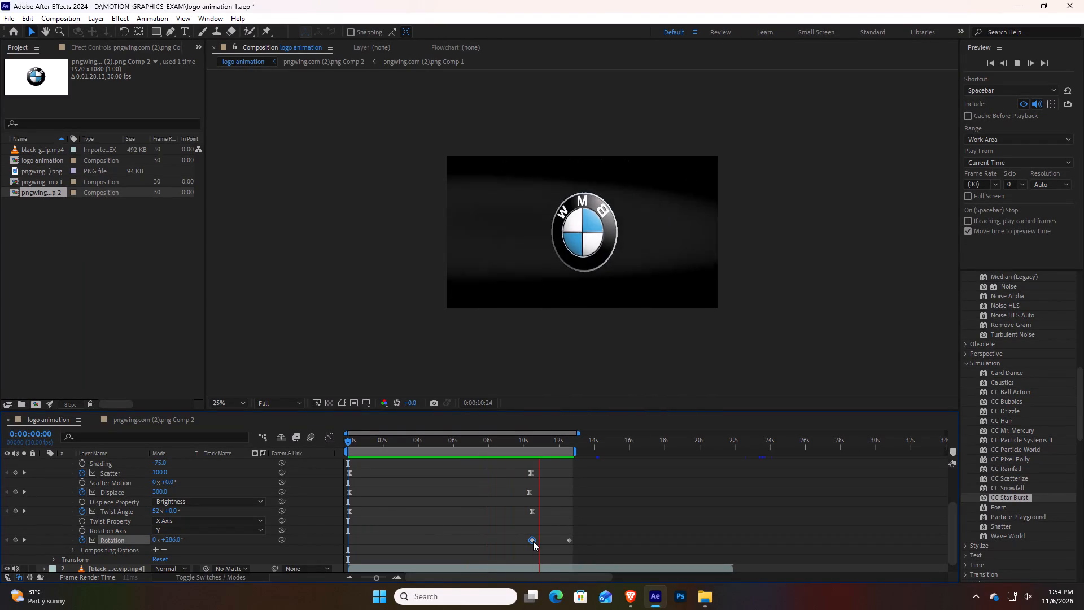
left_click(533, 541)
key("space")
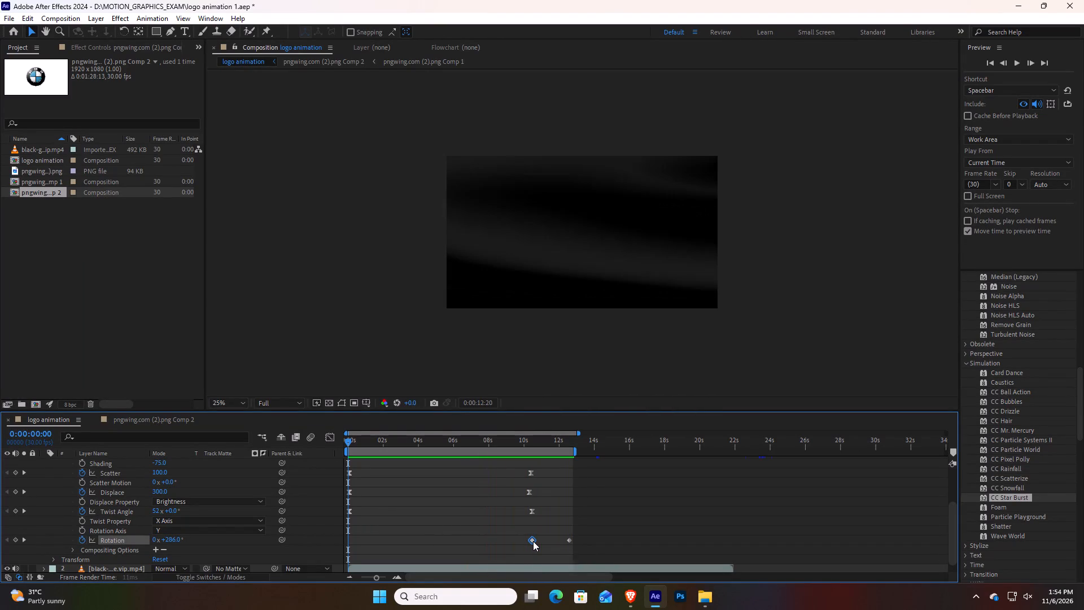
Set CC Ball Action's Rotation to 0° at 0:00:10:14.
left_click(546, 444)
left_click_drag(543, 437, 523, 446)
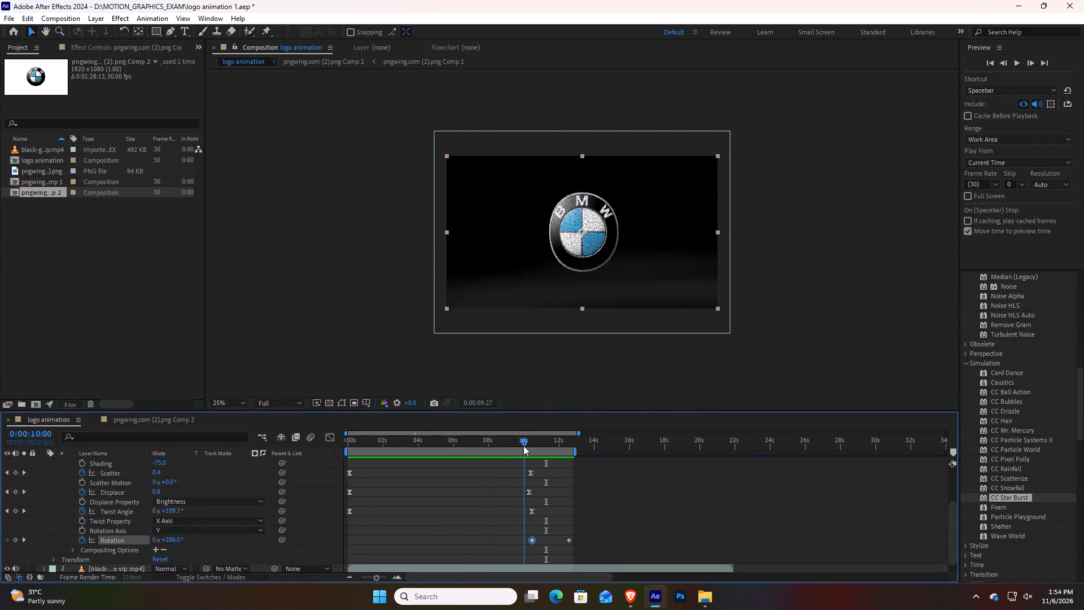
left_click_drag(523, 446, 534, 448)
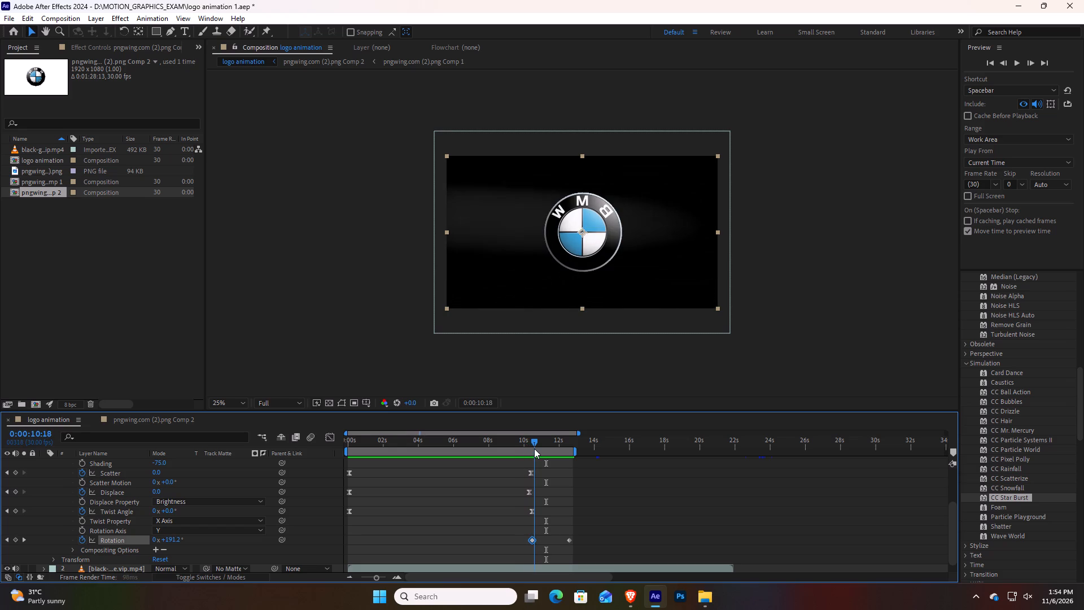
left_click_drag(534, 448, 532, 448)
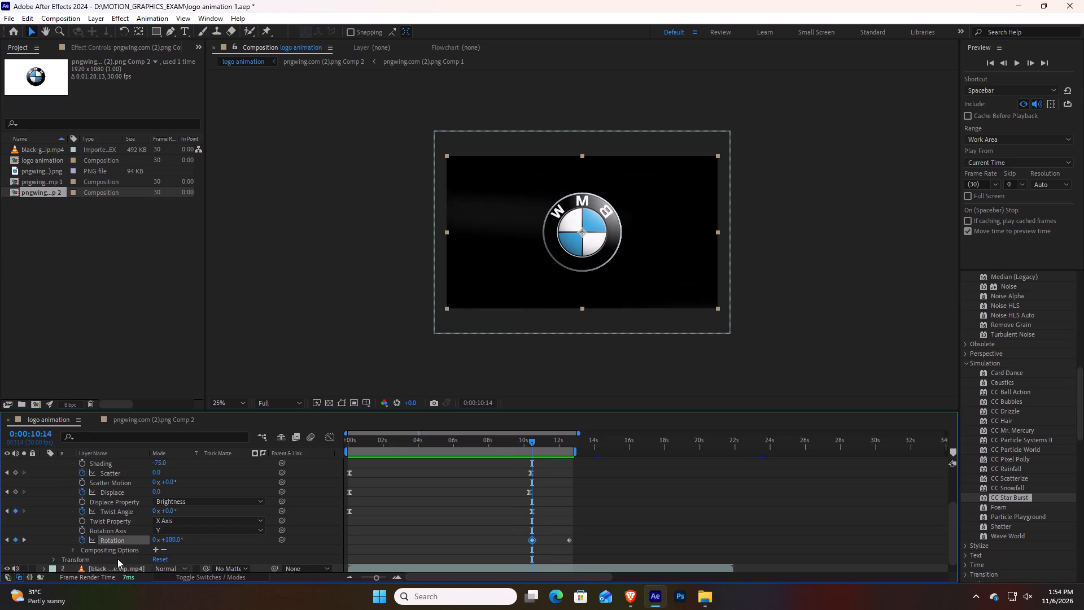
left_click(177, 539)
key("0")
key("Return")
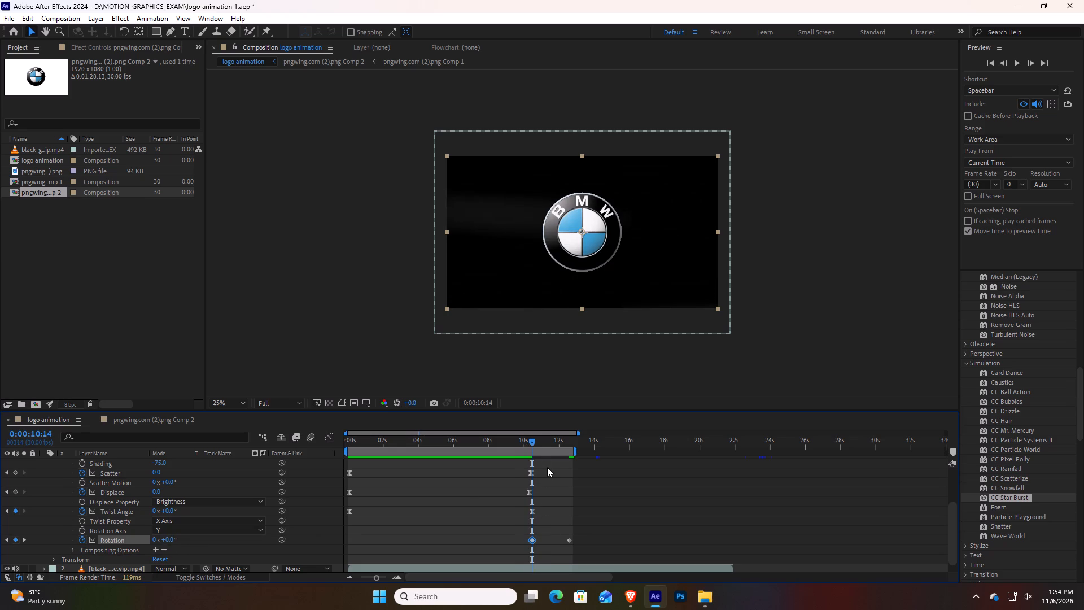
Scrub between about 0:00:07:27 and 0:00:12:21 to examine how the logo assembles and spins.
left_click_drag(534, 442, 542, 445)
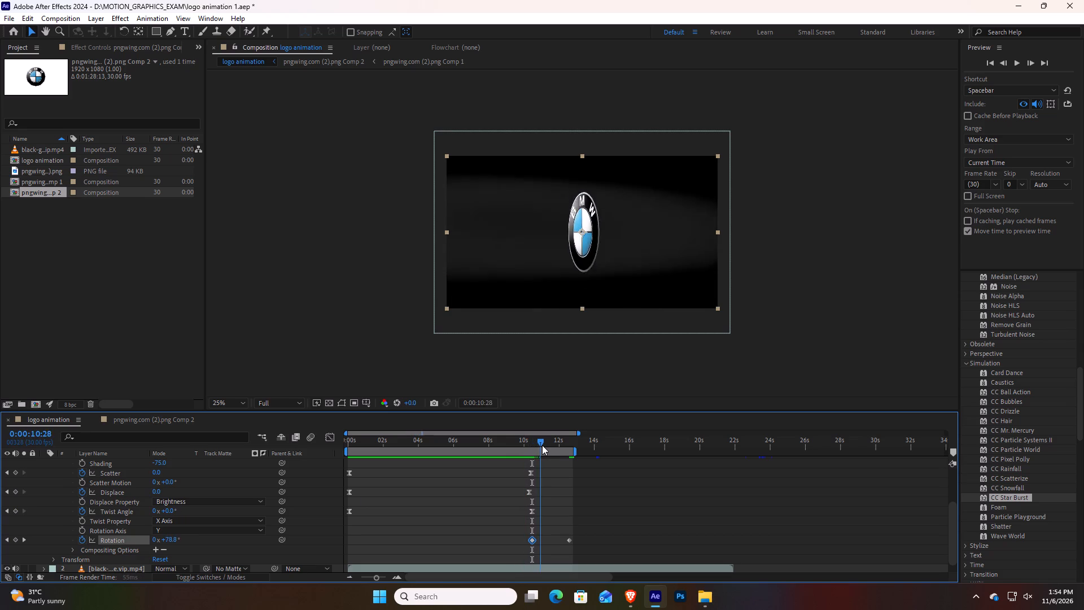
left_click_drag(542, 445, 543, 451)
left_click_drag(543, 451, 492, 455)
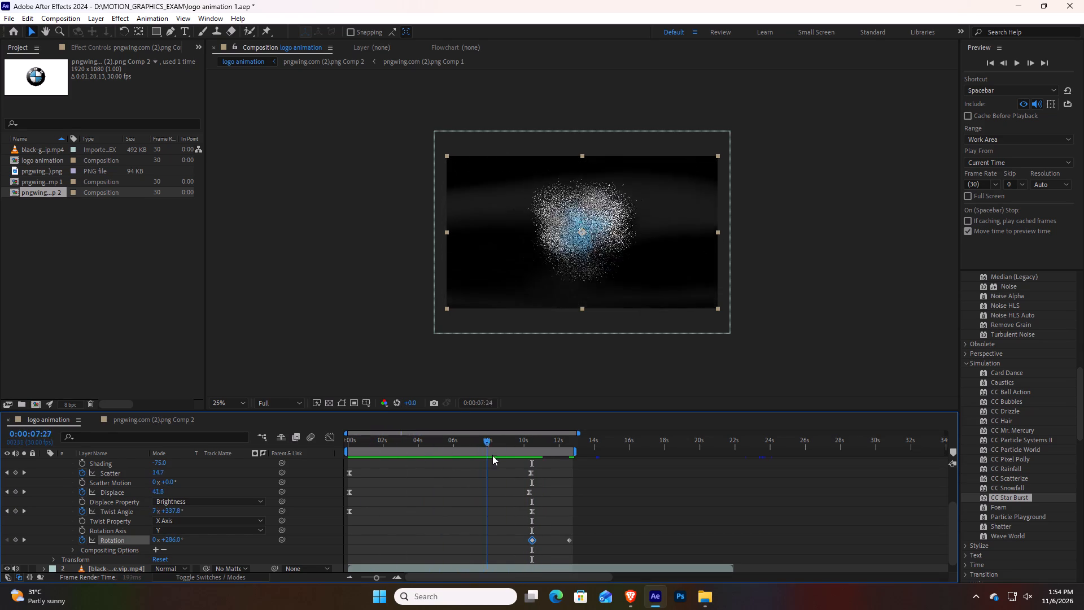
left_click_drag(492, 455, 532, 459)
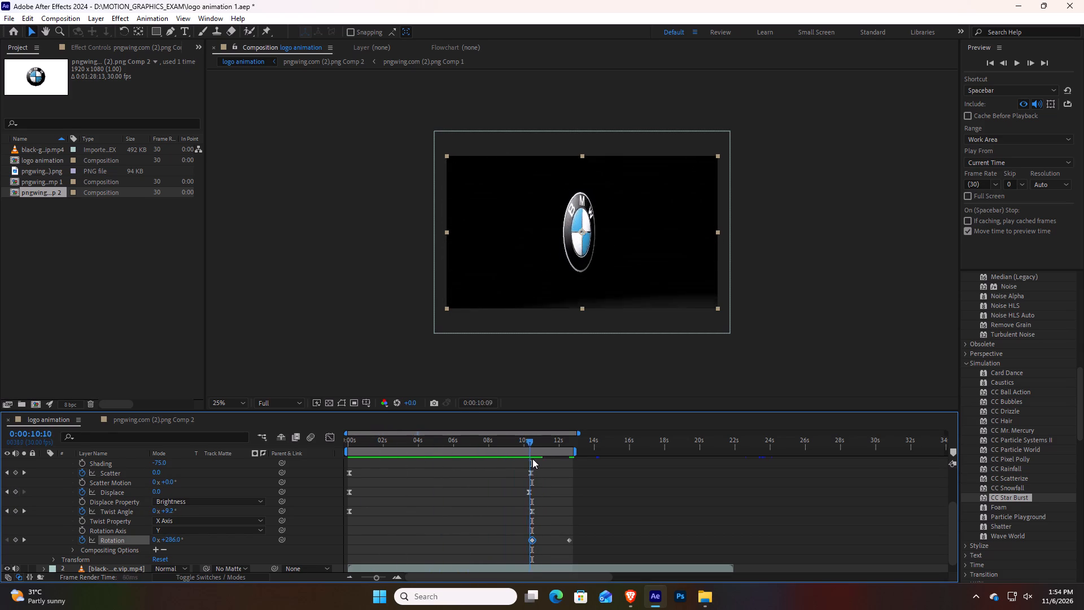
left_click_drag(532, 459, 565, 466)
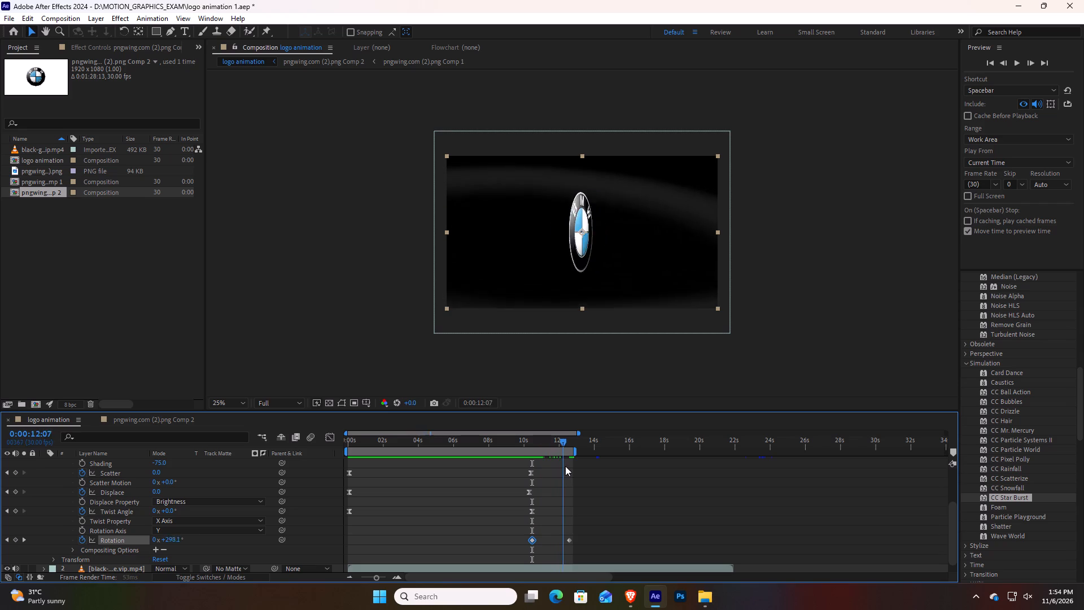
left_click_drag(565, 466, 573, 486)
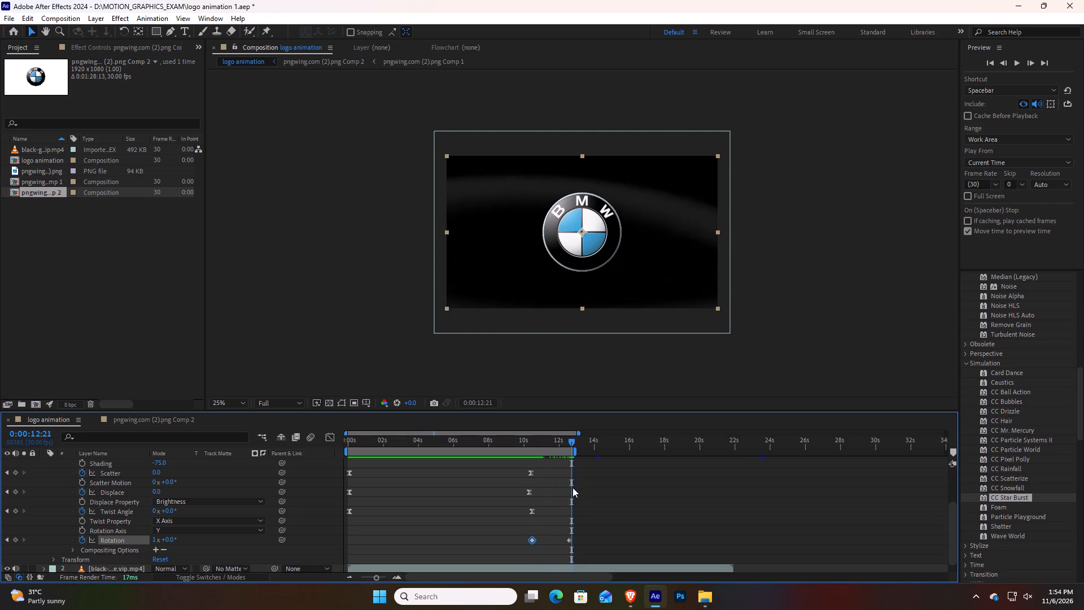
Change CC Ball Action's Twist Property to Y Axis and check the logo's assembly between about 0:00:08:09 and 0:00:11:02.
left_click(230, 524)
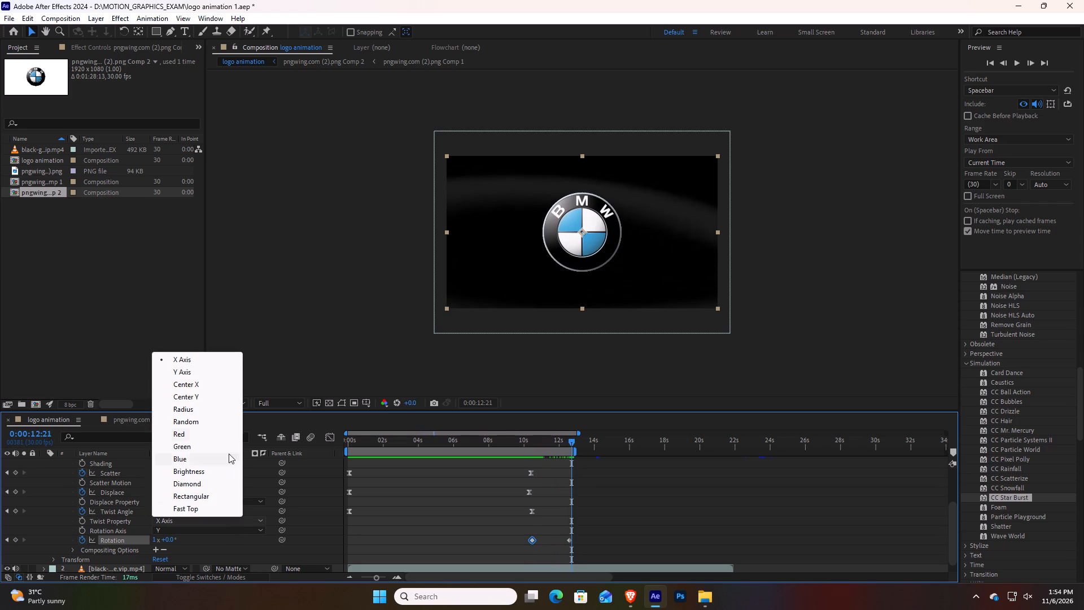
left_click(195, 374)
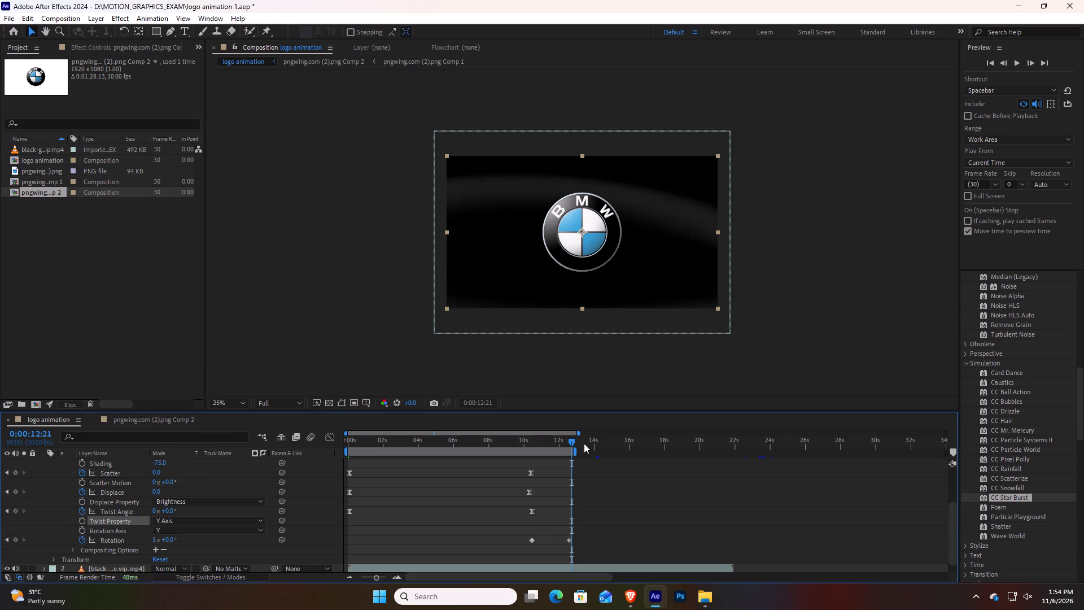
left_click_drag(570, 442, 494, 442)
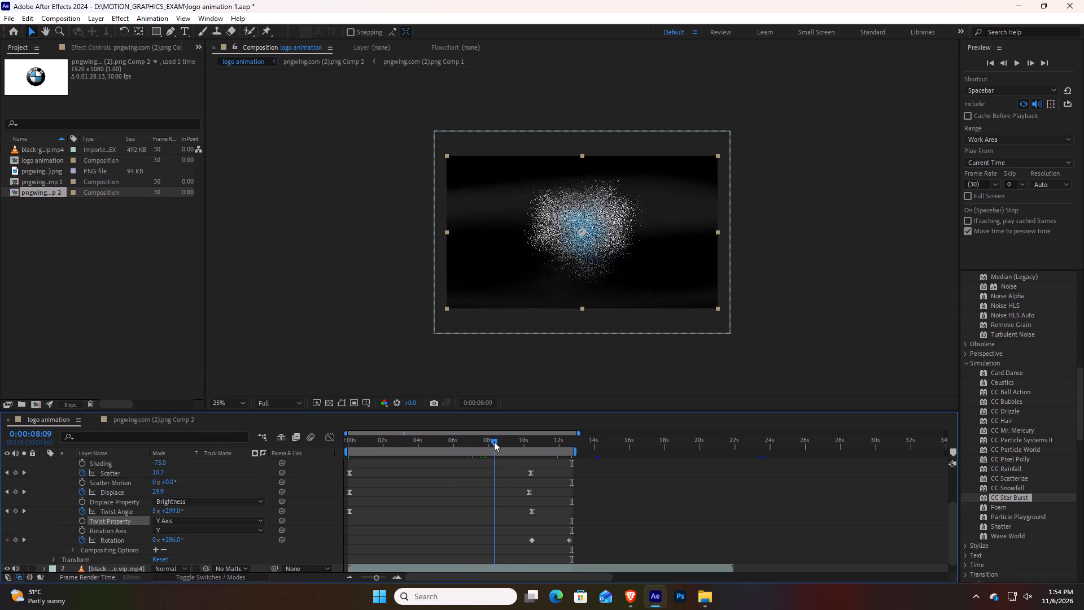
left_click_drag(494, 442, 541, 447)
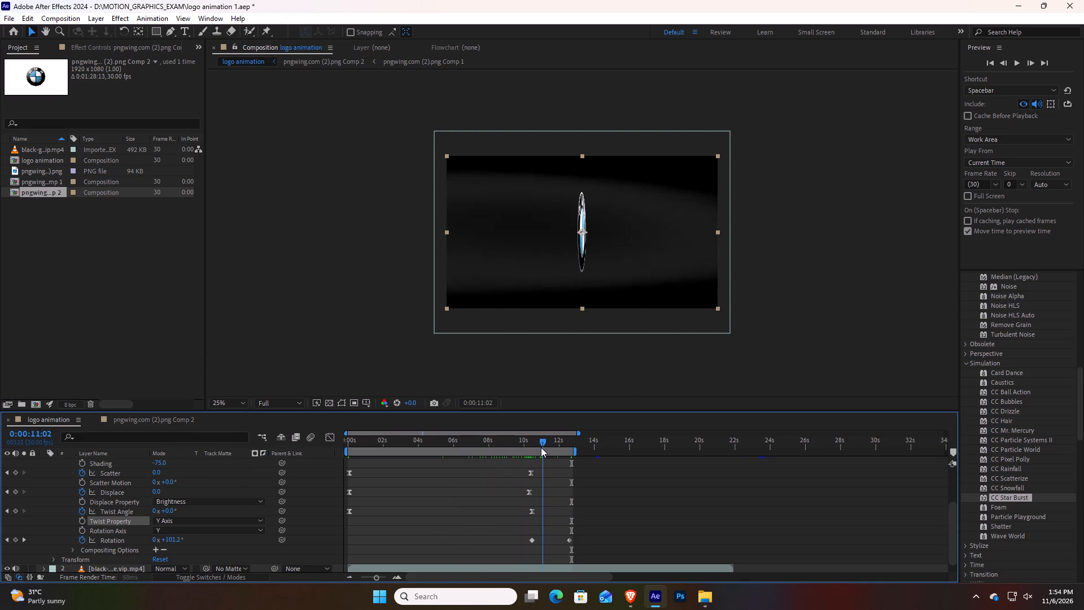
Scrub between about 0:00:09:23 and 0:00:11:25, and preview the animation from the start to review the Y Axis twist.
left_click_drag(541, 447, 539, 460)
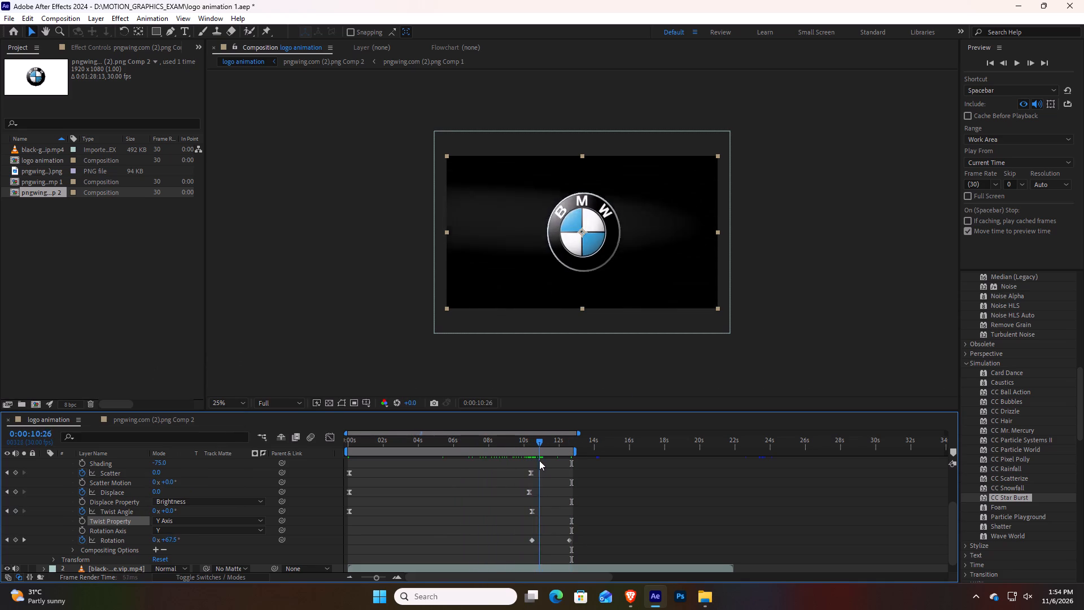
left_click_drag(539, 460, 520, 467)
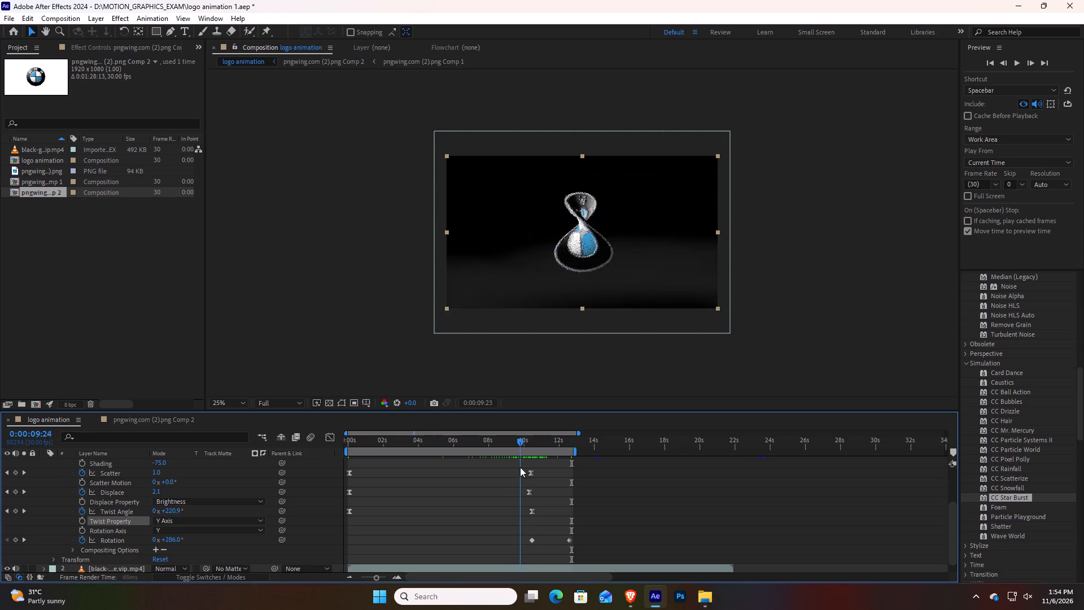
left_click_drag(520, 467, 555, 472)
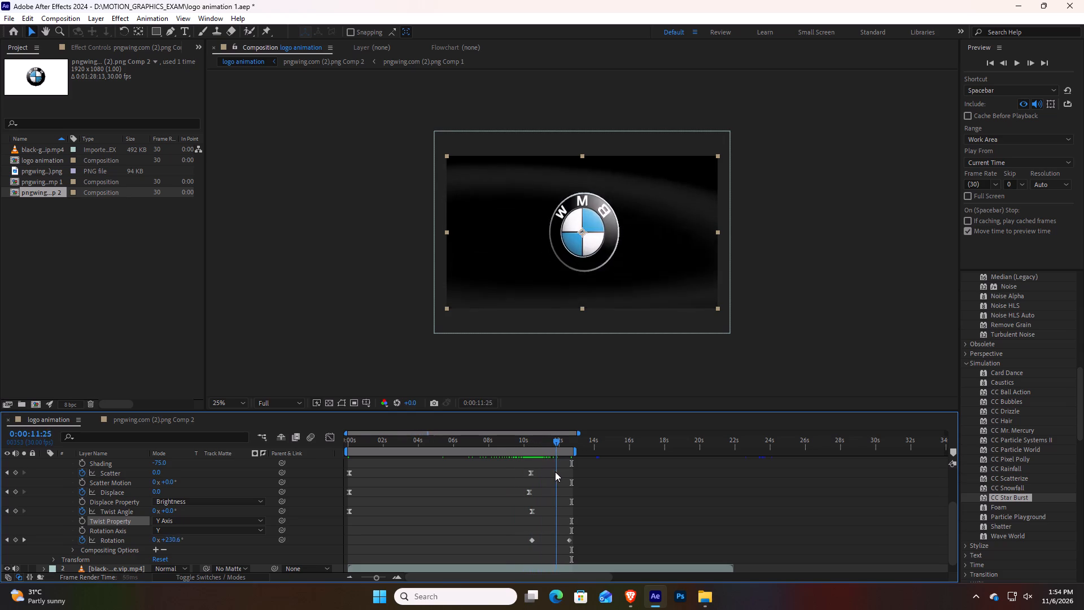
left_click_drag(555, 472, 270, 470)
key("space")
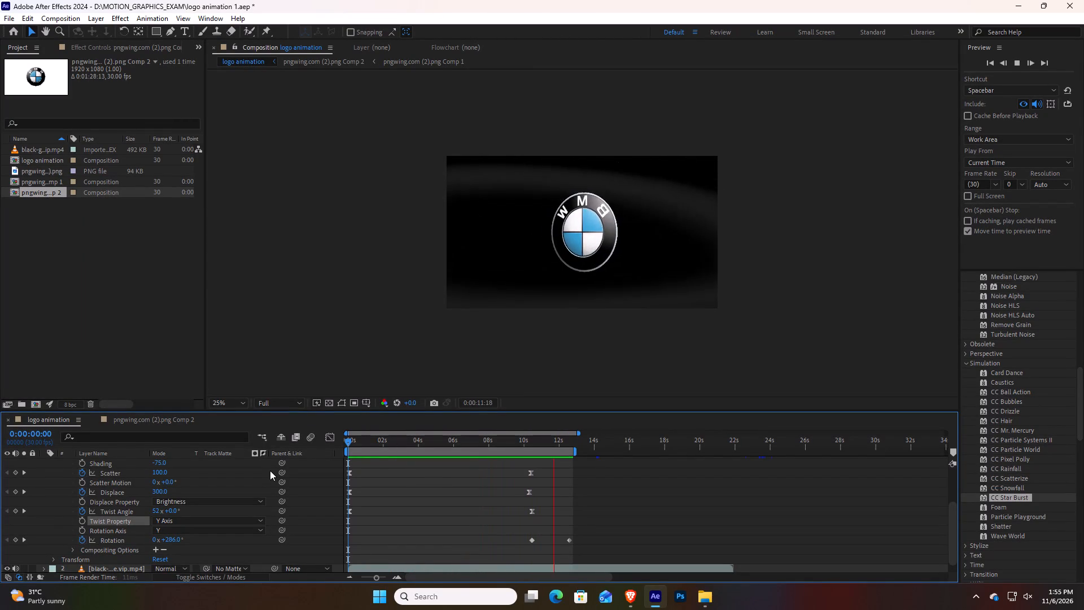
key("space")
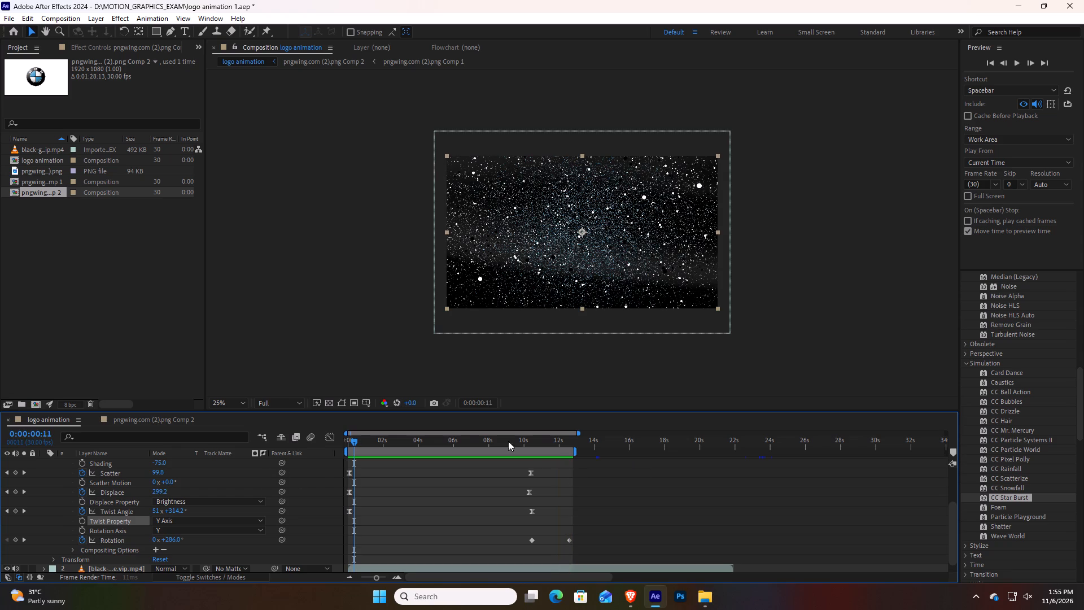
Apply Easy Ease to all the Scatter, Displace, Twist Angle and Rotation keyframes of CC Ball Action.
left_click_drag(519, 463, 571, 544)
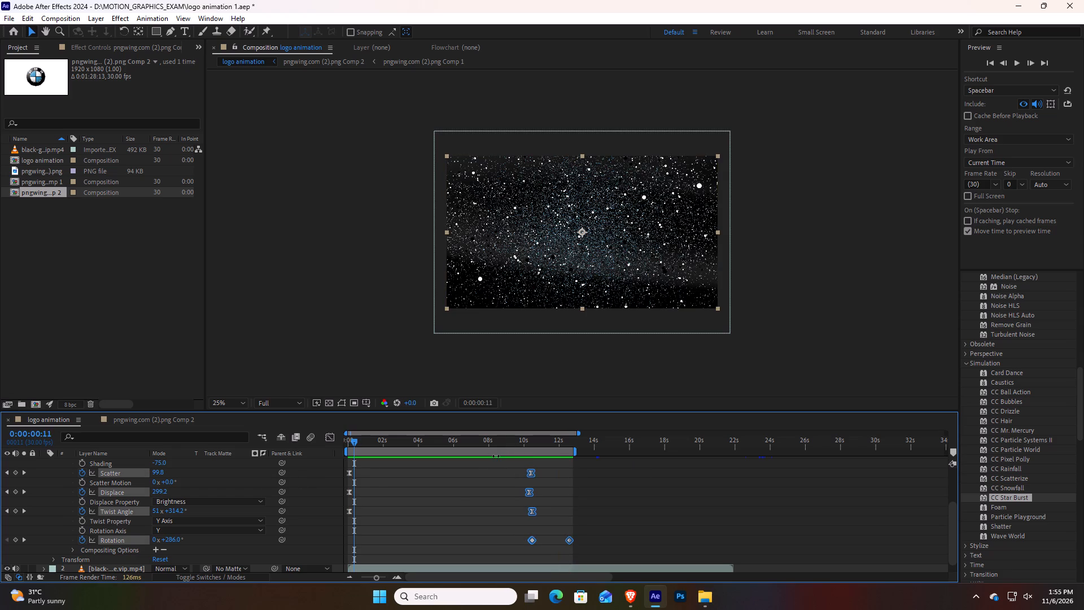
left_click_drag(340, 460, 343, 468)
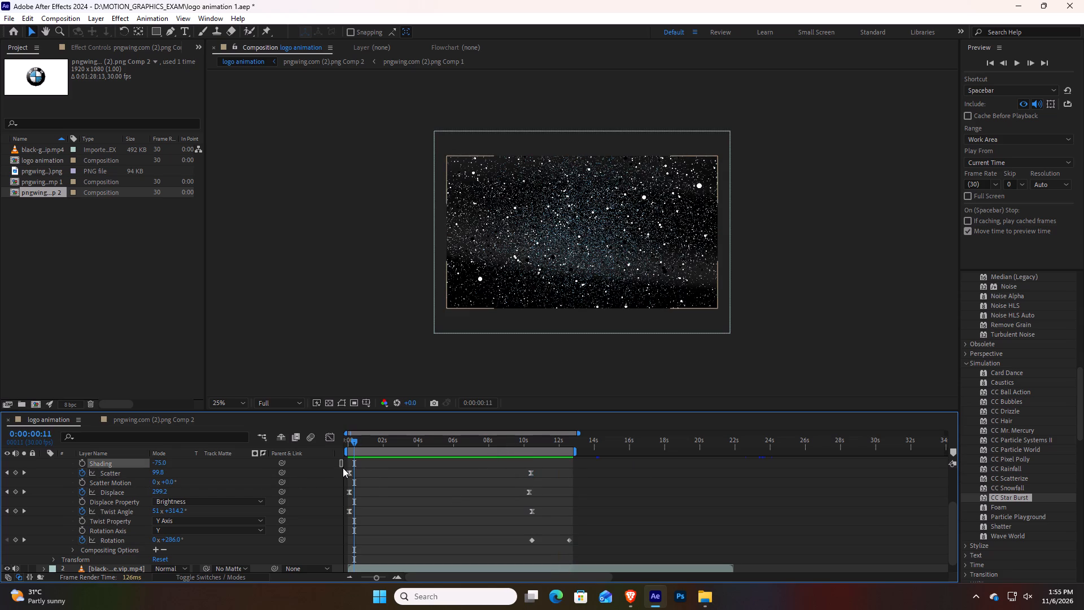
left_click_drag(343, 468, 579, 550)
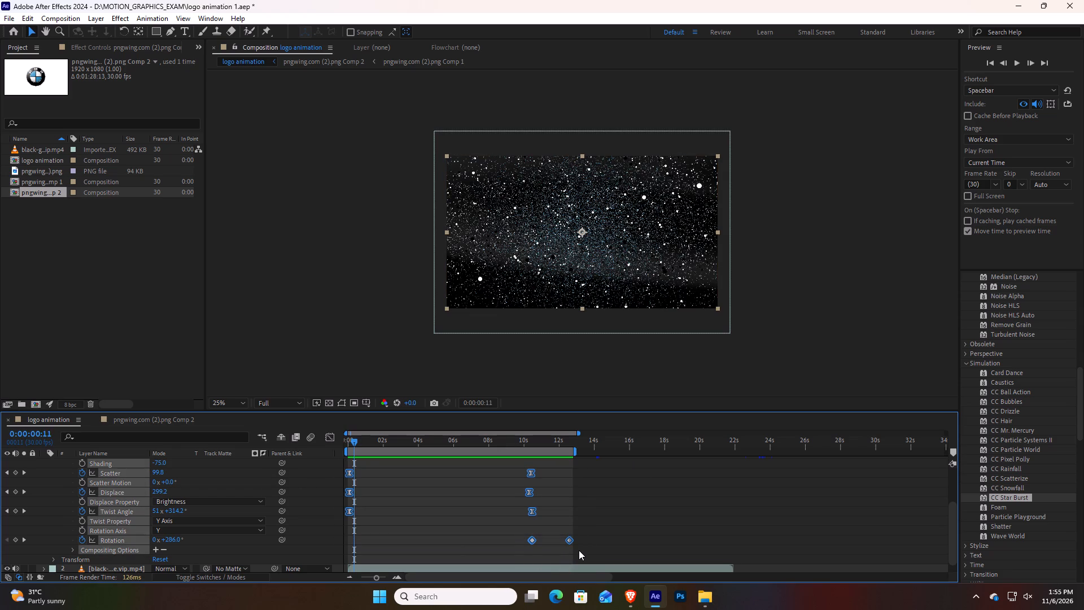
key("F9")
left_click(591, 484)
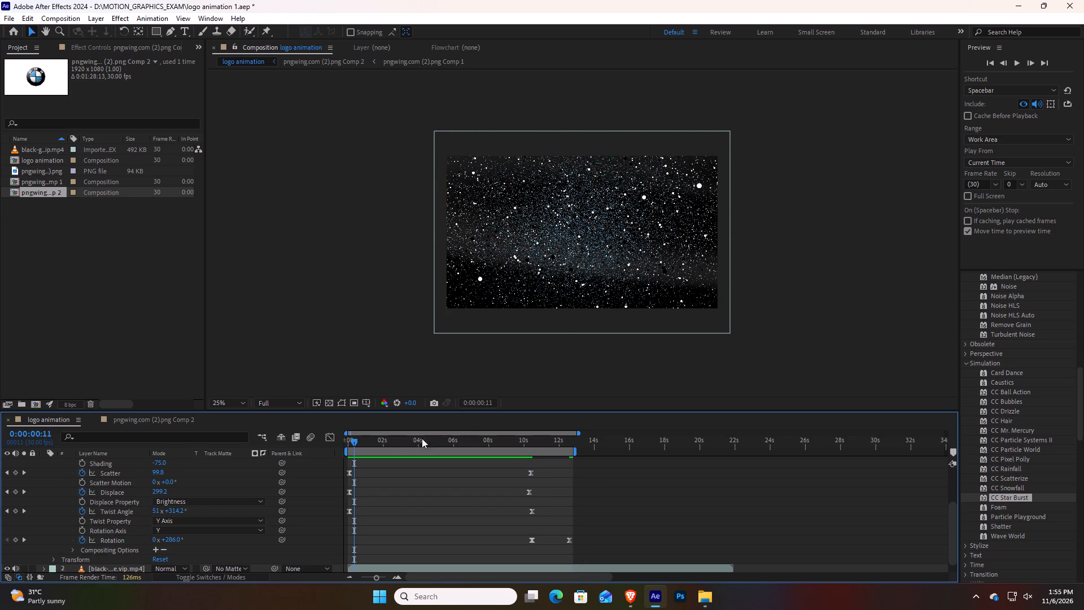
Preview the eased animation and look through the CC Ball Action properties up to Grid Spacing.
key("space")
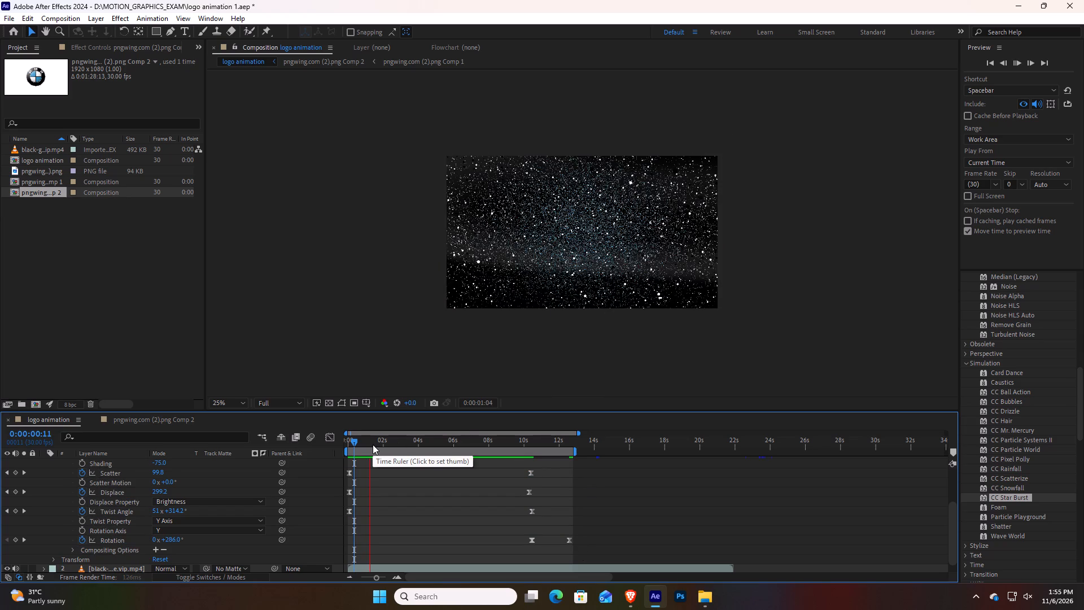
scroll(486, 469, "down", 3)
scroll(499, 480, "up", 2)
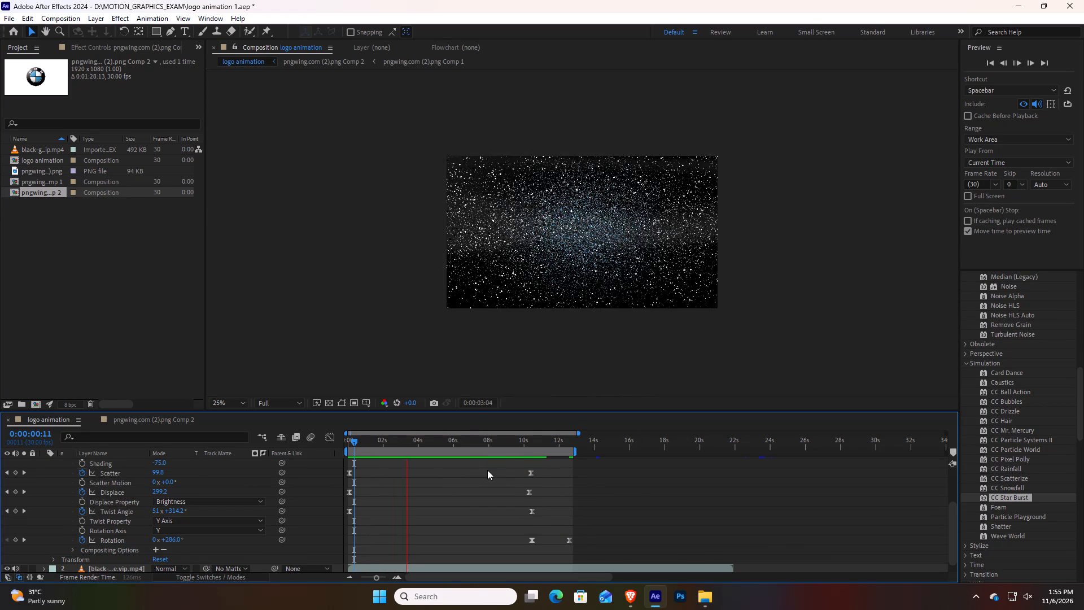
scroll(487, 470, "up", 3)
scroll(499, 480, "down", 3)
scroll(499, 480, "up", 3)
scroll(499, 480, "down", 2)
scroll(499, 480, "up", 1)
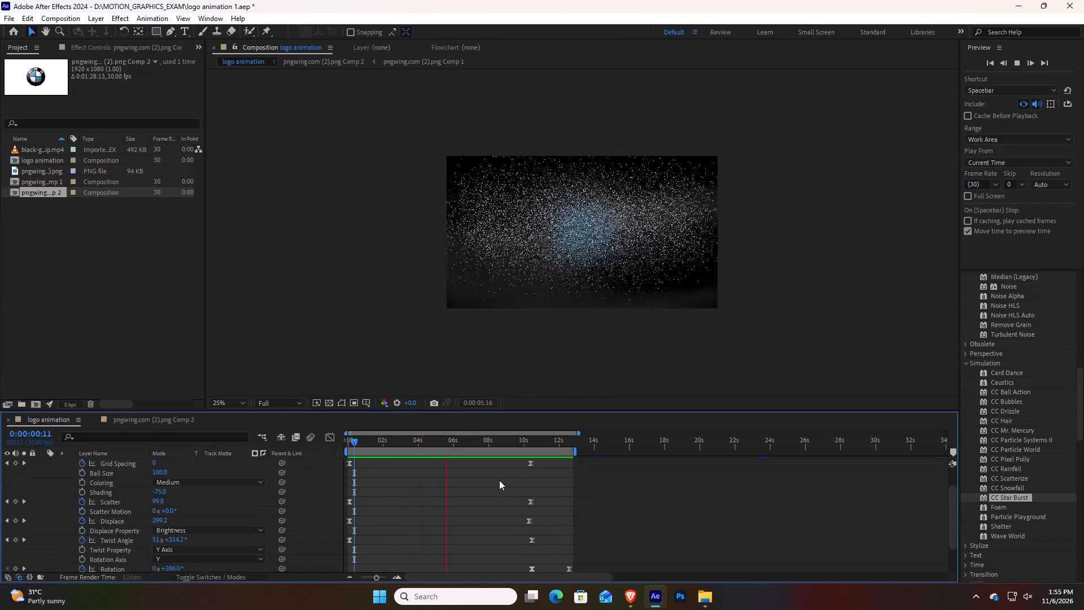
Shift the ending Grid Spacing, Scatter, Displace and Twist Angle keyframes and both Rotation keyframes earlier together, placing the Grid Spacing one at about 0:00:08.
left_click_drag(516, 461, 570, 566)
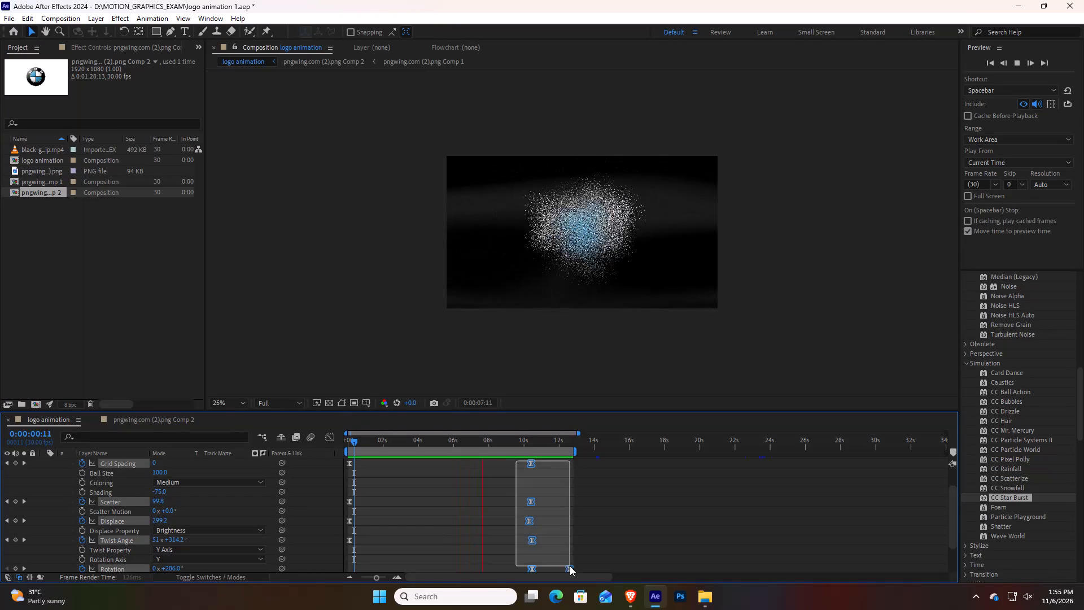
left_click_drag(570, 566, 570, 571)
left_click_drag(528, 463, 491, 463)
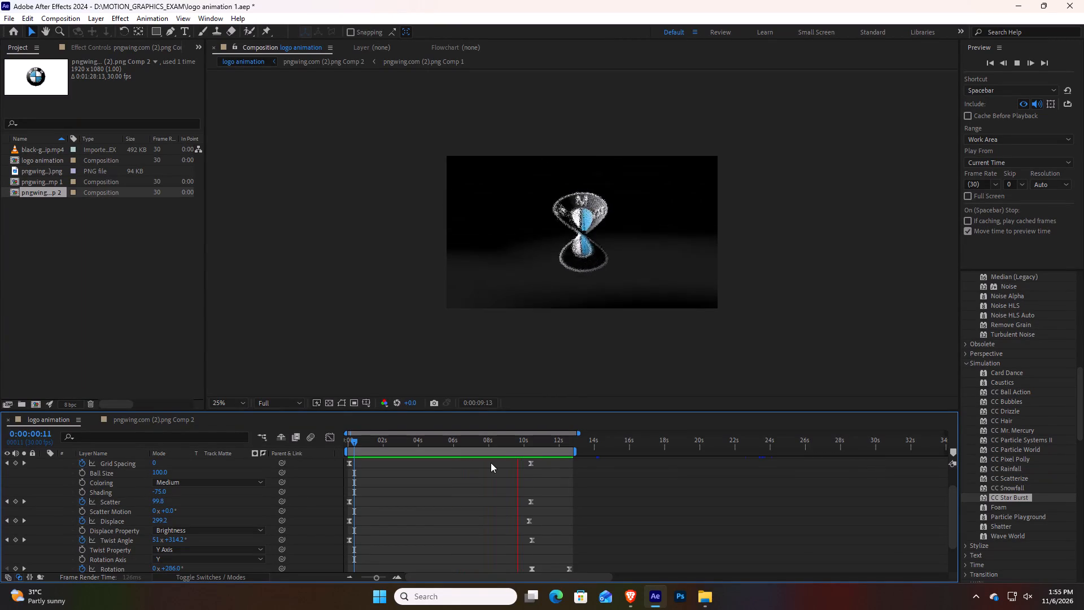
key("space")
left_click_drag(512, 462, 547, 543)
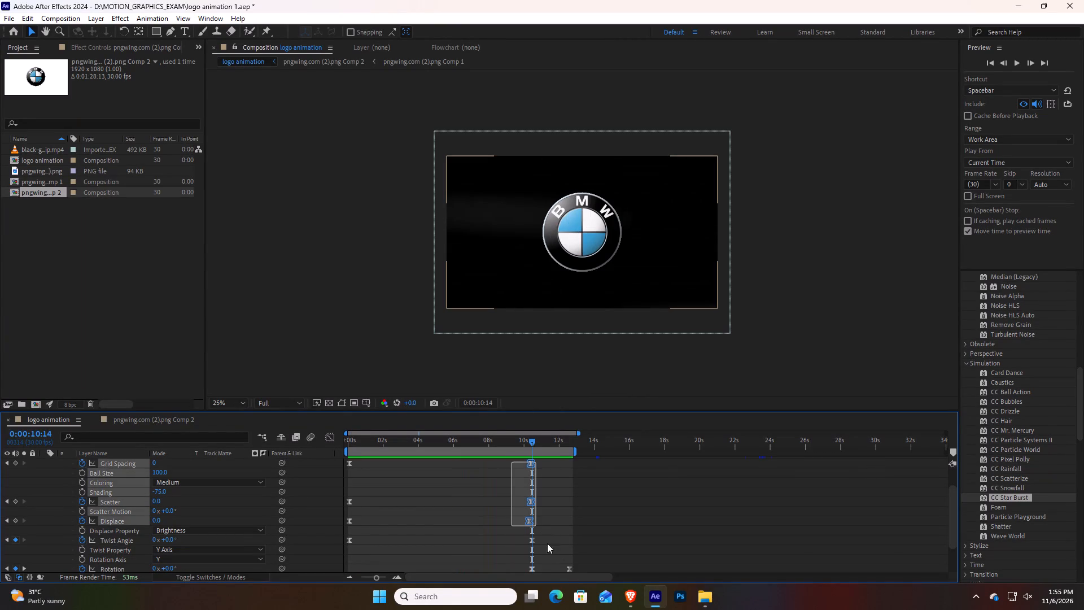
left_click_drag(547, 543, 584, 592)
left_click_drag(530, 463, 486, 461)
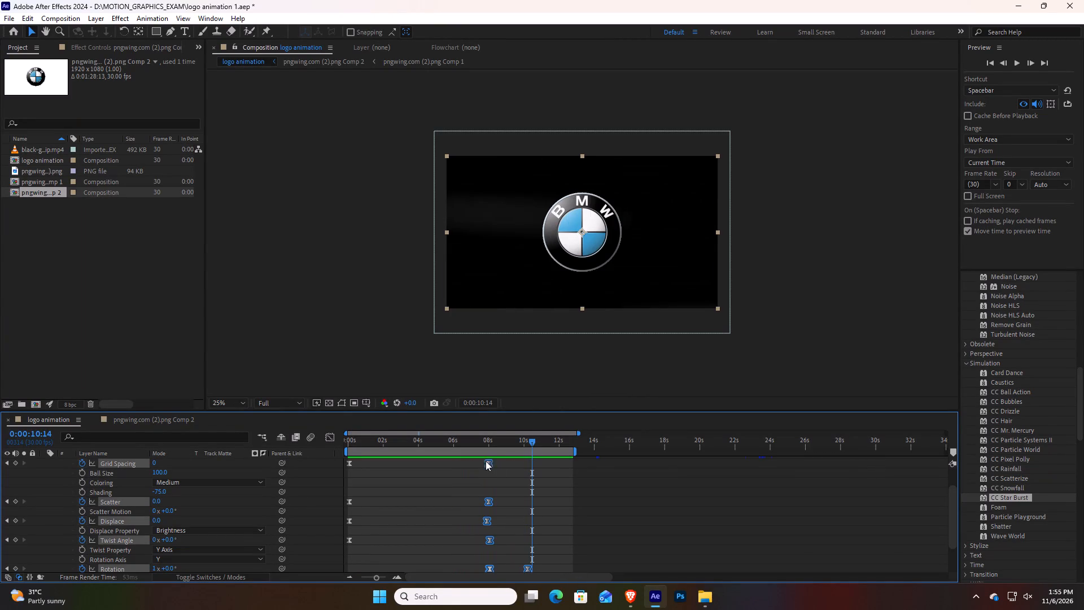
left_click_drag(486, 461, 488, 470)
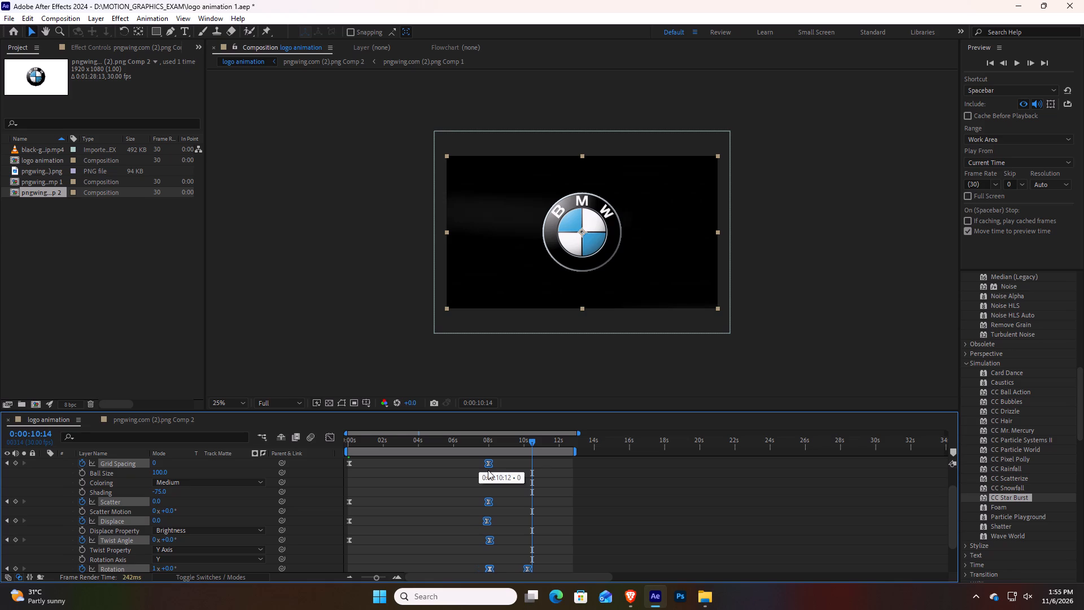
left_click_drag(488, 470, 489, 470)
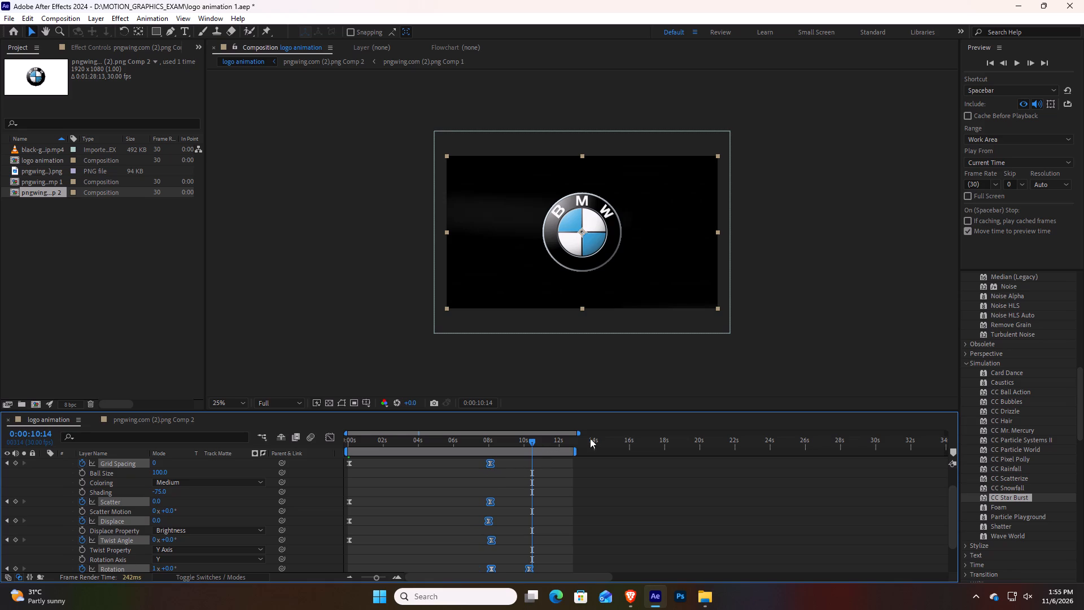
Preview the animation from 0:00:00:00 to review the faster assembly and spin.
left_click_drag(532, 442, 333, 444)
key("space")
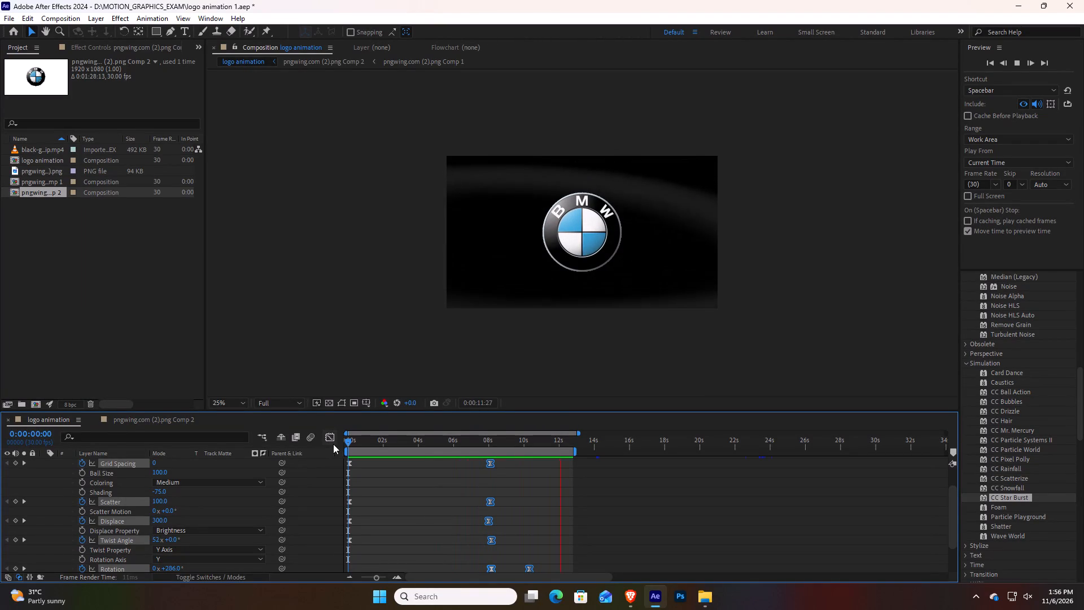
key("space")
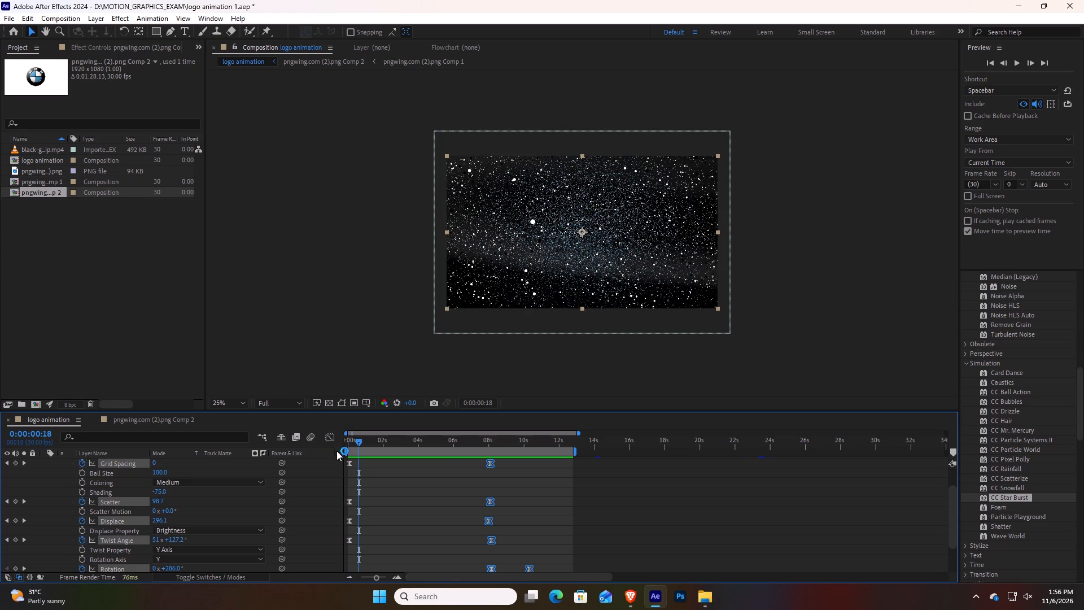
Set CC Ball Action's Scatter Motion to 205 revolutions at 0:00:00:02 and enable keyframing for it.
left_click_drag(357, 439, 347, 440)
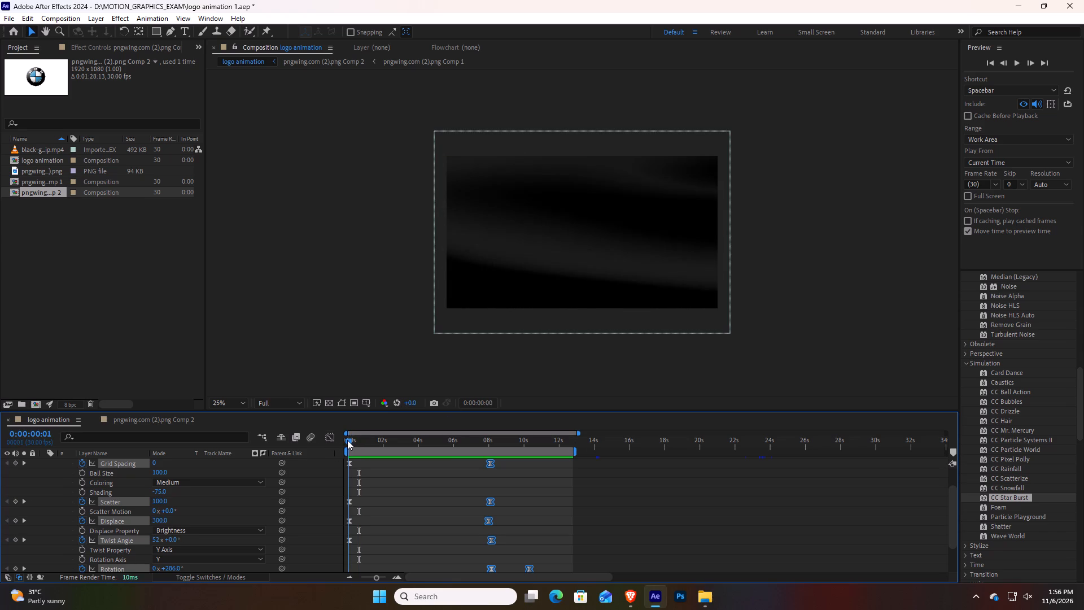
left_click_drag(347, 440, 348, 440)
left_click_drag(167, 512, 231, 503)
key("ctrl+z")
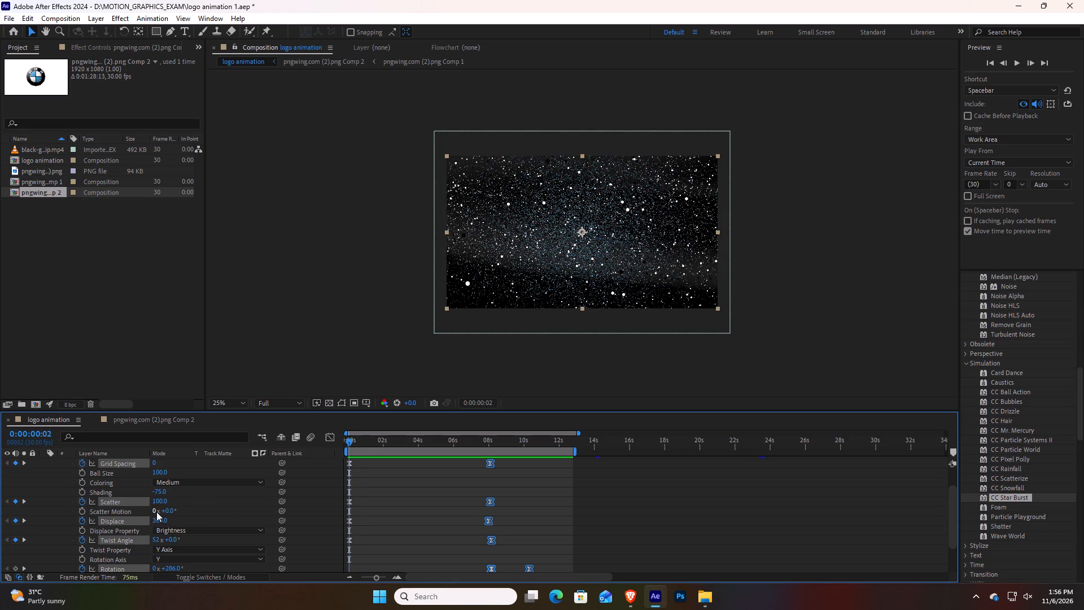
left_click_drag(152, 511, 264, 507)
left_click(79, 512)
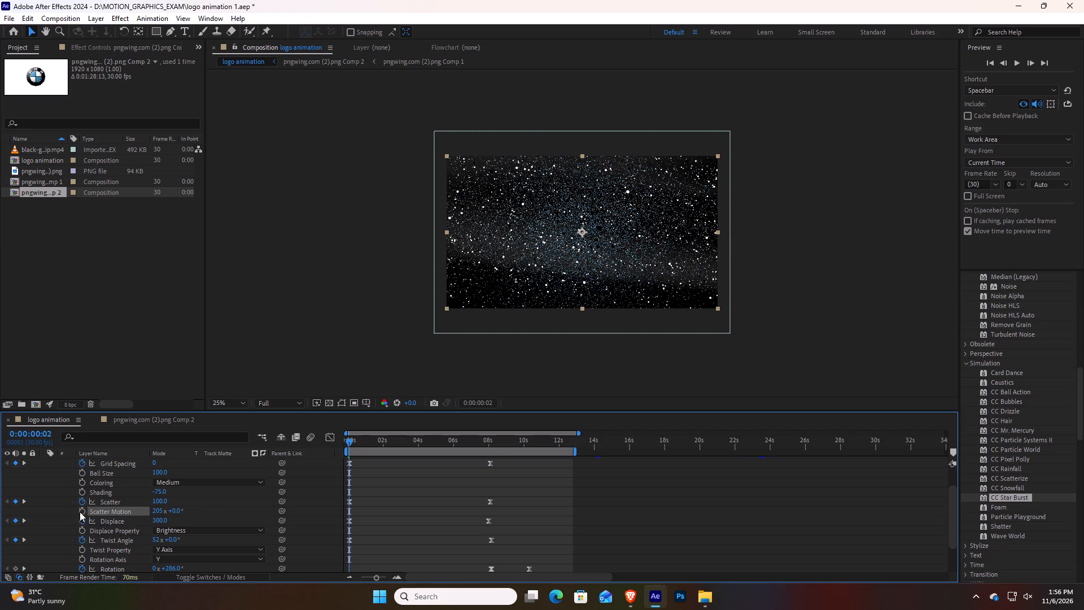
Scrub between about 0:00:04:21 and 0:00:10:11 to examine the scatter movement and the logo's spin.
left_click_drag(347, 438, 473, 439)
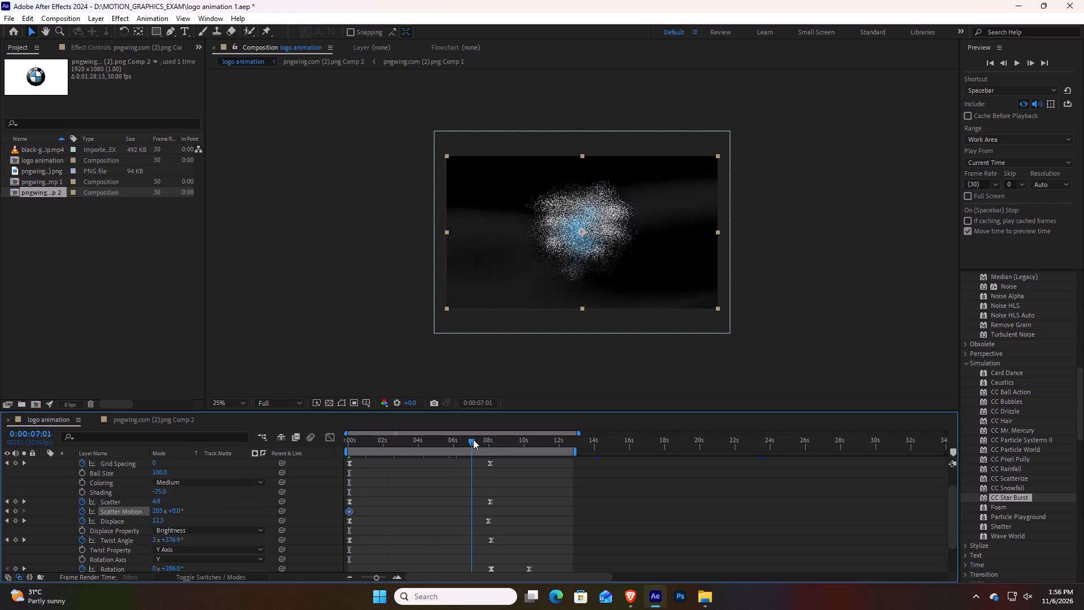
left_click_drag(473, 439, 462, 440)
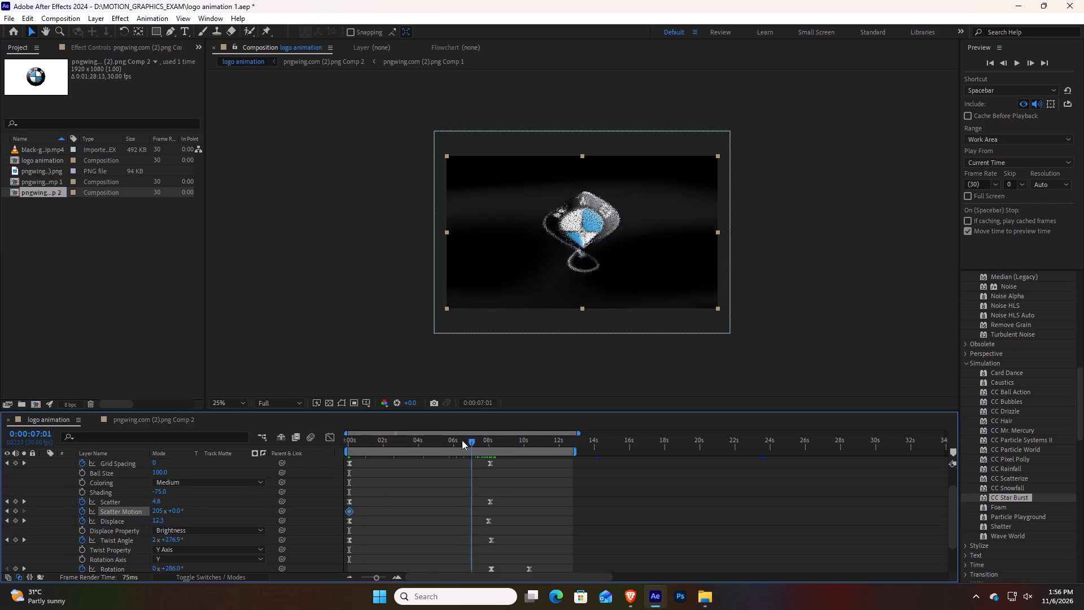
left_click_drag(462, 440, 431, 445)
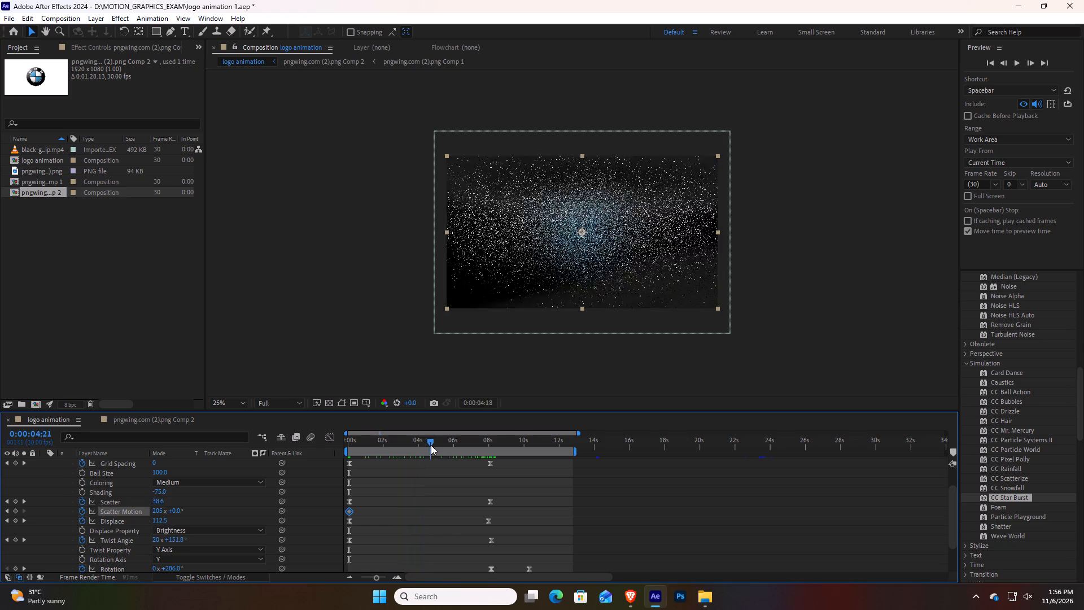
left_click_drag(431, 445, 468, 448)
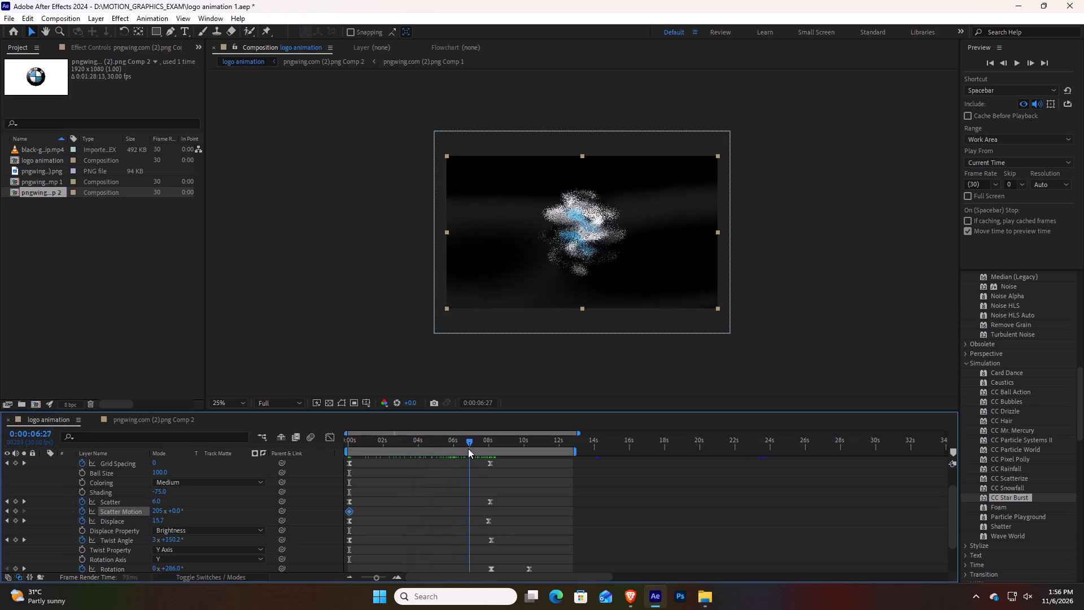
left_click_drag(468, 448, 510, 448)
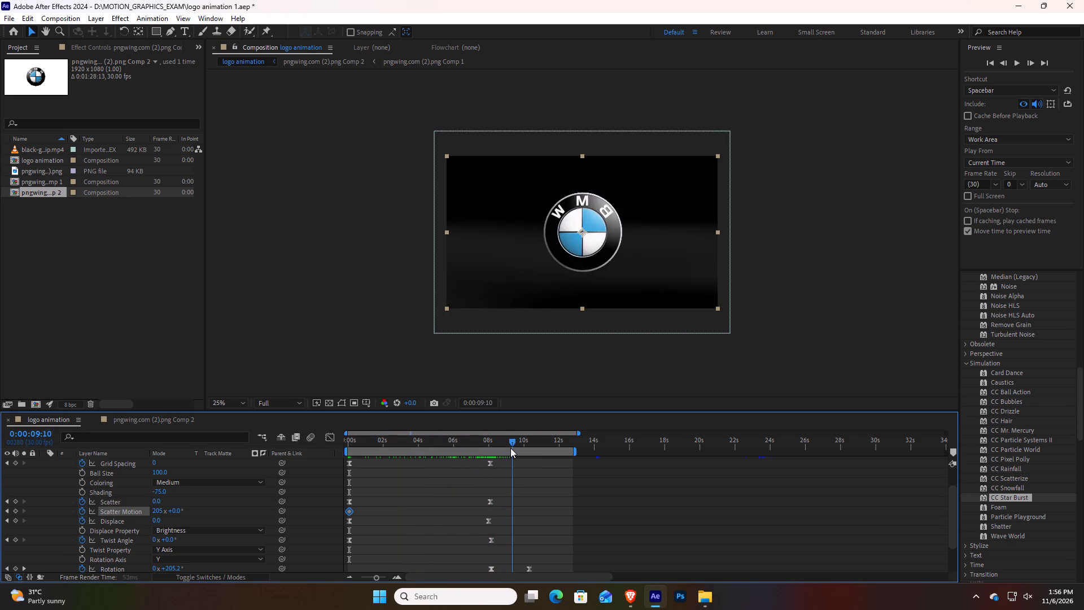
left_click_drag(510, 448, 528, 452)
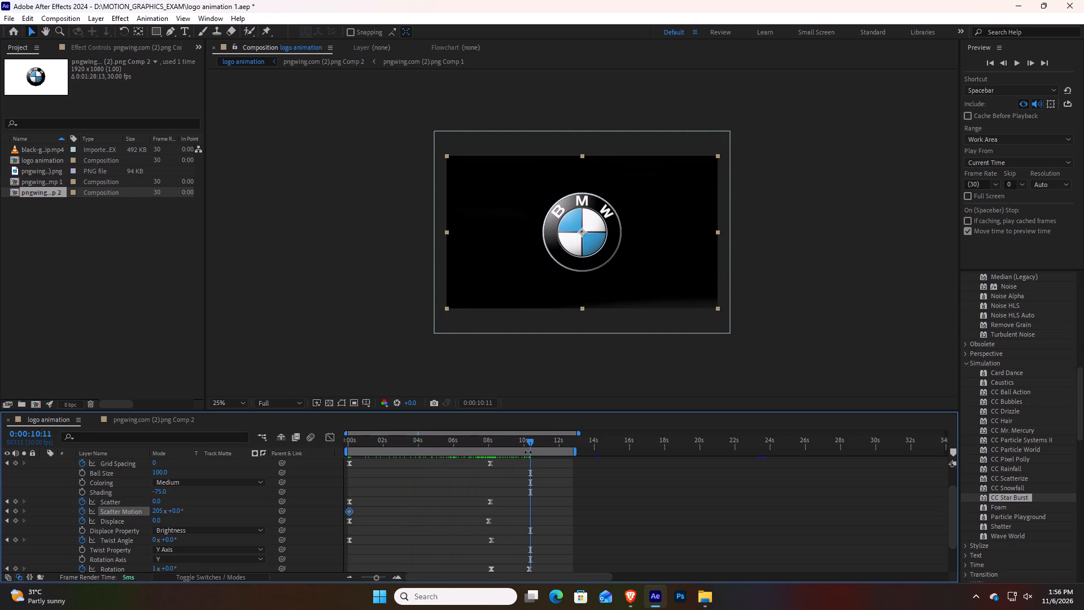
Save the logo animation project.
key("ctrl+s")
Return to 0:00:00:00 and apply Easy Ease to the Scatter Motion keyframe.
left_click_drag(530, 439, 338, 452)
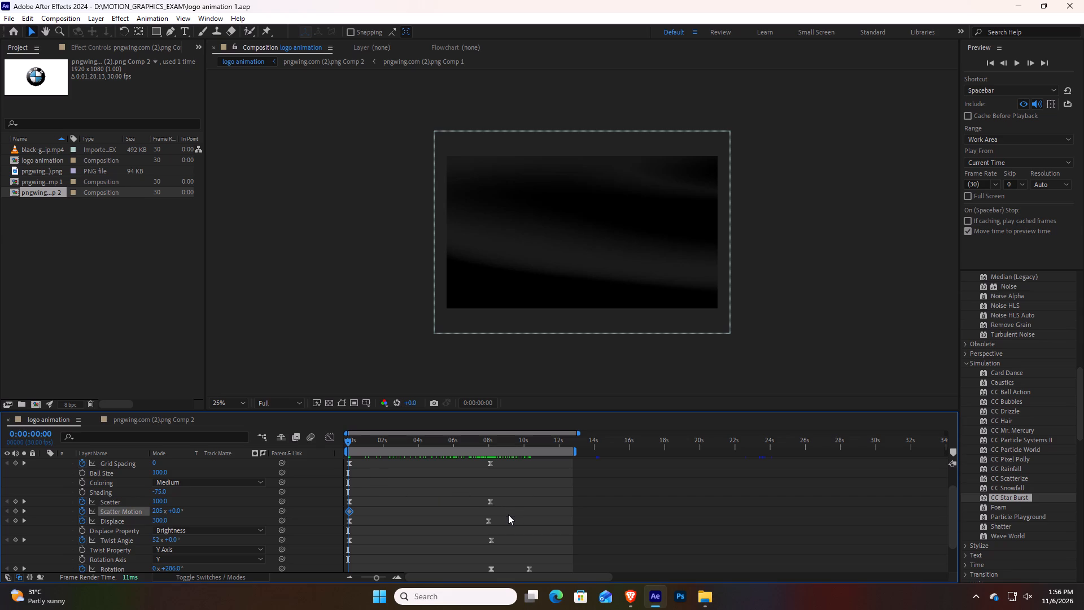
key("F9")
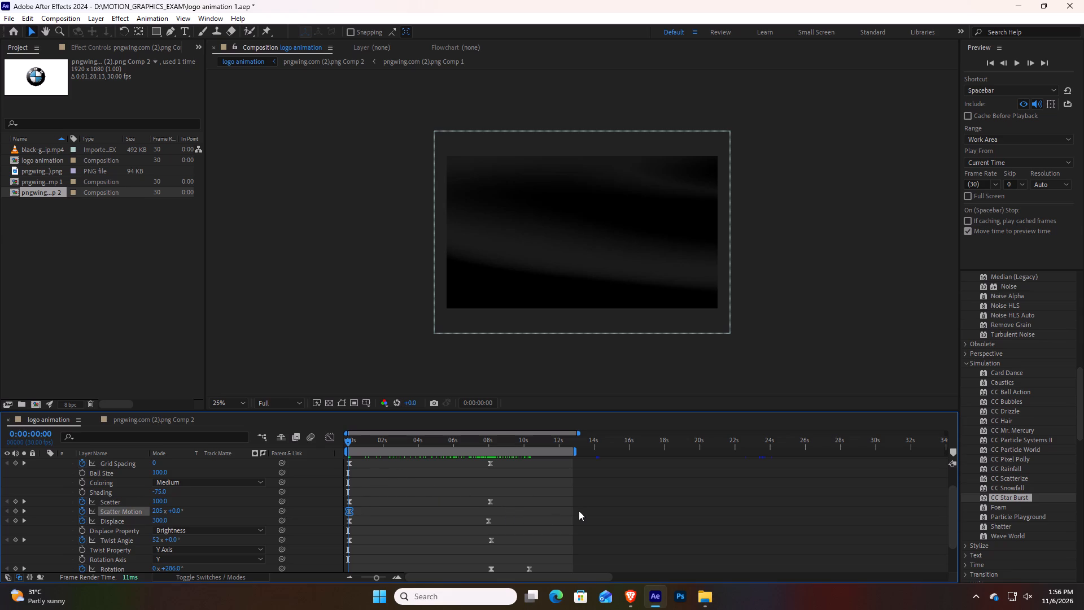
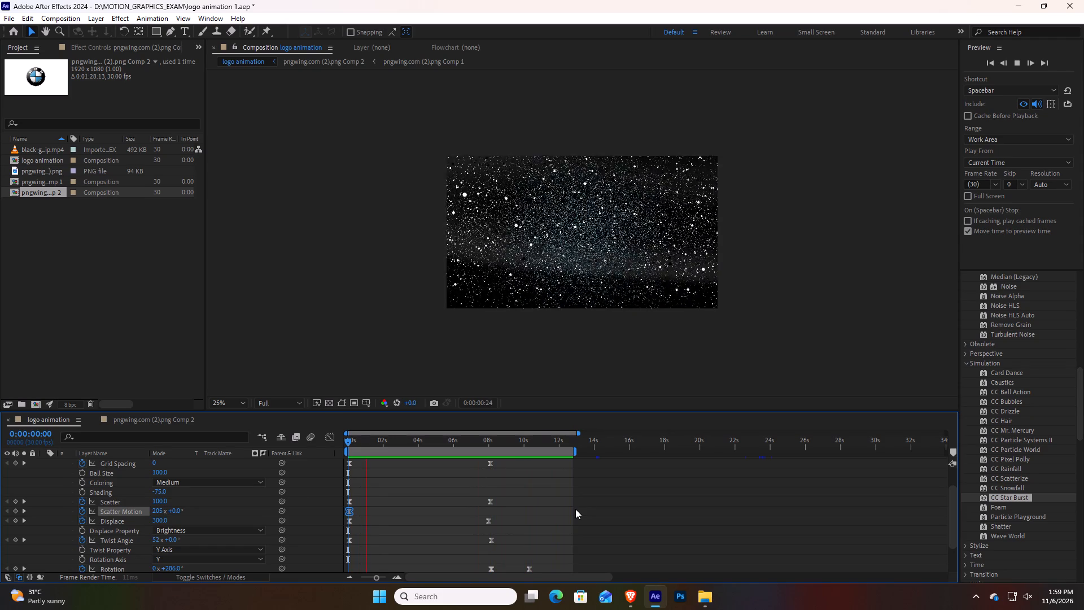
Move one Rotation keyframe near 8 seconds to about 8.6 seconds, and the final Rotation keyframe to about 12.5 seconds.
key("space")
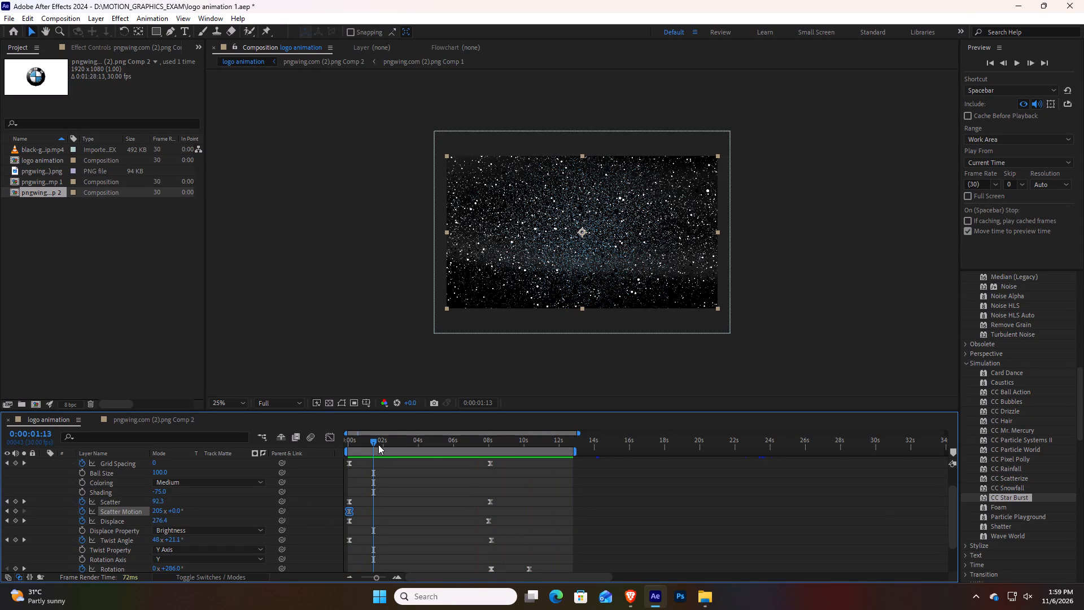
left_click_drag(369, 442, 489, 457)
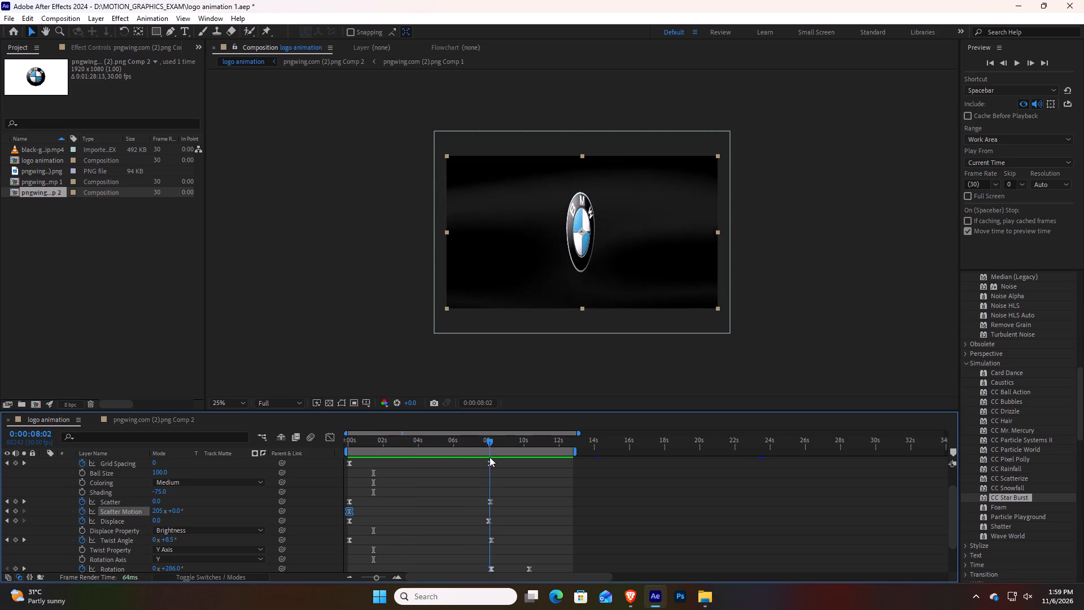
left_click_drag(489, 457, 487, 459)
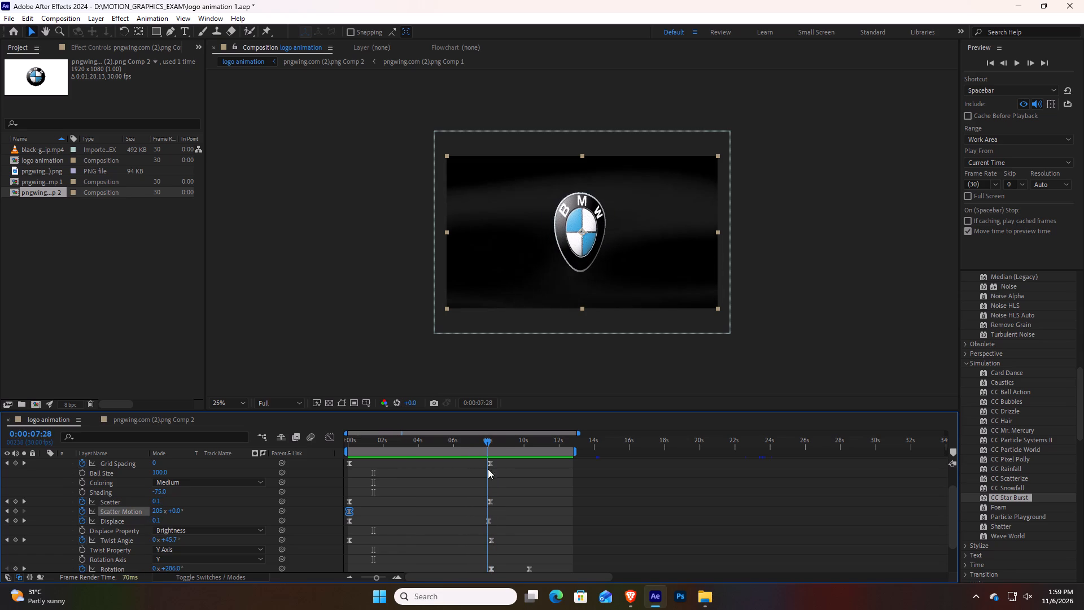
left_click_drag(491, 566, 500, 570)
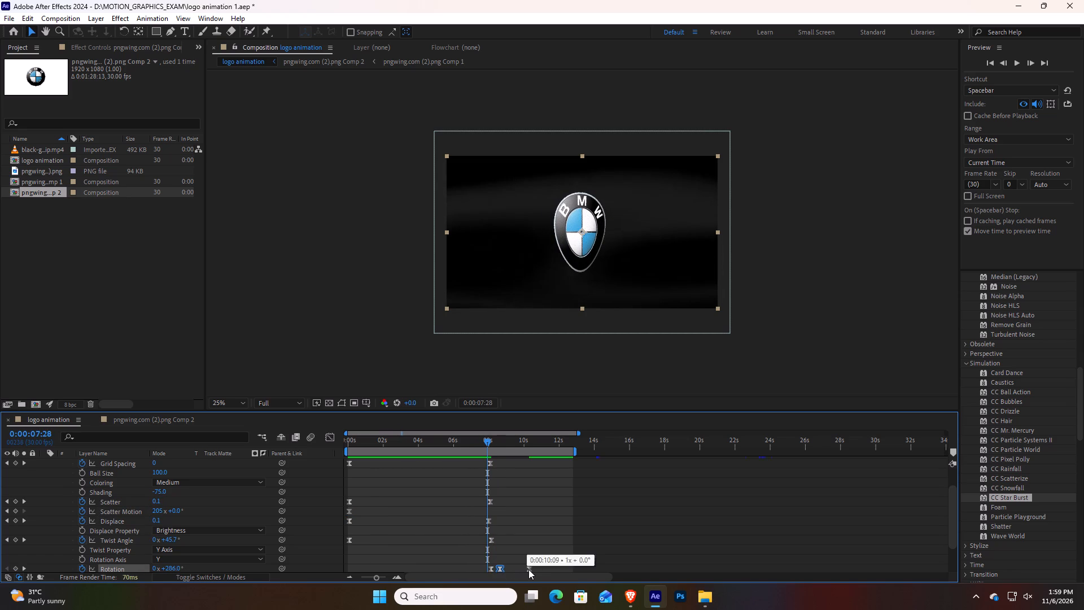
left_click_drag(530, 569, 568, 565)
Scrub between about 0:00:07:05 and 0:00:10:03 to examine how the logo assembles and starts its spin.
left_click_drag(489, 438, 474, 443)
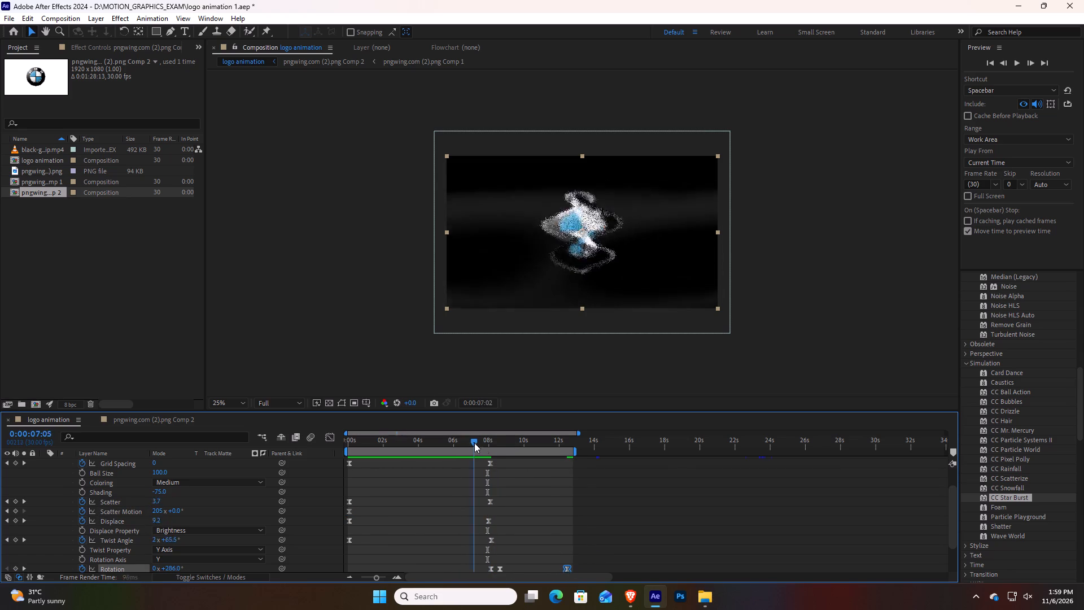
left_click_drag(474, 443, 528, 451)
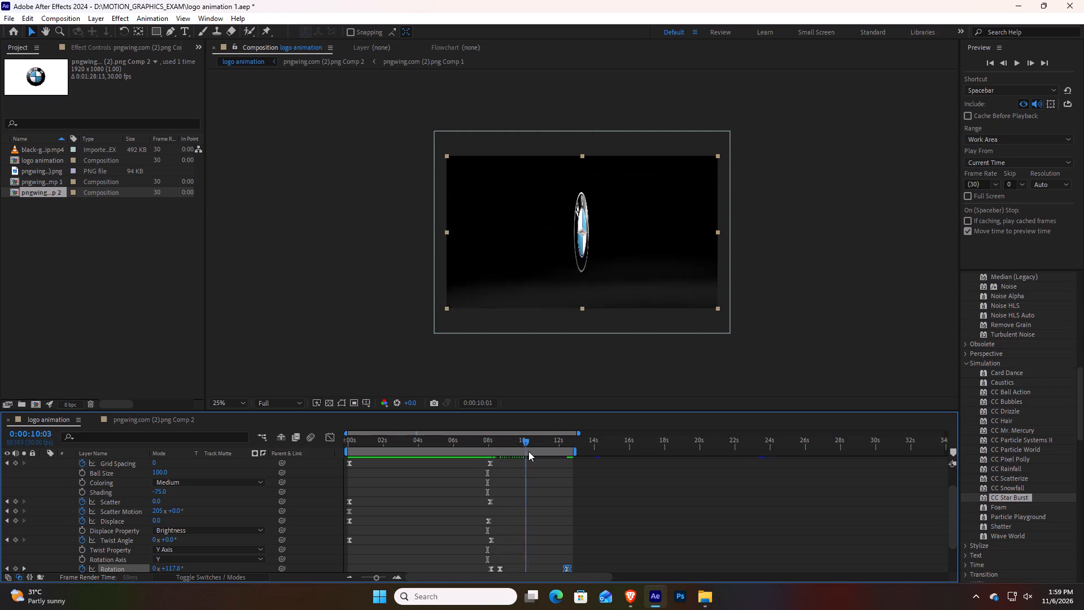
left_click_drag(528, 451, 495, 463)
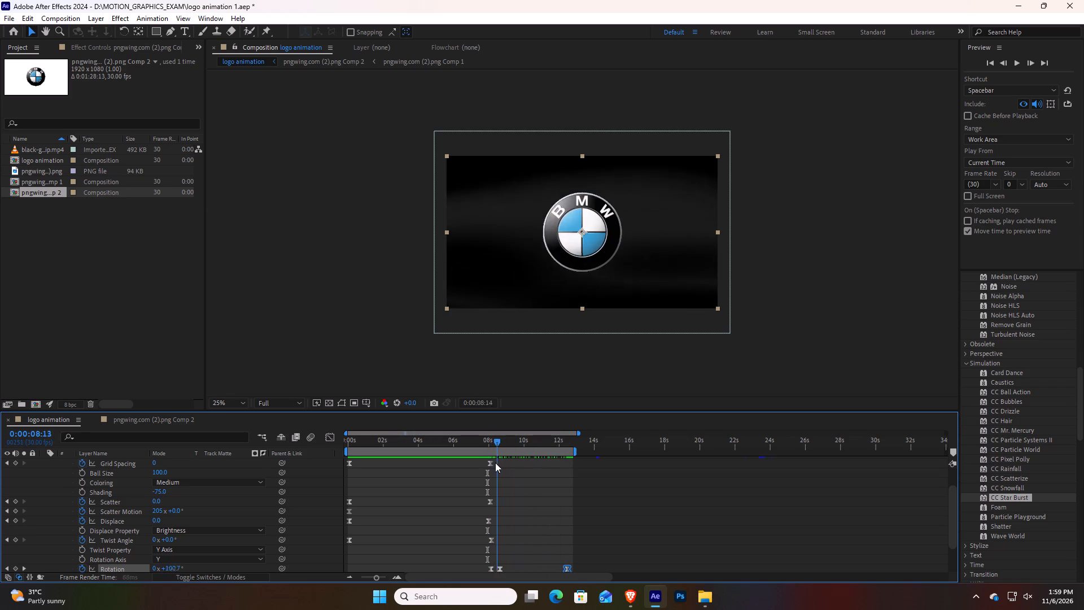
left_click_drag(495, 463, 491, 465)
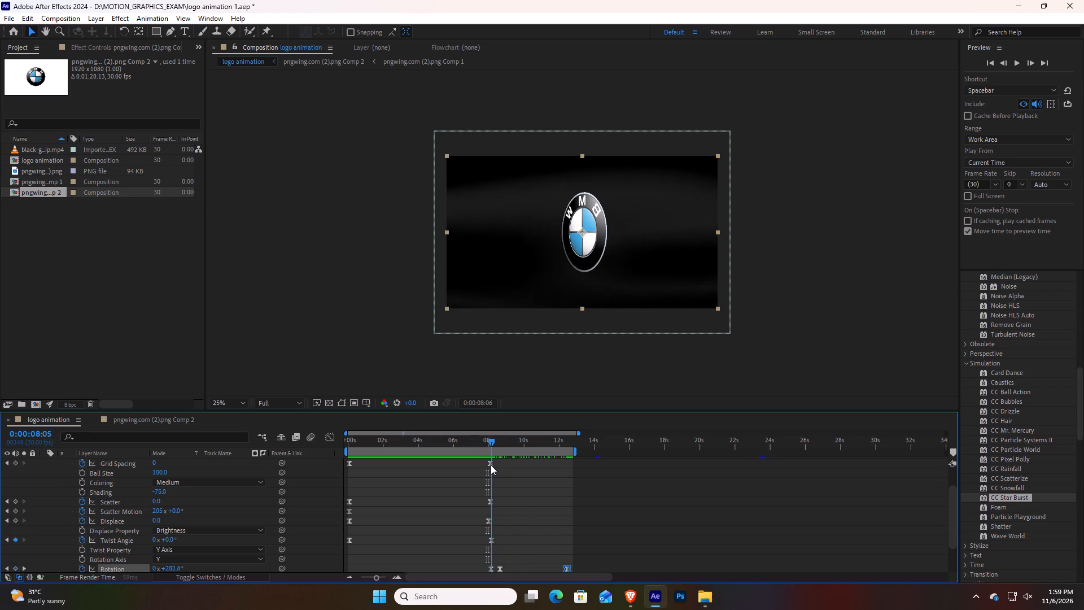
left_click_drag(491, 465, 489, 468)
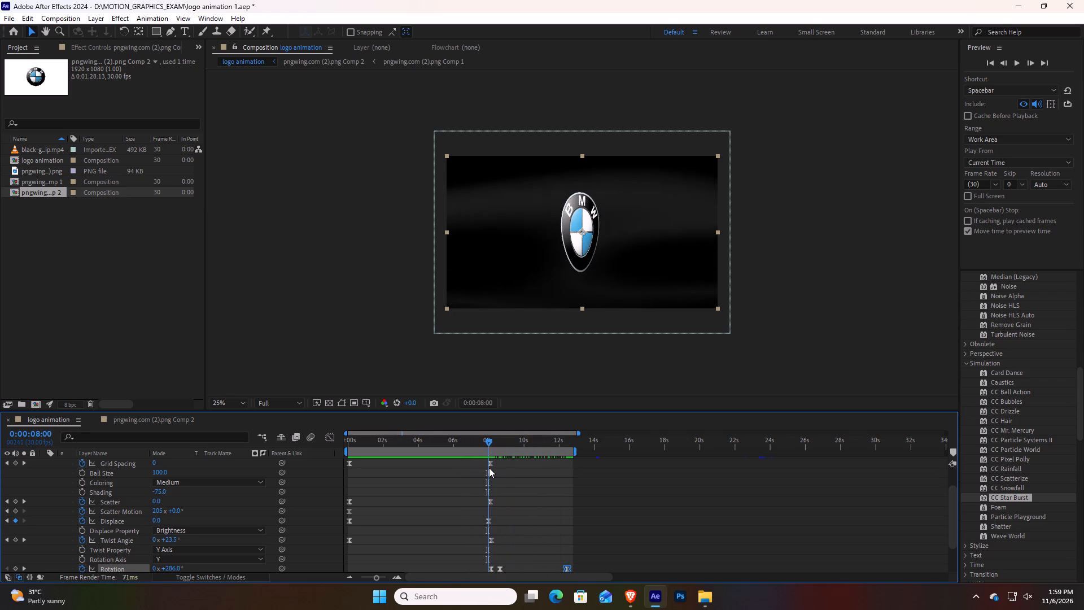
left_click_drag(489, 468, 487, 469)
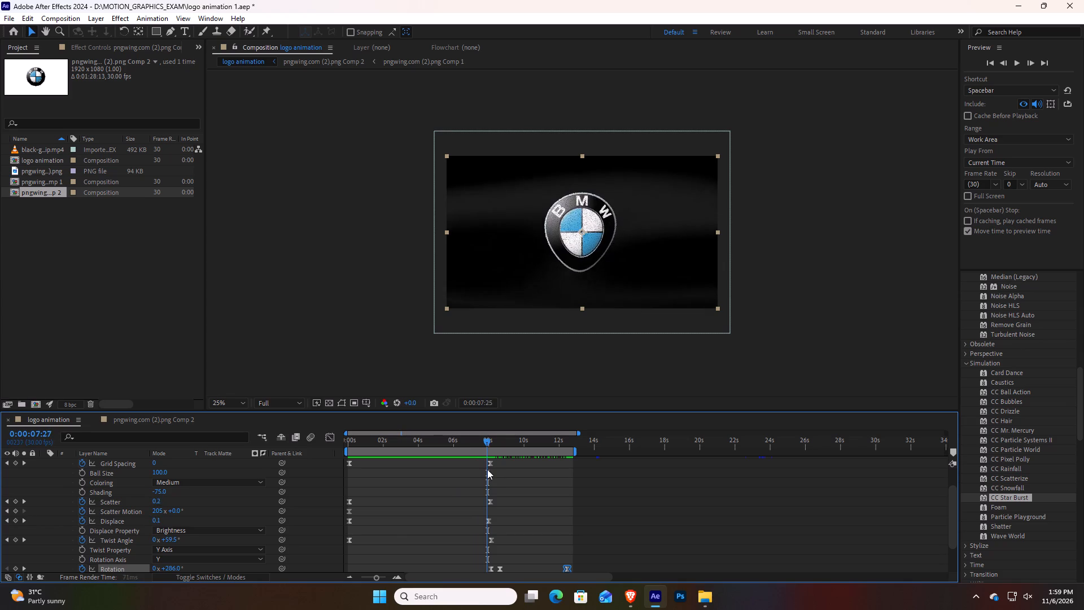
left_click_drag(487, 469, 498, 471)
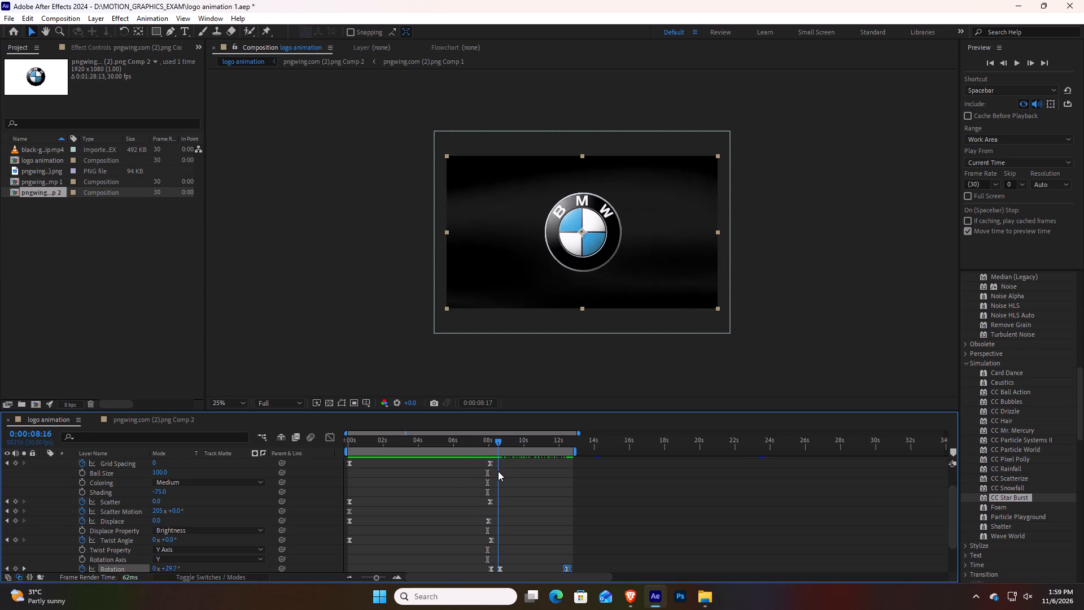
left_click_drag(498, 471, 496, 472)
left_click_drag(496, 472, 499, 472)
Set CC Ball Action's Rotation to -90° at 0:00:08:17.
left_click(501, 567)
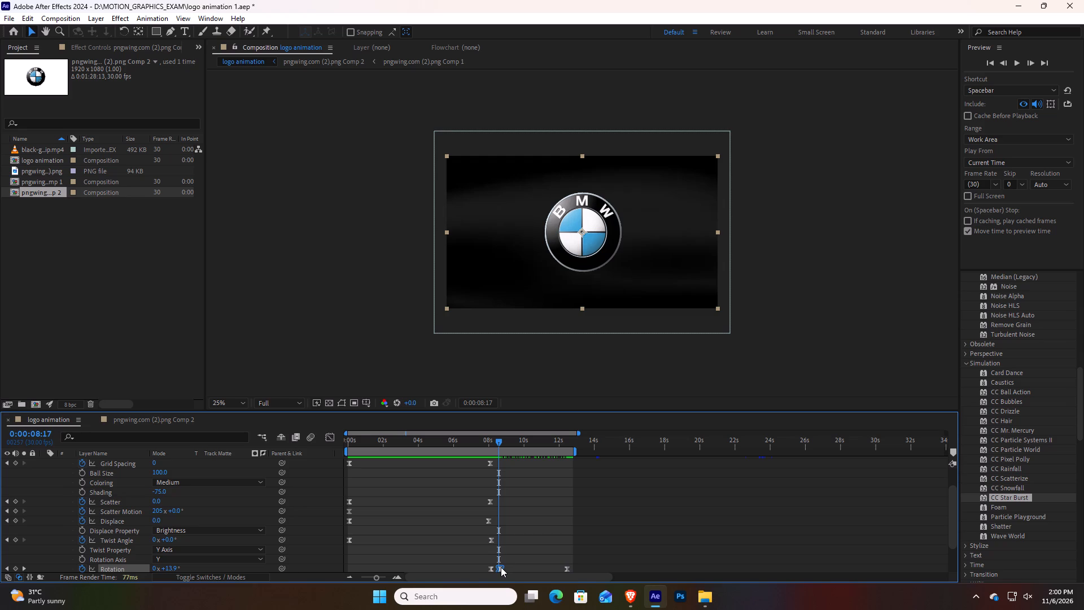
scroll(501, 567, "down", 1)
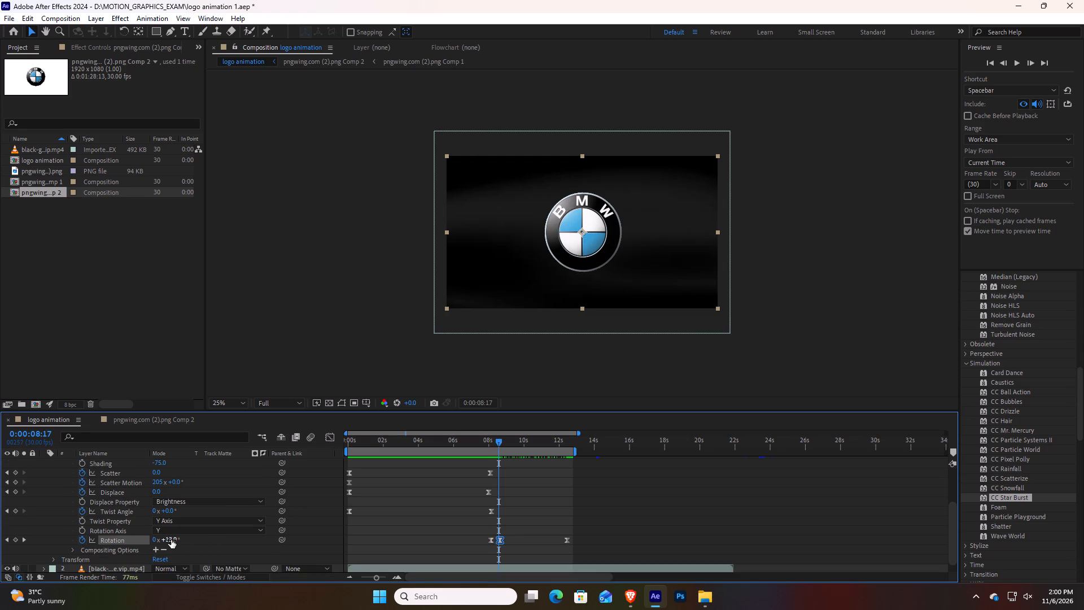
left_click(171, 540)
left_click(172, 542)
left_click(178, 542)
left_click(222, 541)
left_click_drag(174, 538, 132, 540)
left_click_drag(132, 540, 125, 542)
left_click(171, 539)
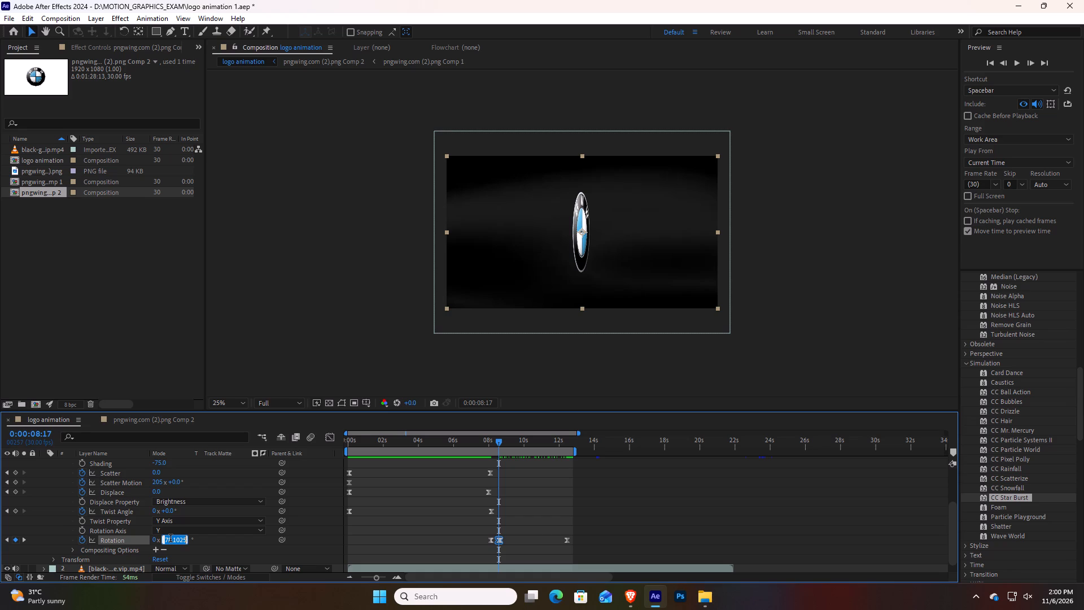
key("minus")
type("902")
key("BackSpace")
key("Return")
Check the turn around 8 seconds and set CC Ball Action's Rotation to 0° at 0:00:08:13.
left_click_drag(497, 442, 483, 446)
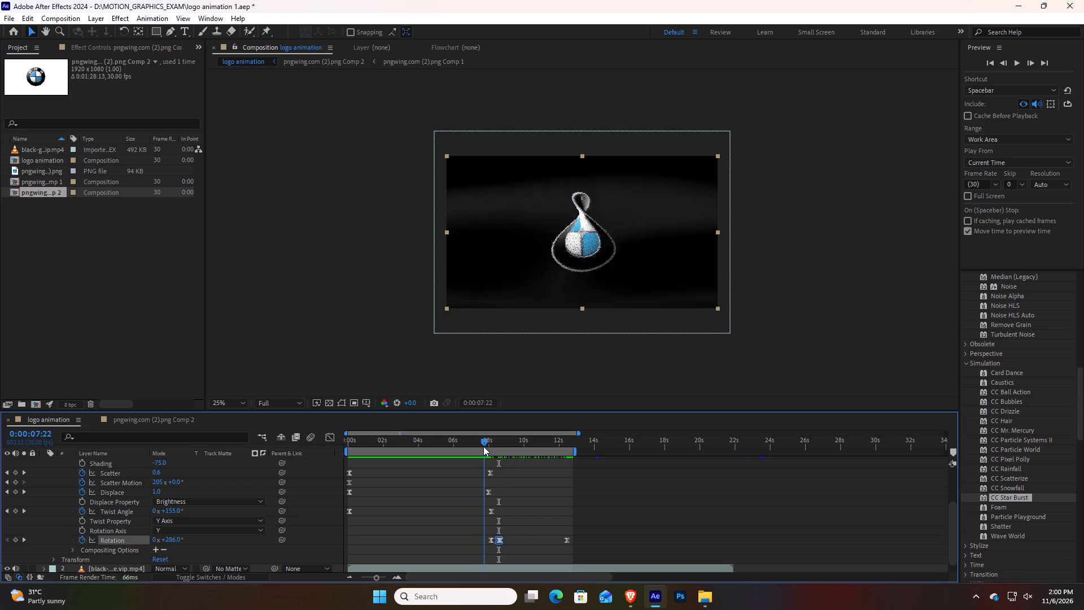
left_click_drag(483, 446, 500, 459)
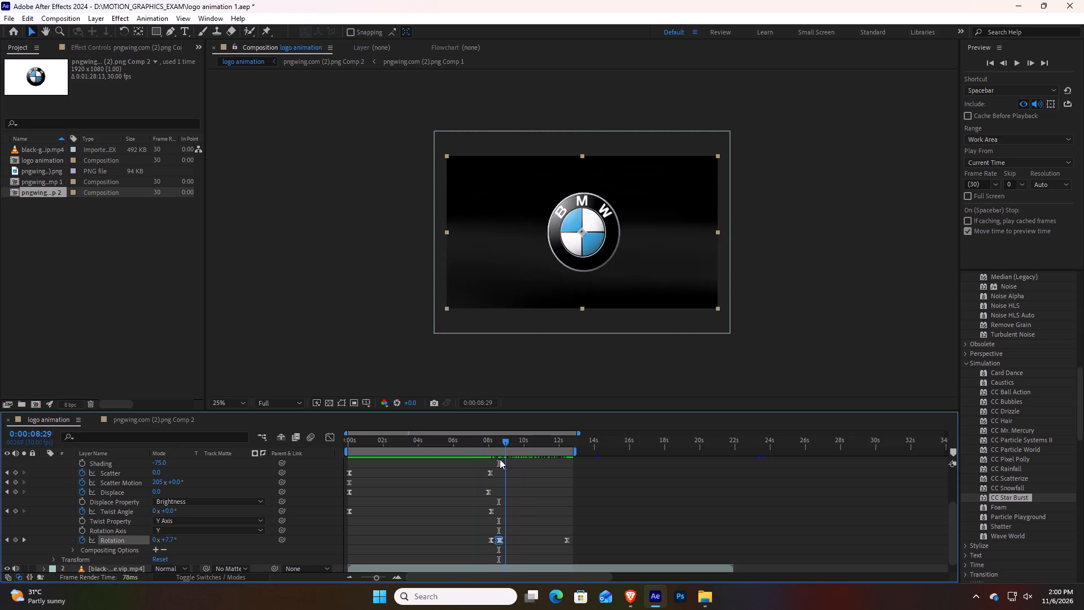
left_click_drag(500, 459, 494, 463)
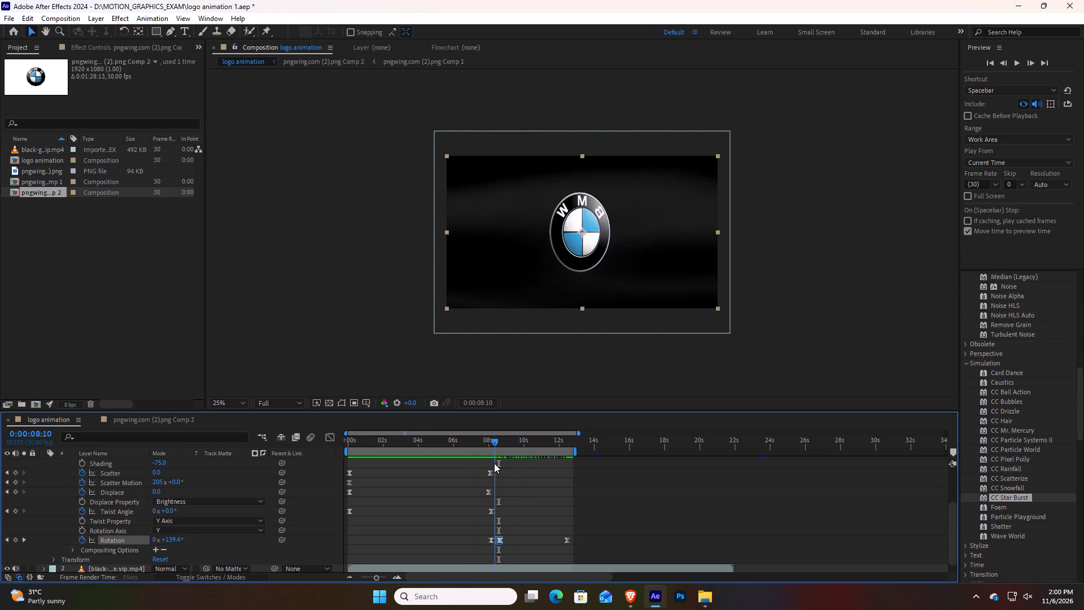
left_click_drag(494, 463, 495, 463)
left_click(569, 542)
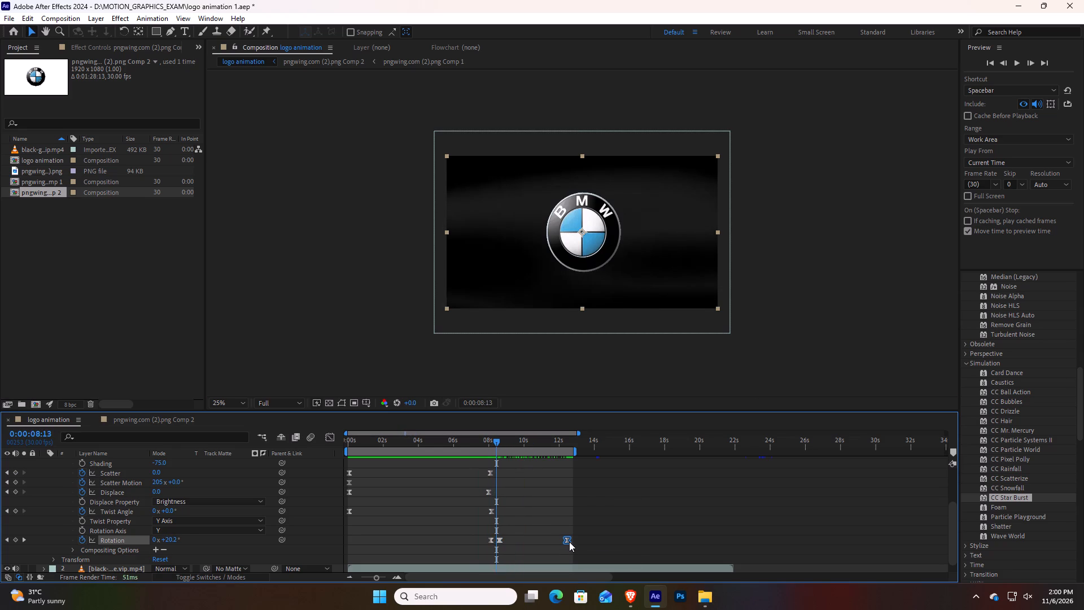
left_click(169, 542)
key("0")
key("Return")
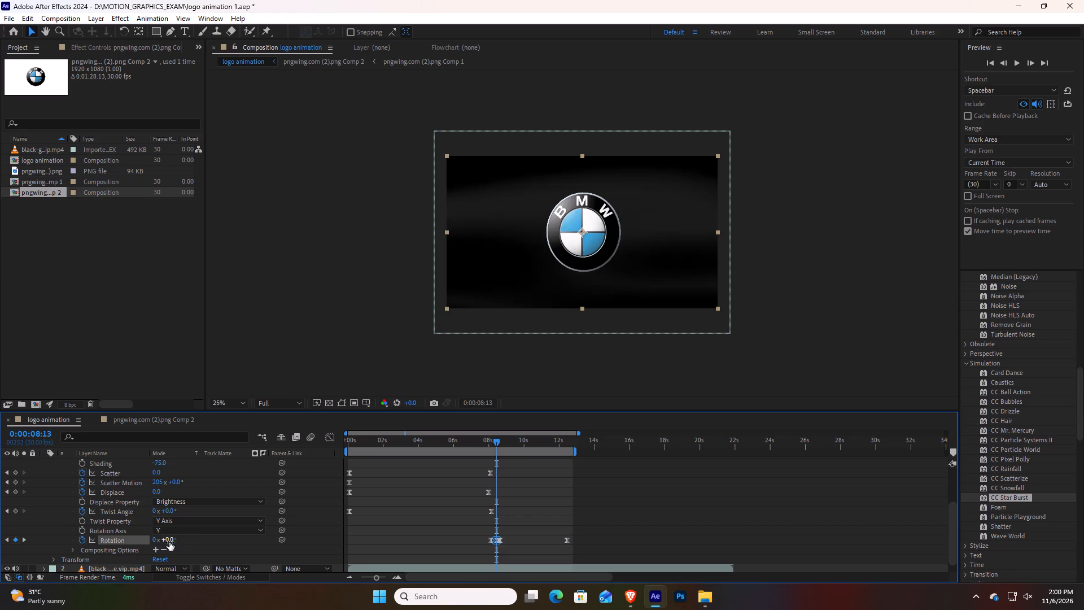
Scrub between about 0:00:07:21 and 0:00:11:03, and preview the animation from the start to check the adjusted spin.
left_click_drag(496, 441, 486, 444)
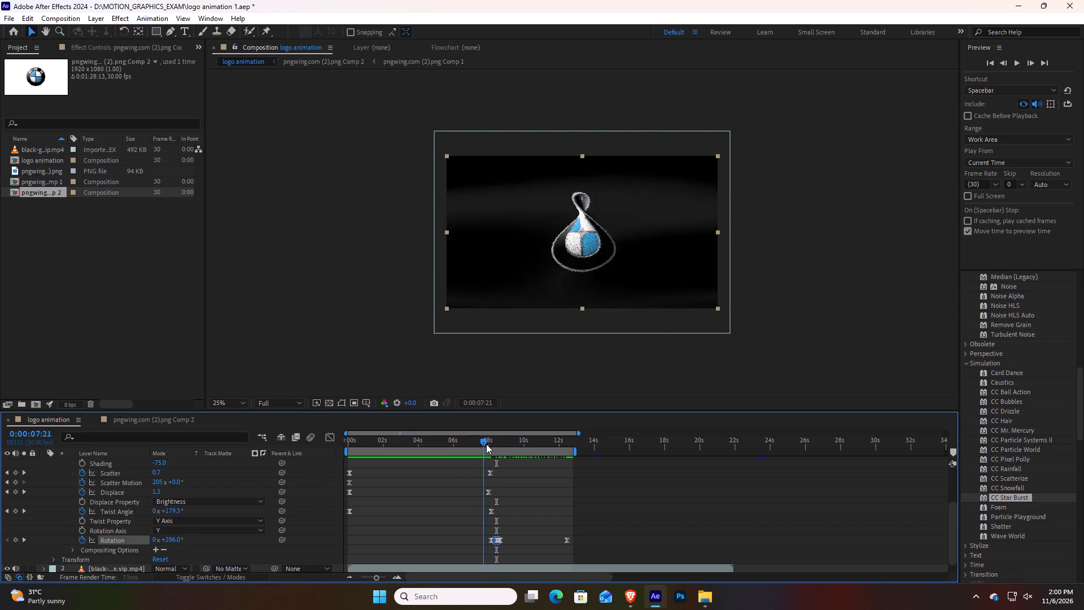
left_click_drag(486, 444, 545, 448)
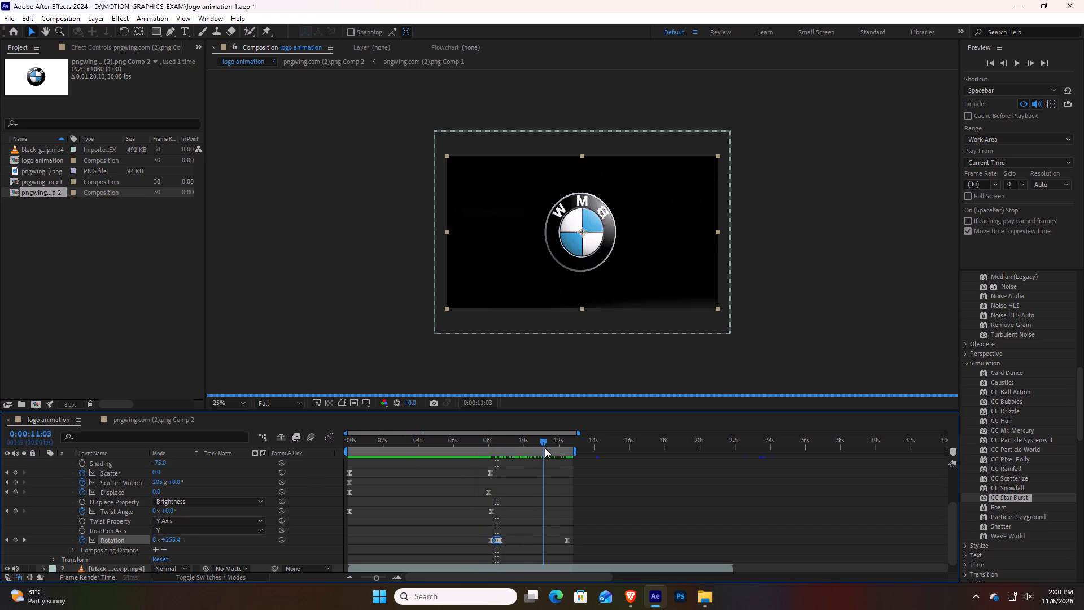
left_click_drag(545, 448, 268, 439)
key("space")
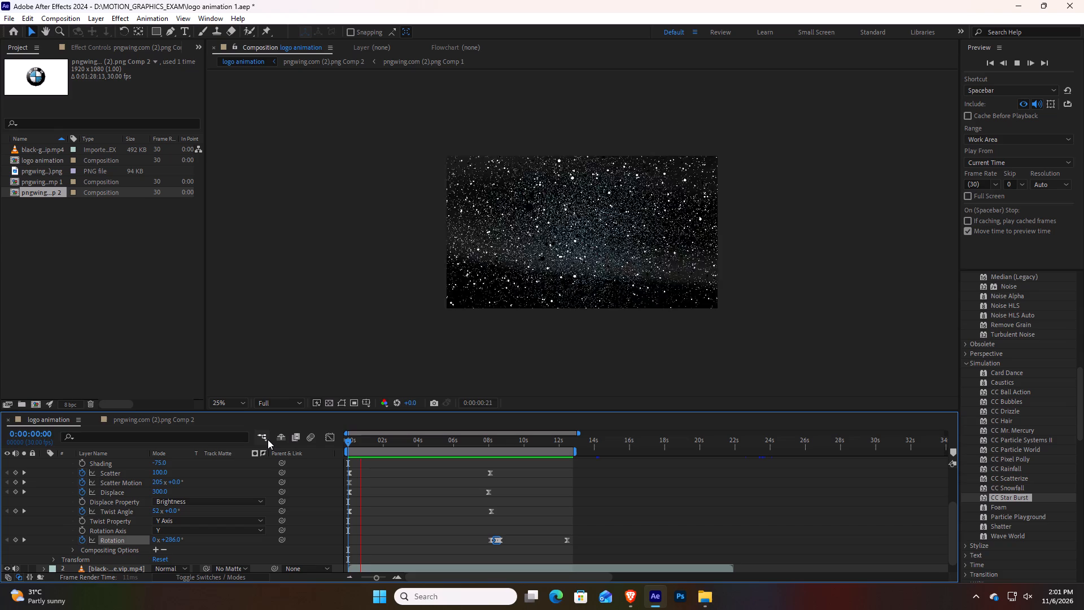
key("space")
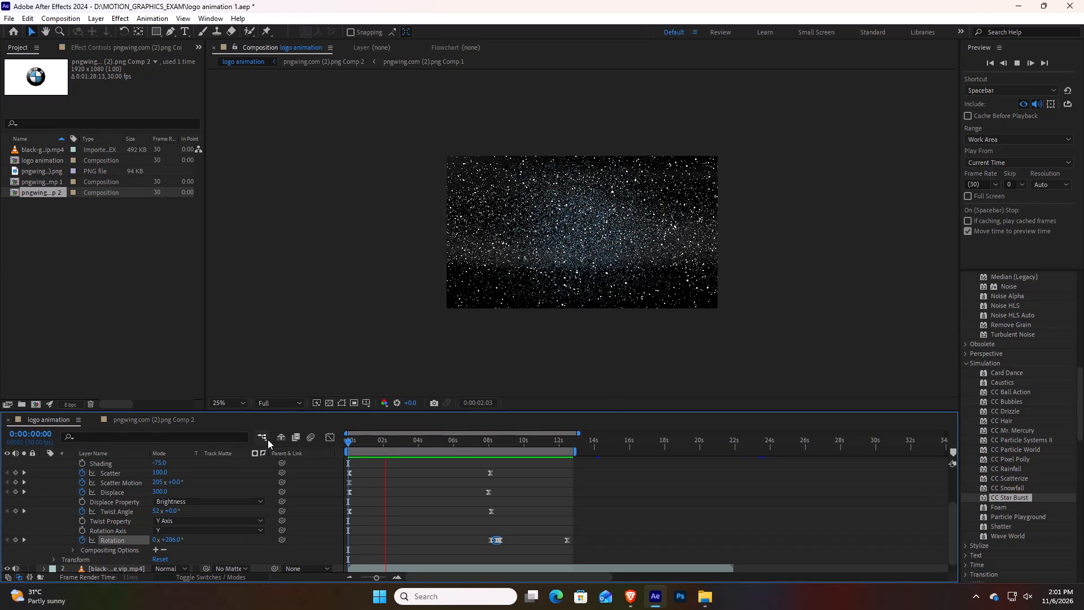
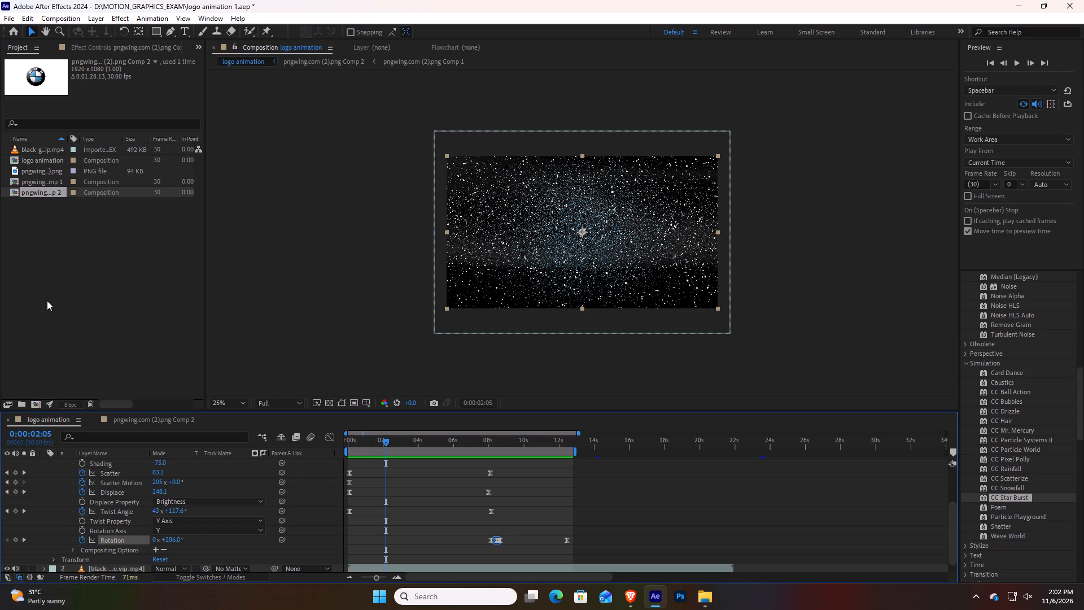
Open the Windows notification center and clear all notifications.
right_click_drag(51, 609, 63, 609)
left_click(1045, 595)
left_click(1044, 595)
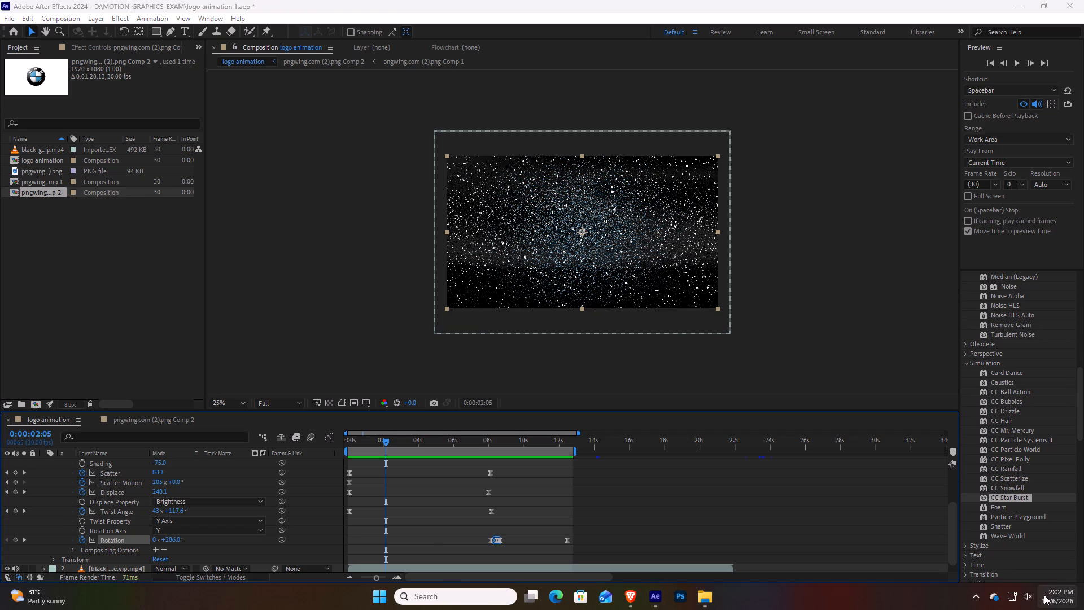
left_click(1072, 590)
left_click(1051, 597)
left_click(923, 609)
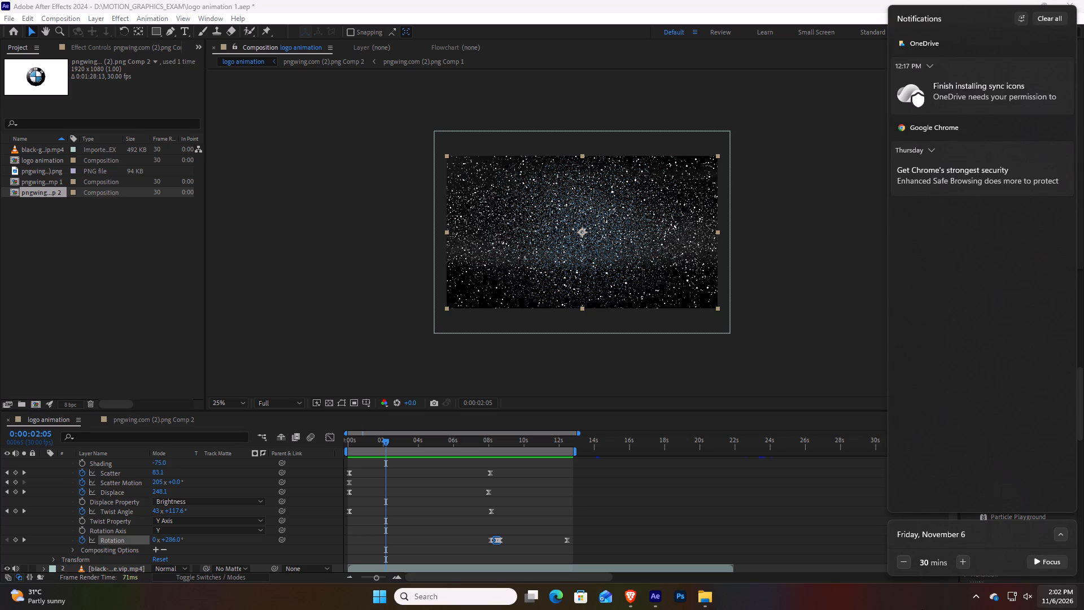
left_click(1055, 20)
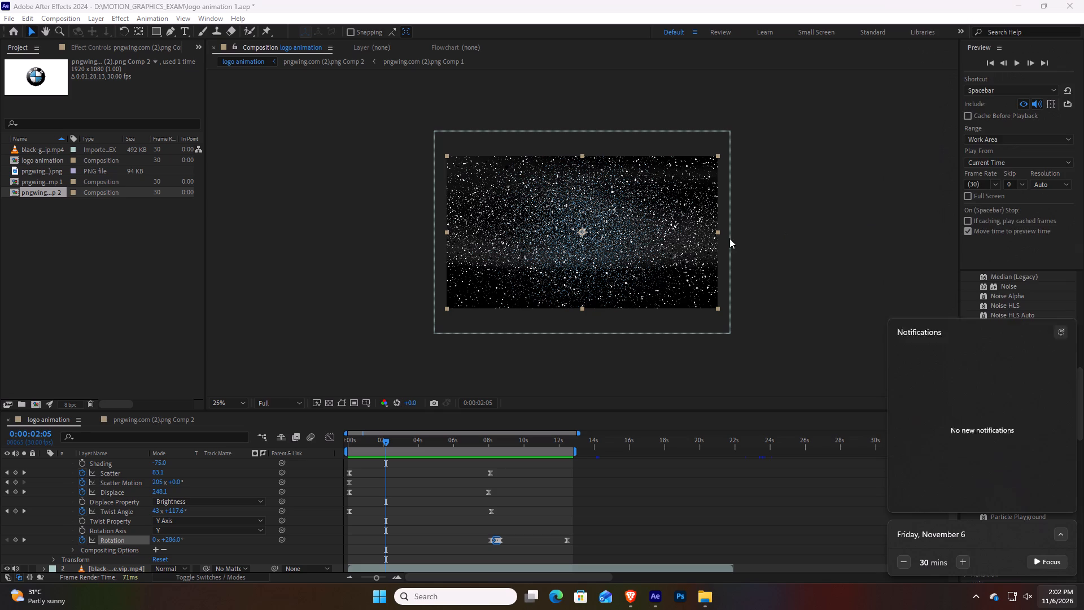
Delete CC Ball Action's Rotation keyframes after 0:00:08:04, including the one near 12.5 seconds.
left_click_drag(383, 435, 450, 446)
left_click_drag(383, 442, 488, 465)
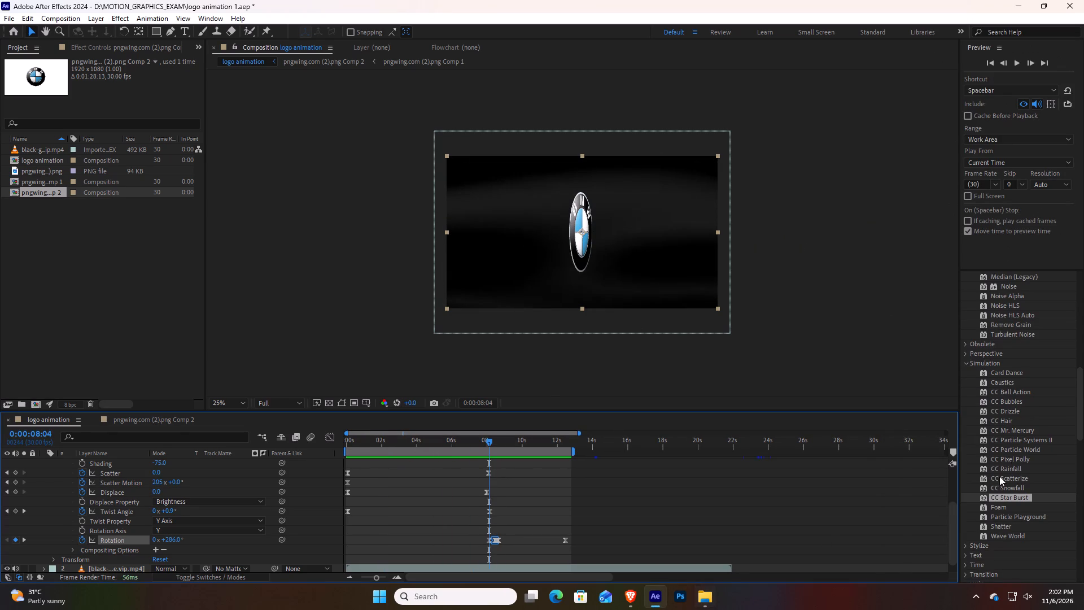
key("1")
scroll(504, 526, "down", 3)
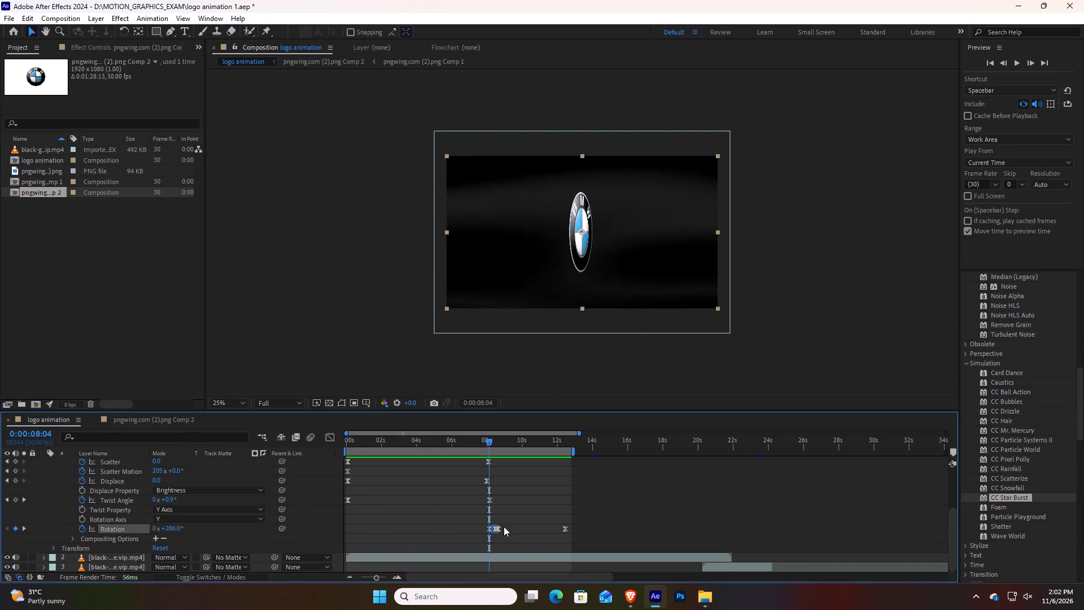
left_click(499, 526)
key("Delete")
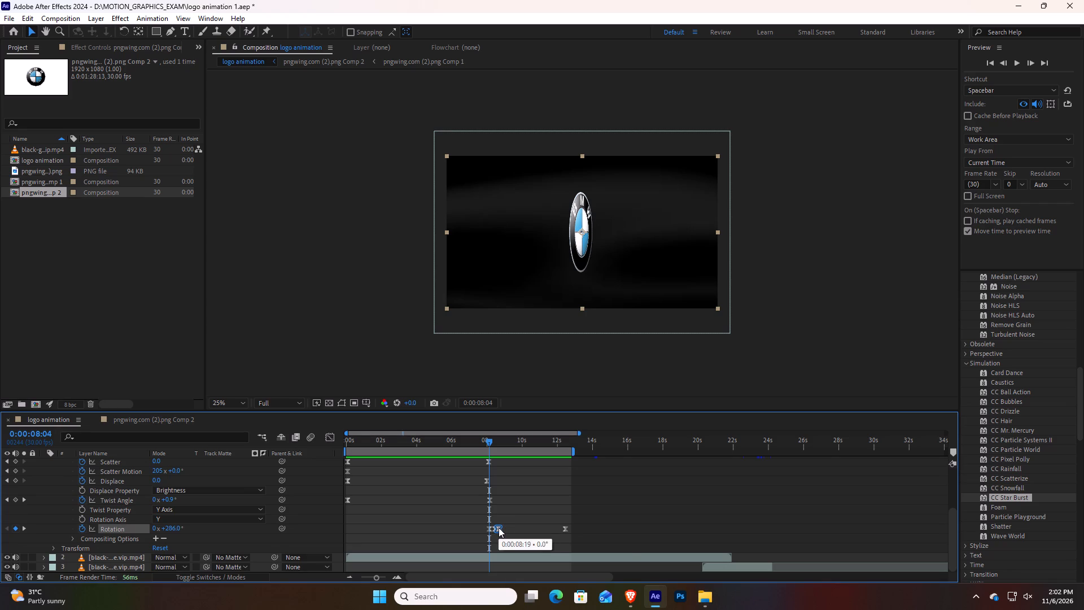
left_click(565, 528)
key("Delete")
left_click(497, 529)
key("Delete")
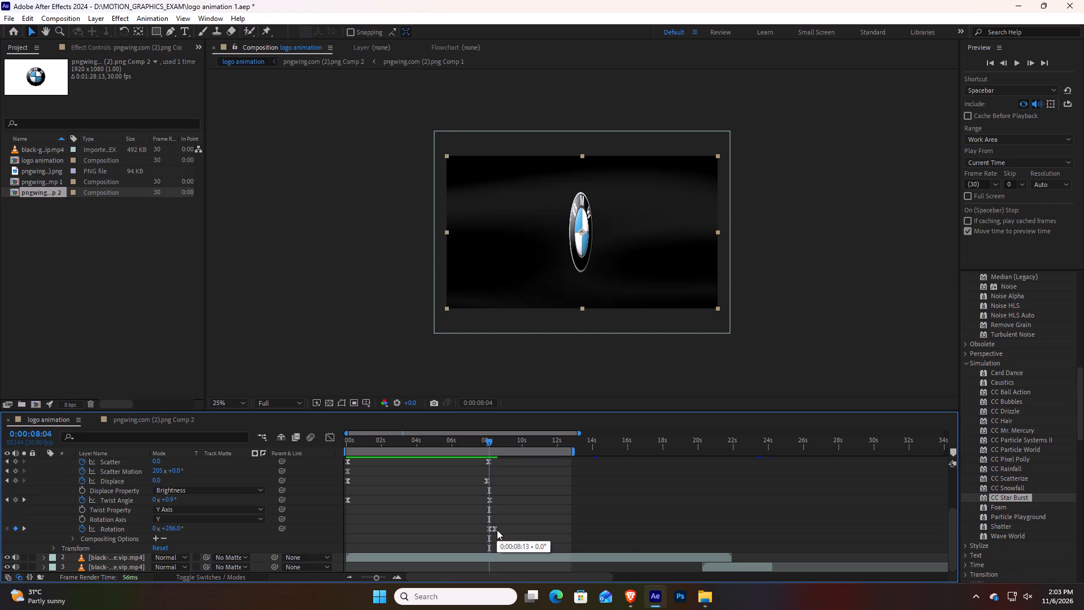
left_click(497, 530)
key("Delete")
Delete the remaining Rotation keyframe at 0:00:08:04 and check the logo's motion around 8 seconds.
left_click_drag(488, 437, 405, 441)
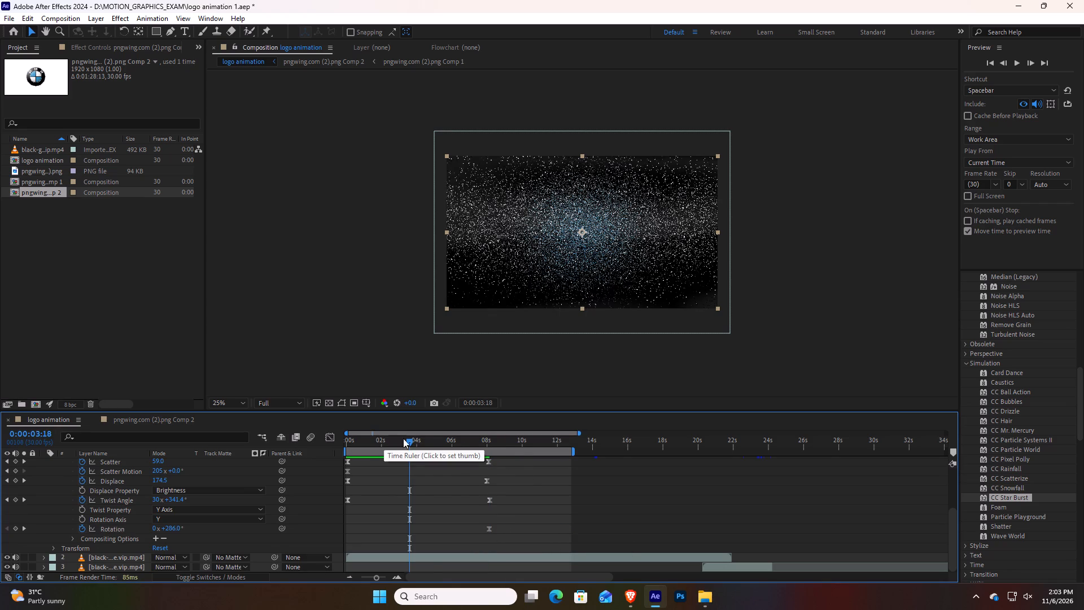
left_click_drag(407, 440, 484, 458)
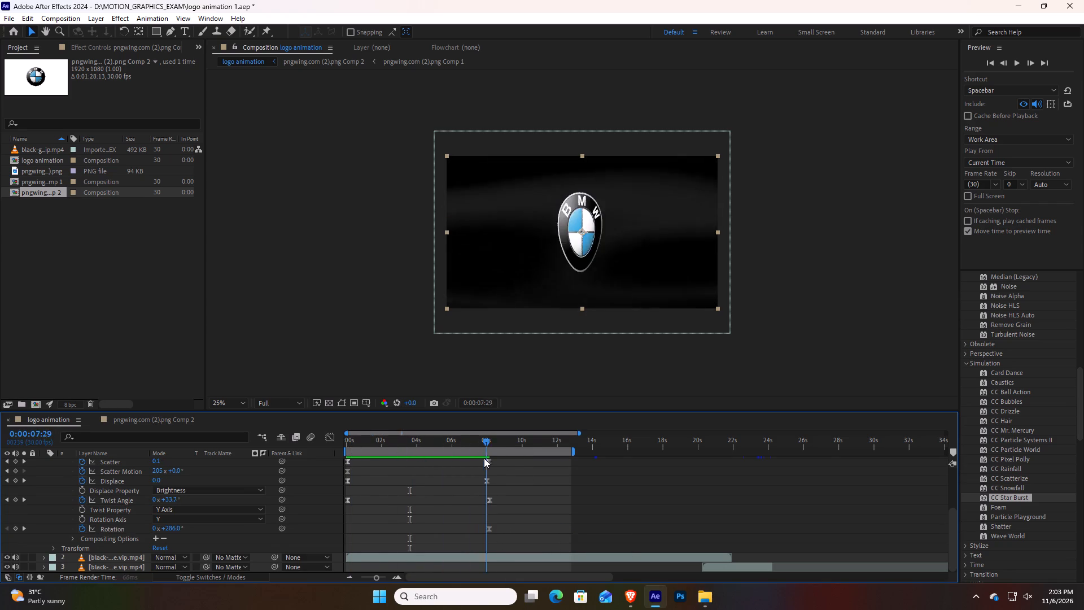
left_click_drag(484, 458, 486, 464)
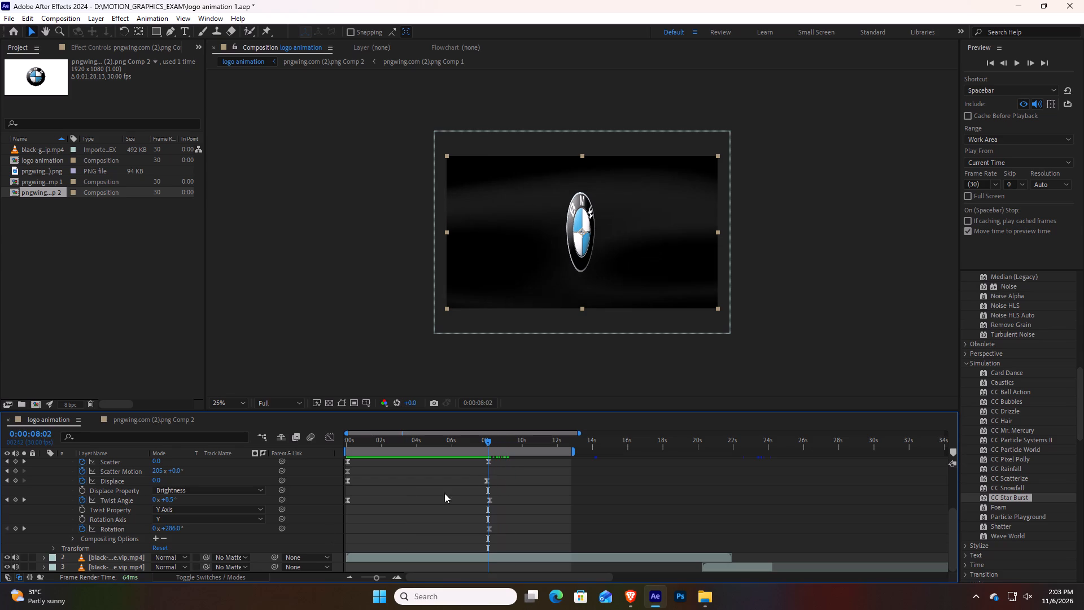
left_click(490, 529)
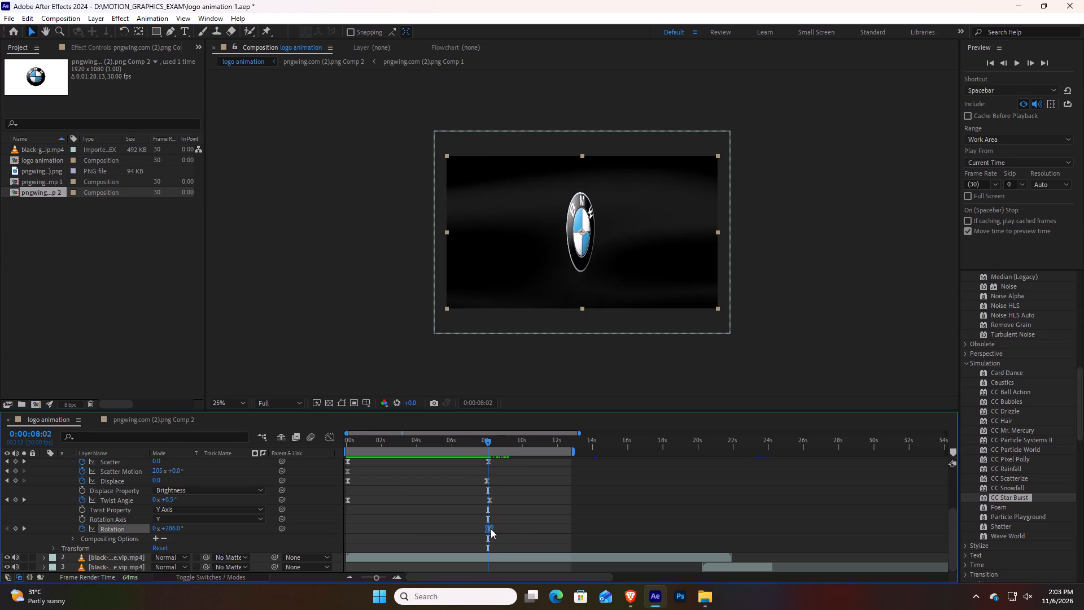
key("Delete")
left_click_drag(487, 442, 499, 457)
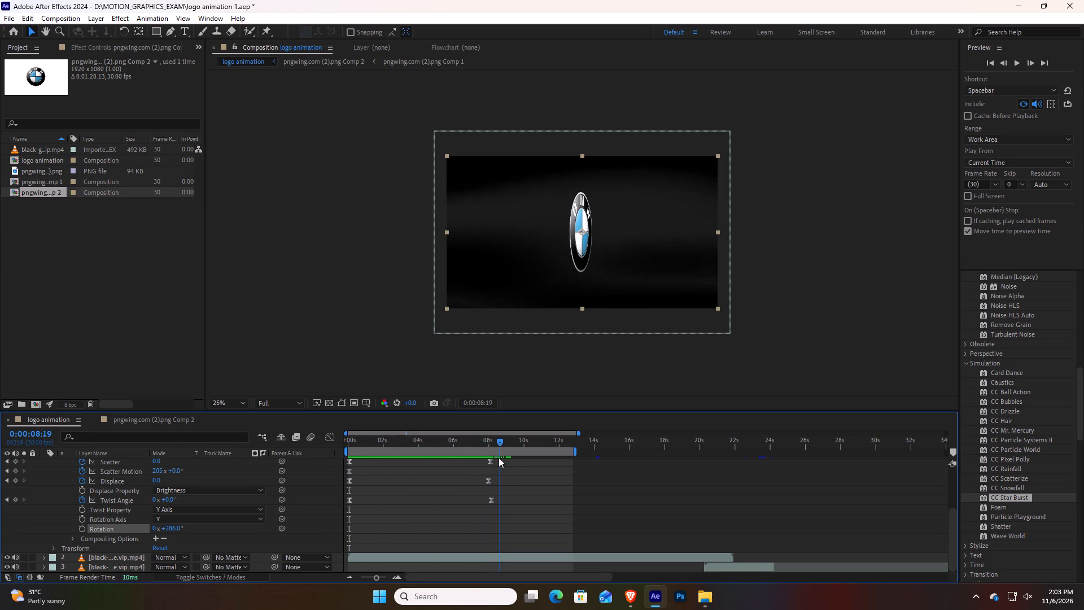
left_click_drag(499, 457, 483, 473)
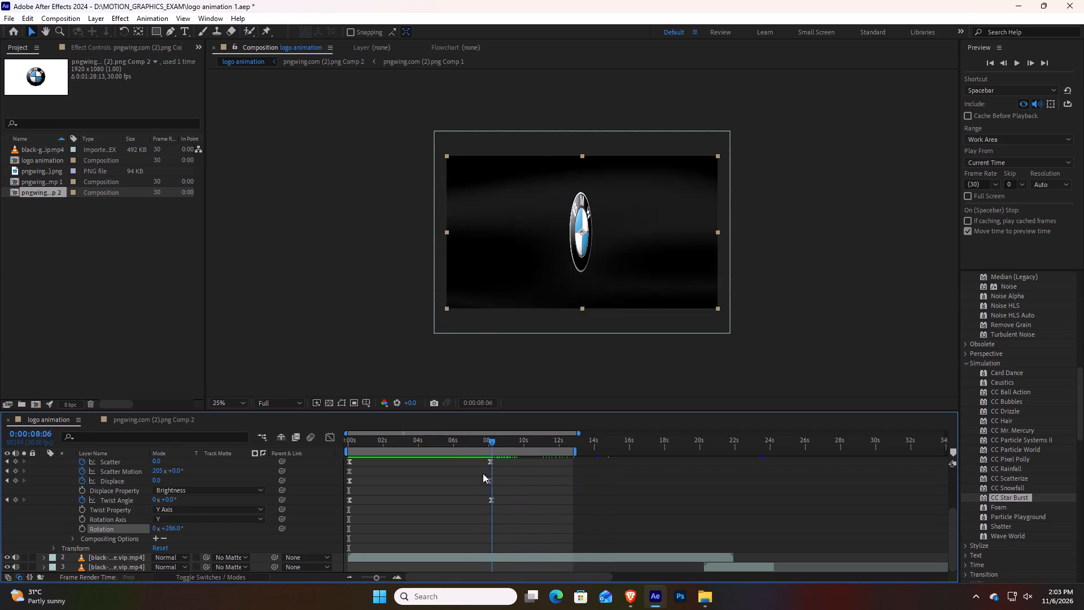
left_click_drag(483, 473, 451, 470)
Undo the Rotation keyframe deletions and the earlier edits, back through the retiming of the CC Ball Action keyframes.
key("ctrl+z")
key("ctrl+z")
key("ctrl+z")
key("ctrl+z")
key("ctrl+z")
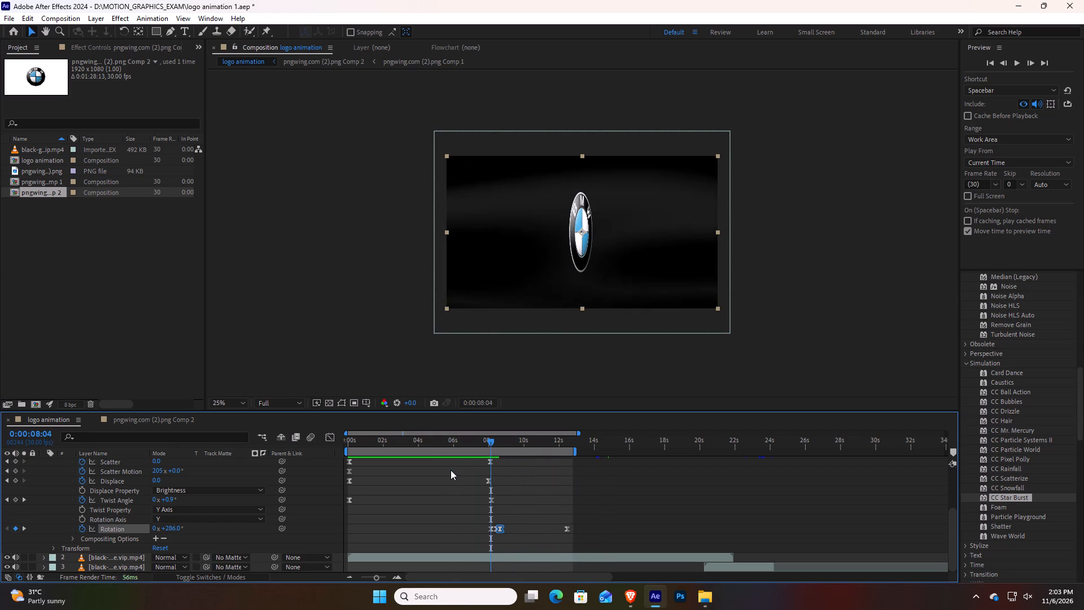
key("ctrl+z")
key("ctrl+z")
key("ctrl+z")
key("ctrl+z")
key("ctrl+z")
key("ctrl+z")
key("ctrl+z")
key("ctrl+z")
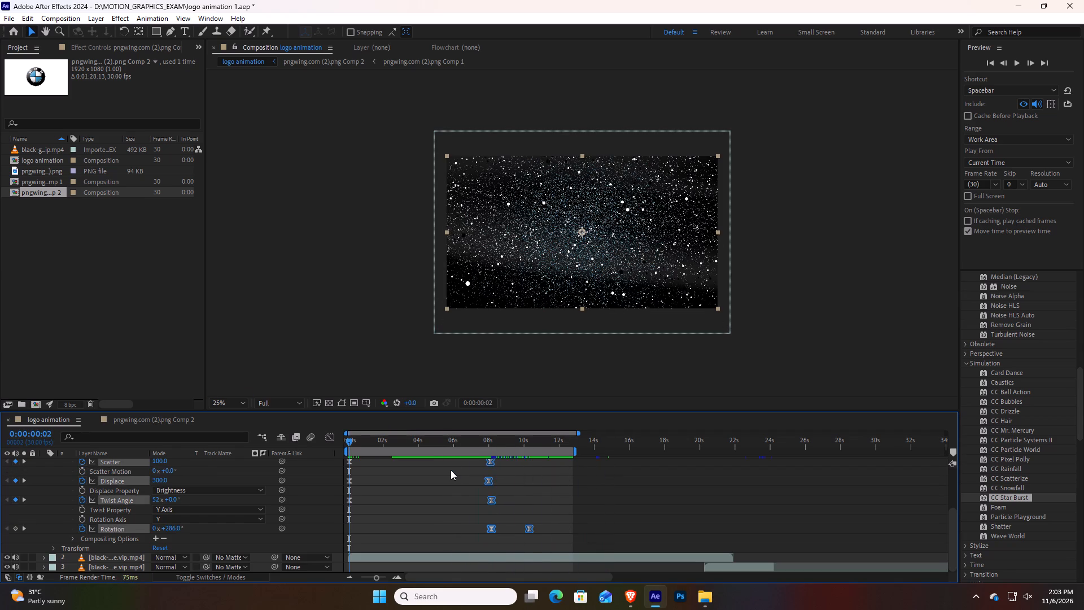
key("ctrl+z")
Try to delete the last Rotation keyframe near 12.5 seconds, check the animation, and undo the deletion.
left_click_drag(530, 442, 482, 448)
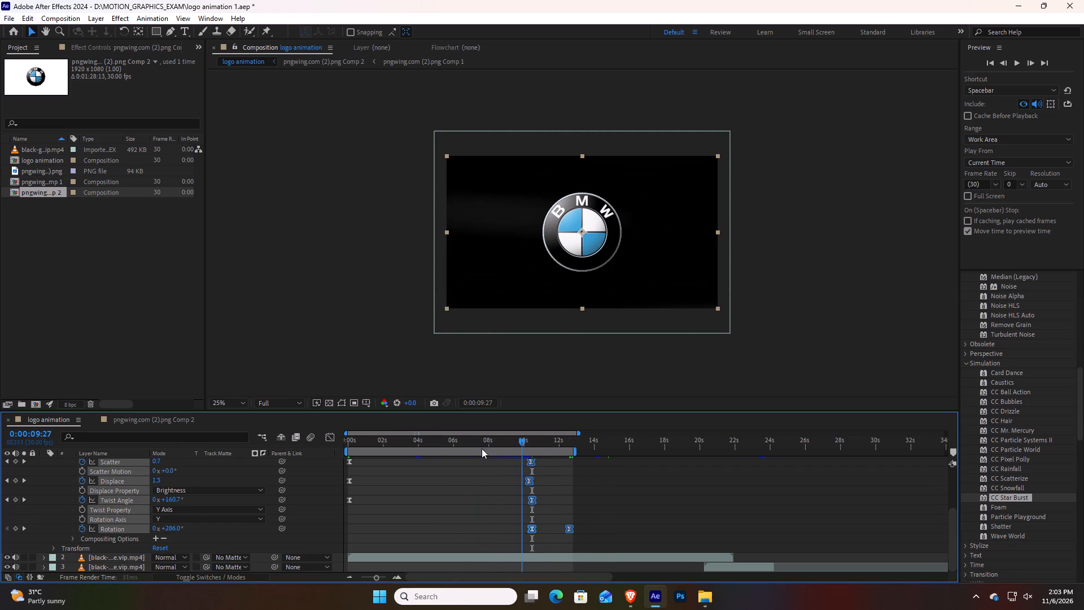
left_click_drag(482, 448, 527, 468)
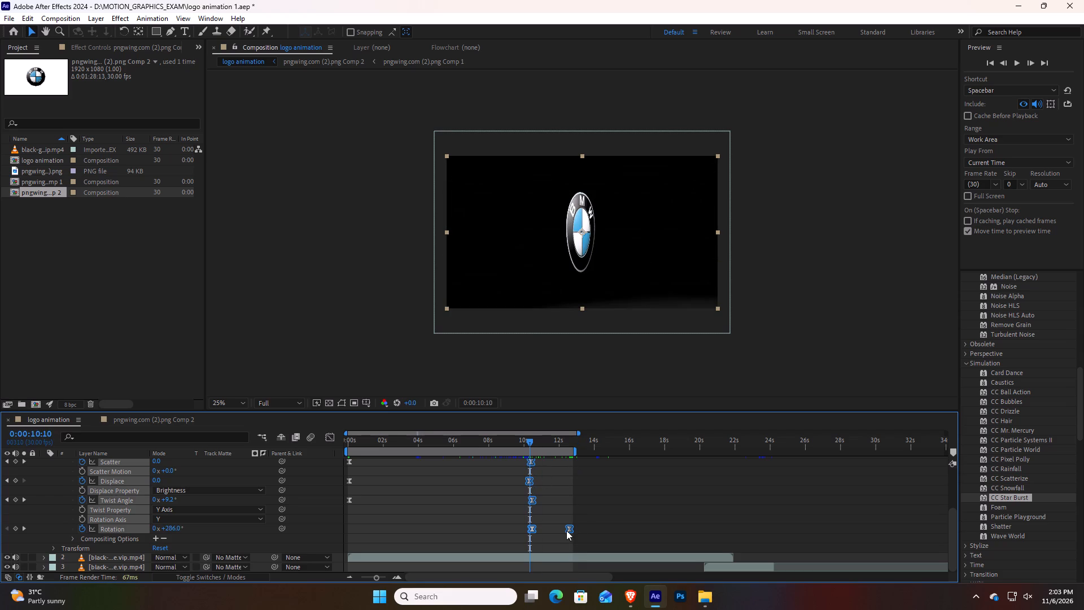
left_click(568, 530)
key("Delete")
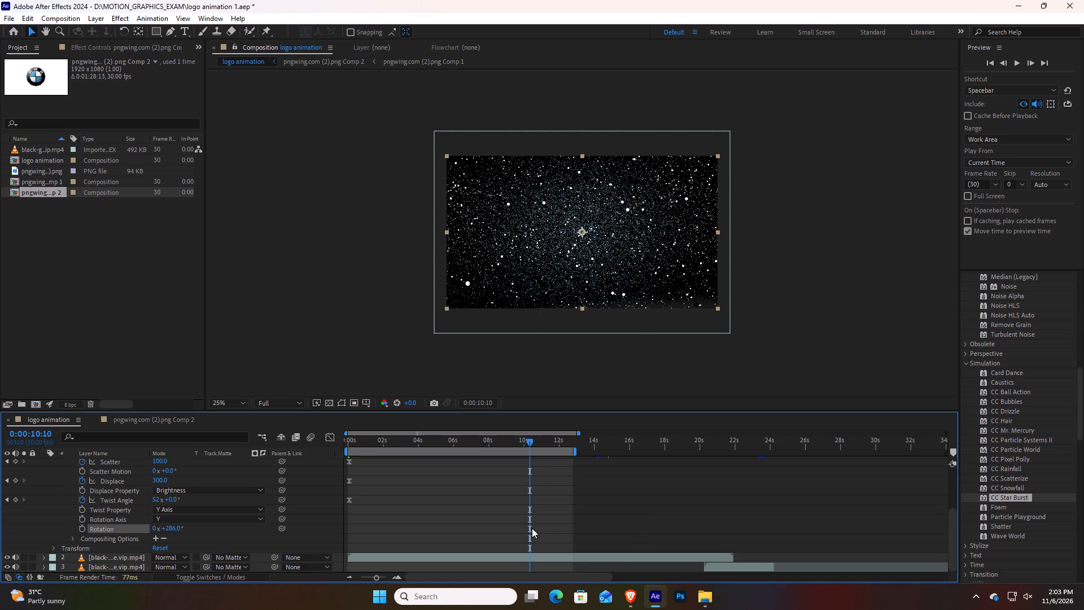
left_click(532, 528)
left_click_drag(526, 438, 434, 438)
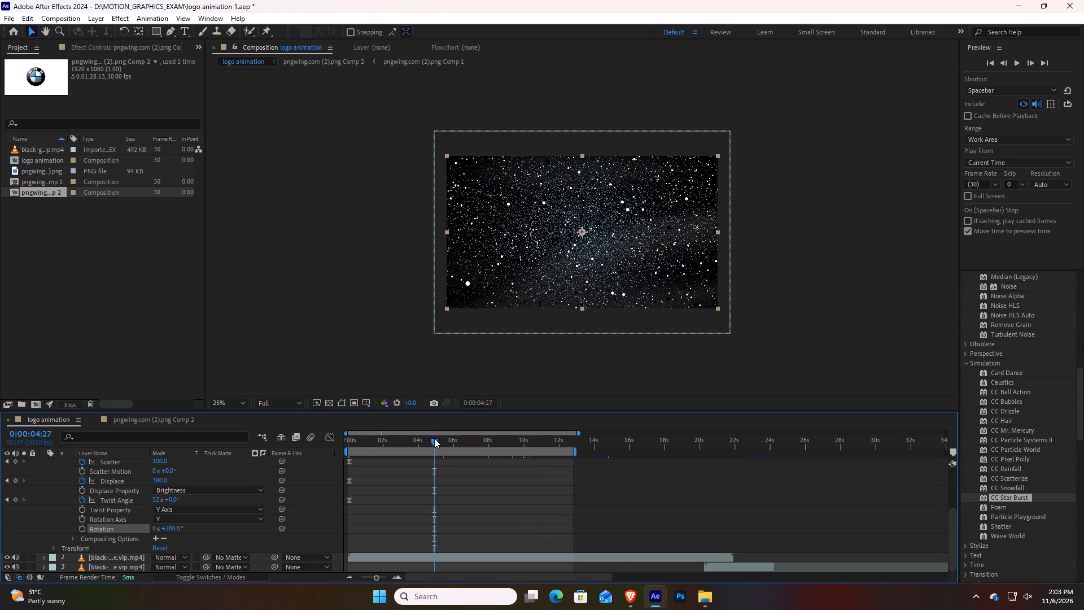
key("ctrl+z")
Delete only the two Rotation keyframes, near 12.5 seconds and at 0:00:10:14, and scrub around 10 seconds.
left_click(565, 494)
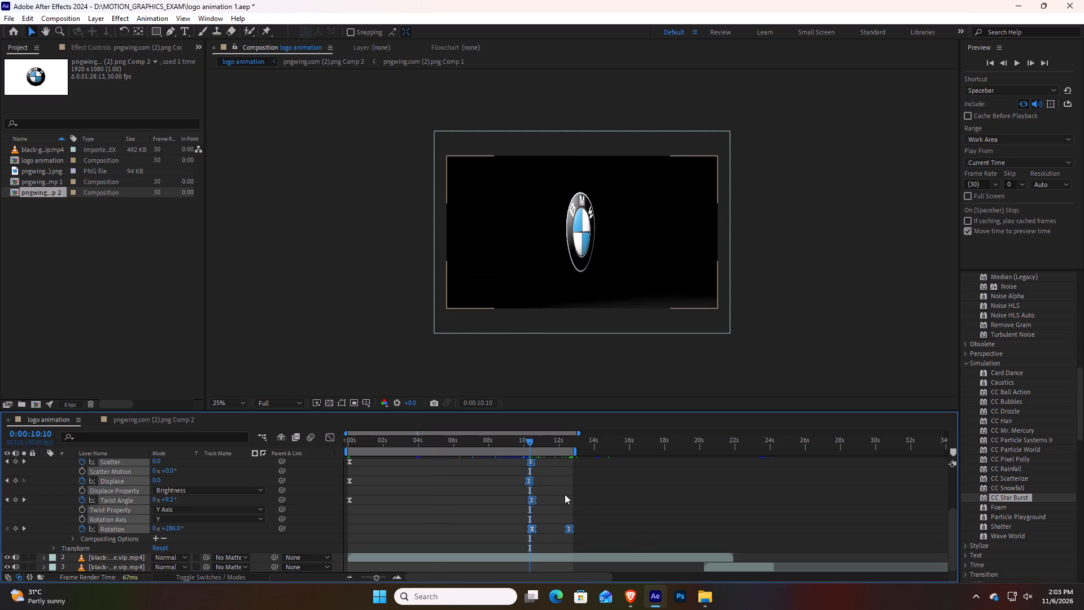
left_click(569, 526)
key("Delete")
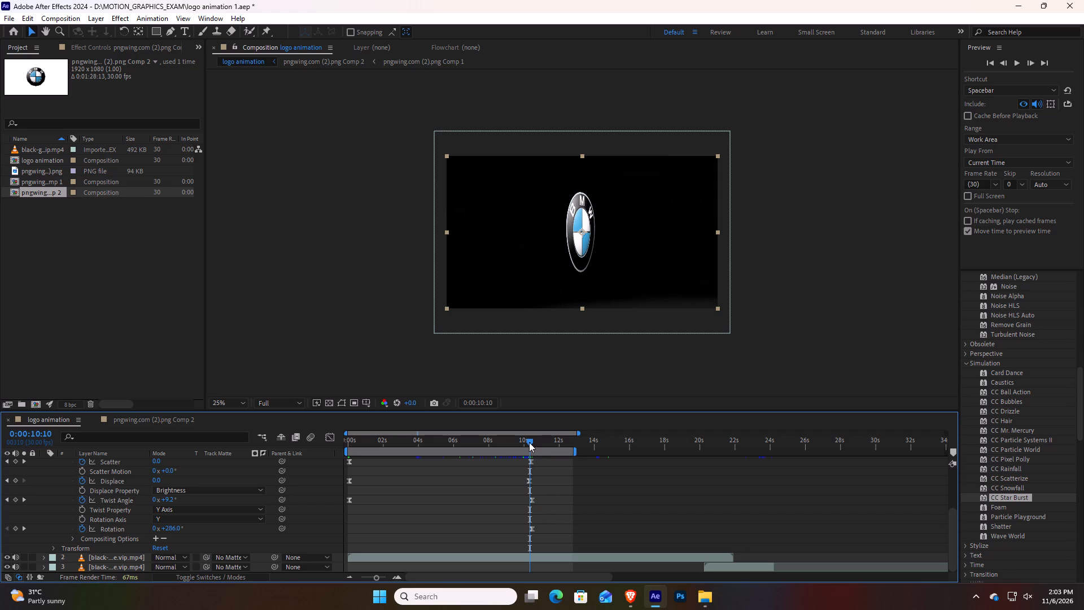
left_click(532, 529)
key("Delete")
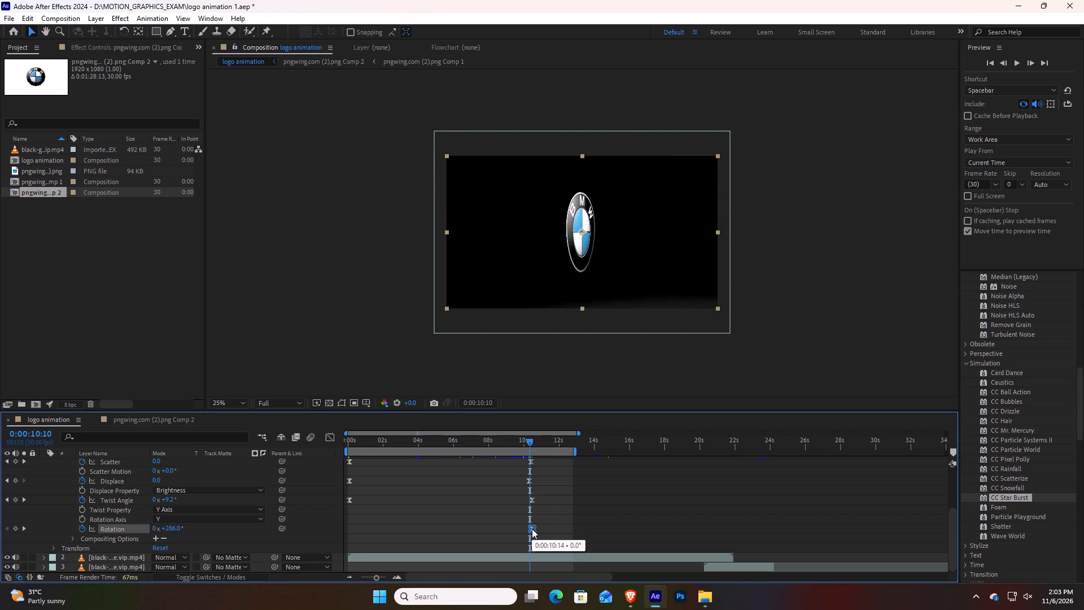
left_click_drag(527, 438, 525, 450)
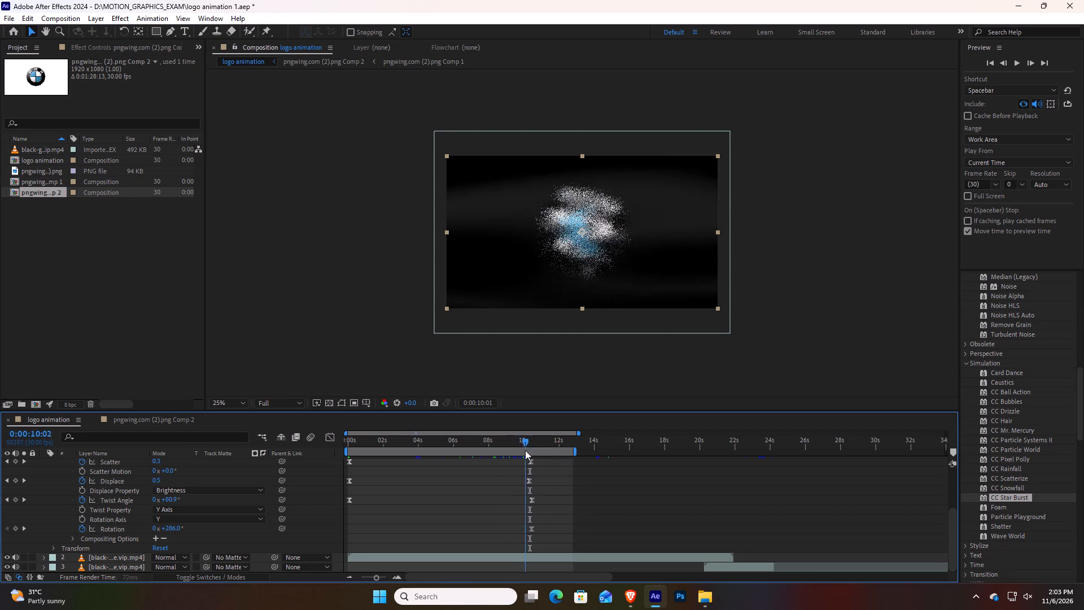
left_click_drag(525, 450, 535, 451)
Undo the Rotation keyframe deletions, the Rotation easing and the Twist Property change, and check the turn around 10 seconds.
key("ctrl+z")
key("ctrl+z")
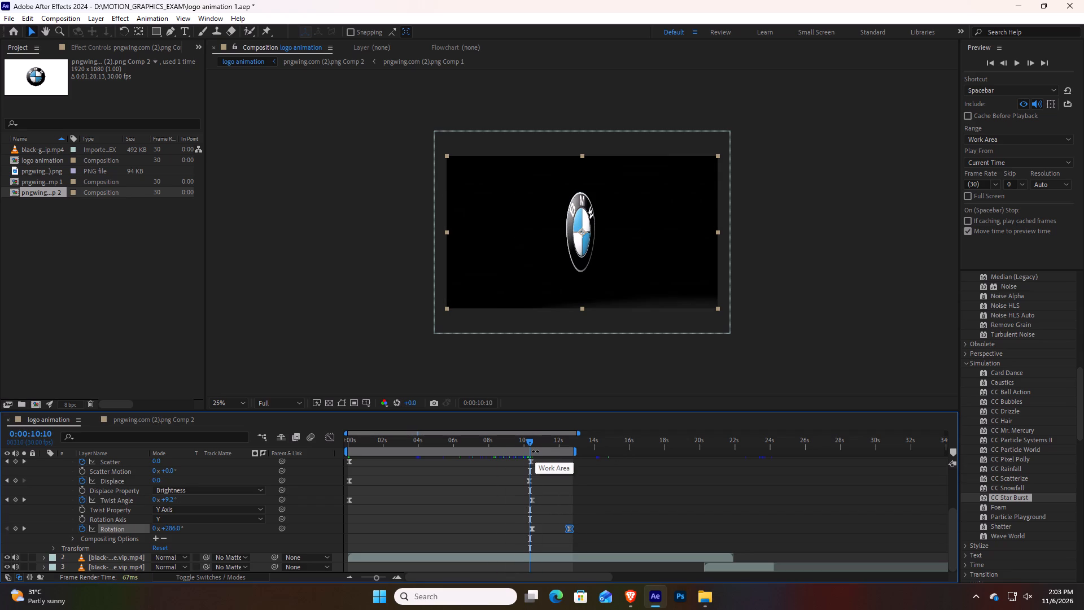
key("ctrl+z")
key("ctrl+z")
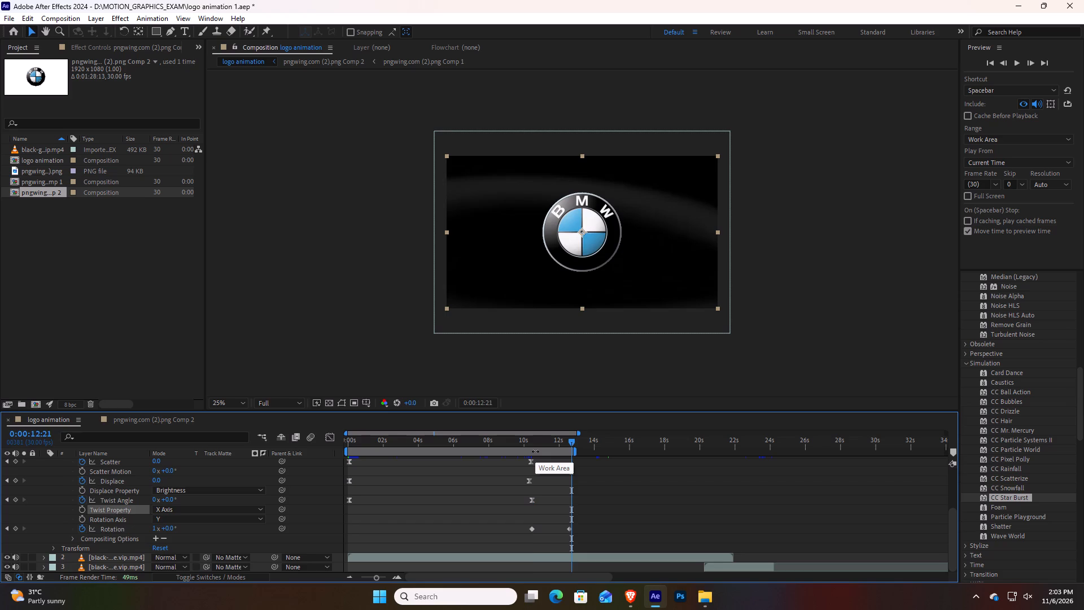
key("ctrl+z")
key("ctrl+z")
key("ctrl+z")
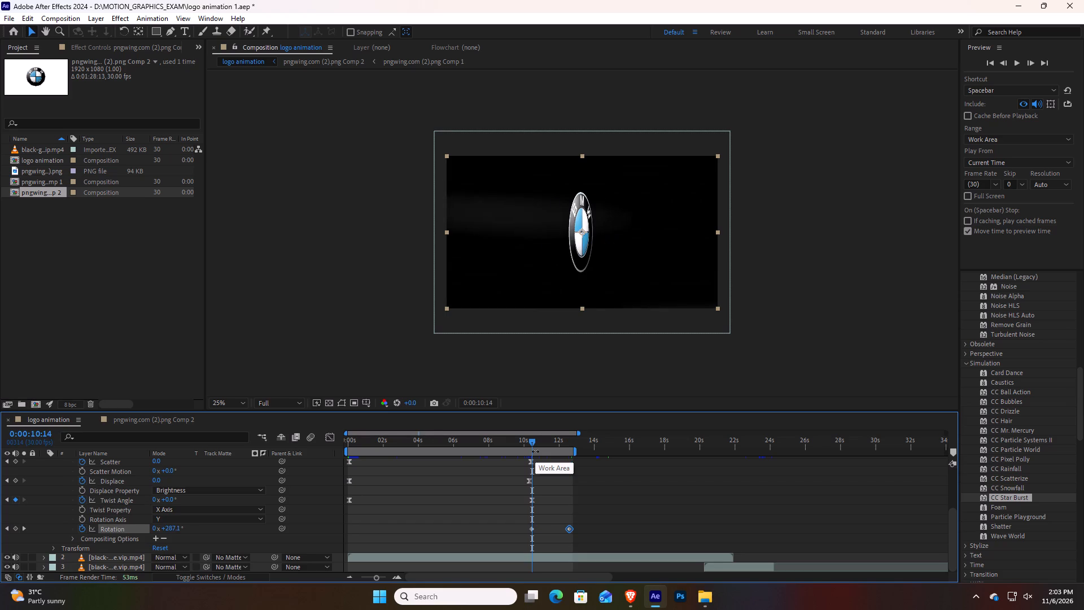
key("ctrl+z")
left_click_drag(571, 438, 528, 447)
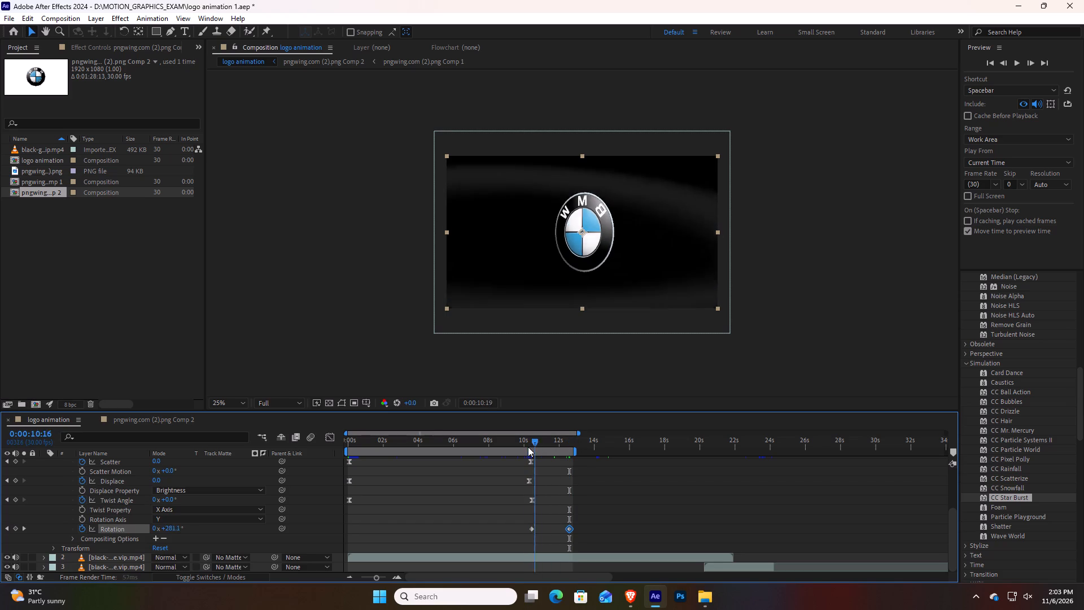
left_click_drag(528, 447, 531, 451)
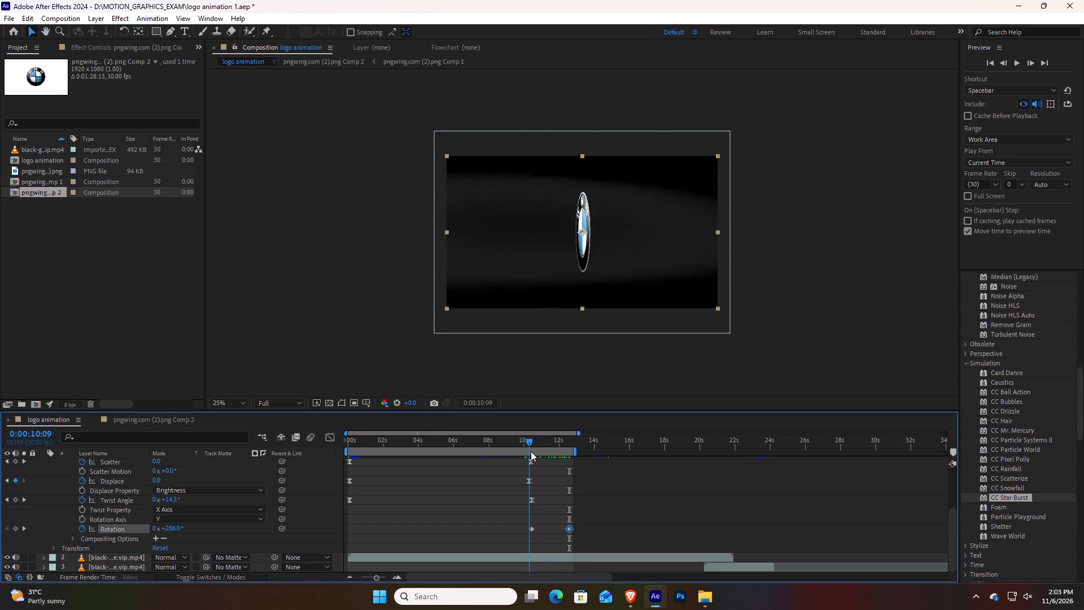
left_click_drag(531, 451, 532, 455)
Undo the Rotation keyframes and the Rotation value change, and check how the logo assembles around 10 seconds.
key("ctrl+z")
key("ctrl+z")
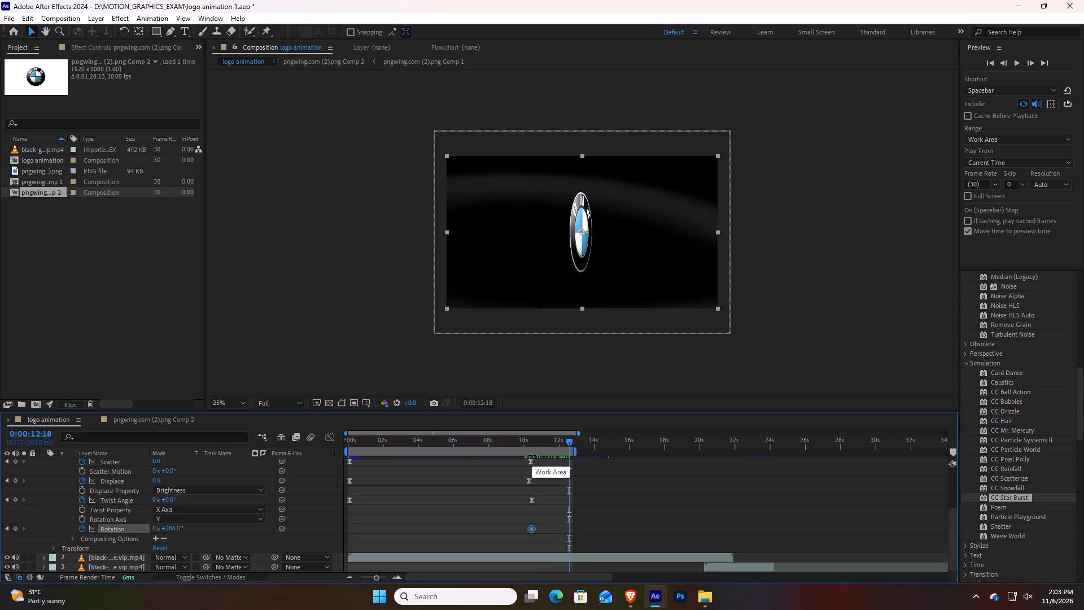
key("ctrl+z")
left_click_drag(531, 442, 444, 452)
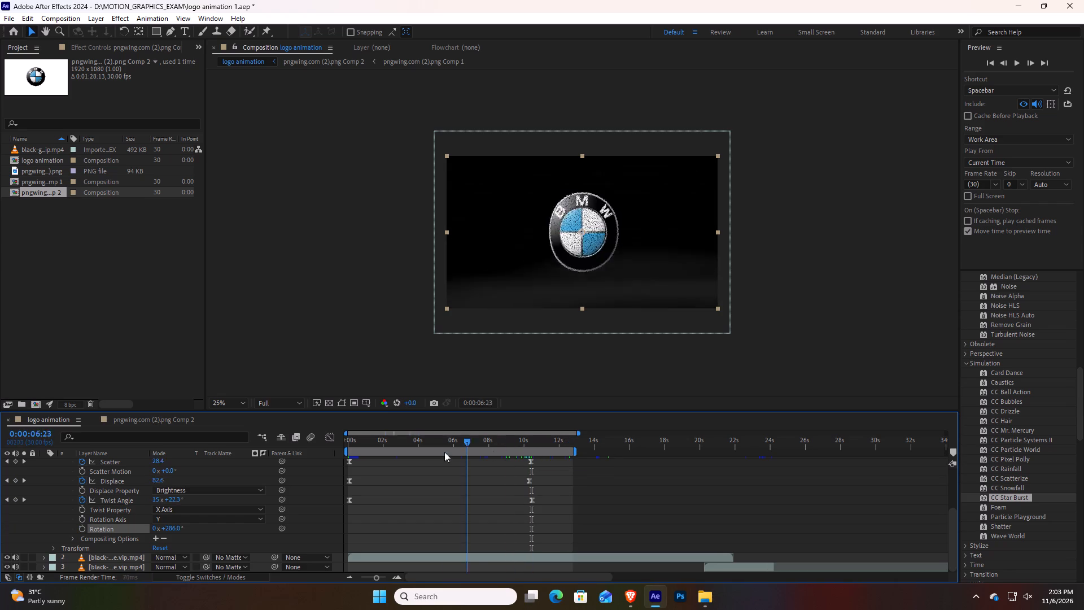
left_click_drag(444, 452, 531, 459)
key("ctrl+z")
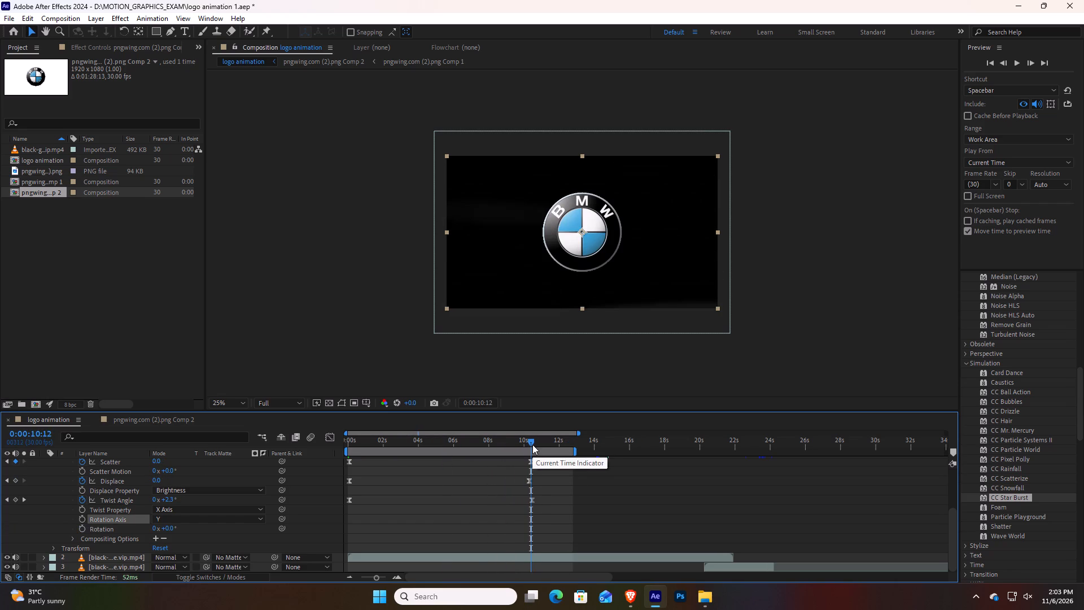
left_click_drag(532, 443, 522, 463)
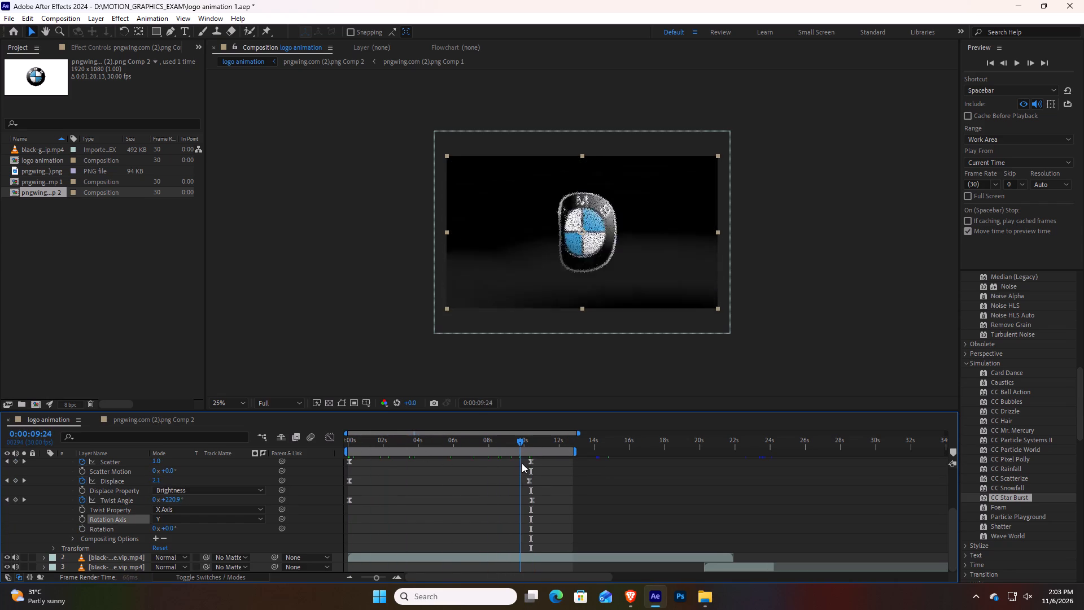
left_click_drag(522, 463, 543, 468)
Move the end keyframes of Grid Spacing, Scatter, Displace and Twist Angle together to about 3.7 seconds.
scroll(506, 511, "up", 2)
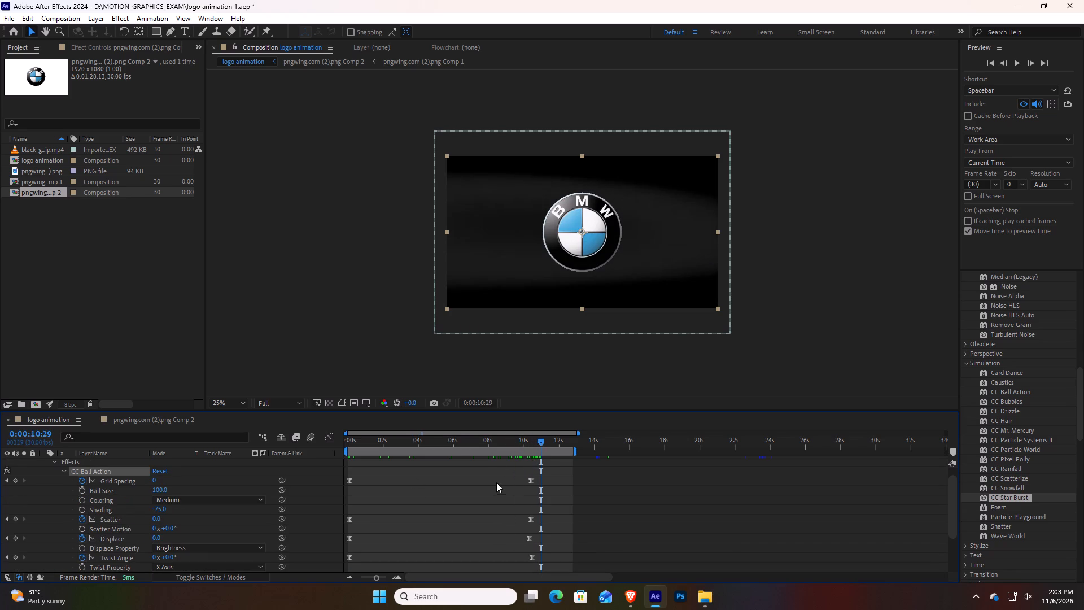
left_click_drag(550, 476, 361, 567)
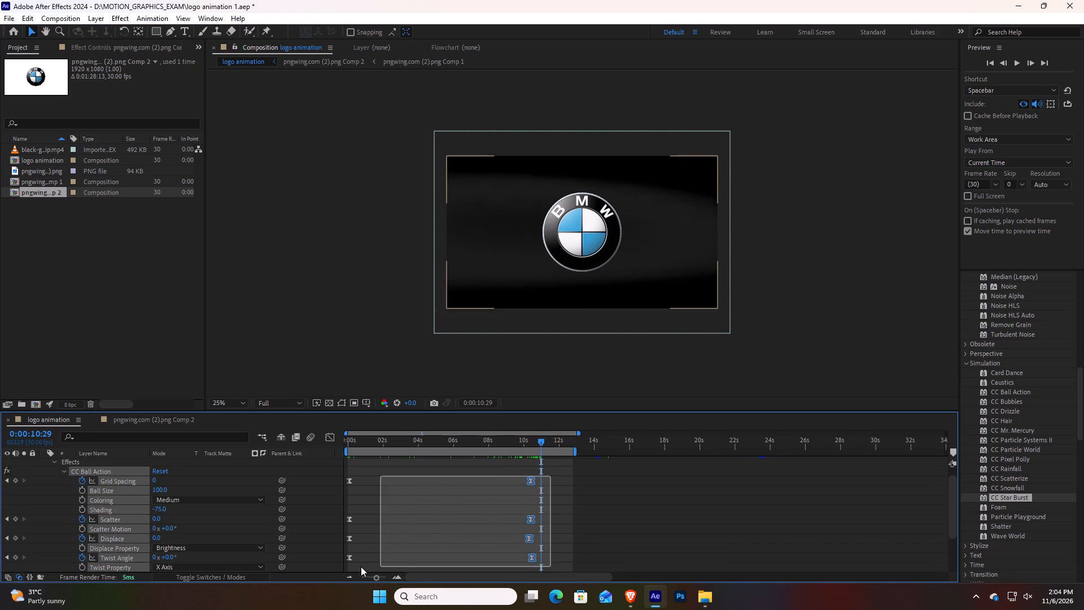
left_click_drag(361, 567, 423, 583)
left_click_drag(529, 481, 520, 481)
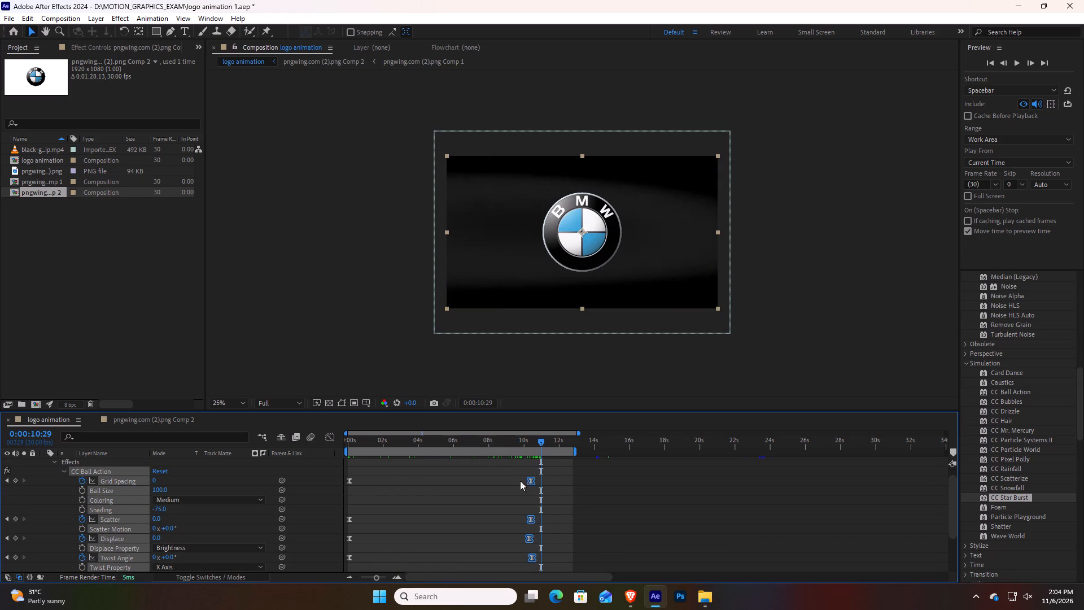
left_click_drag(520, 481, 411, 475)
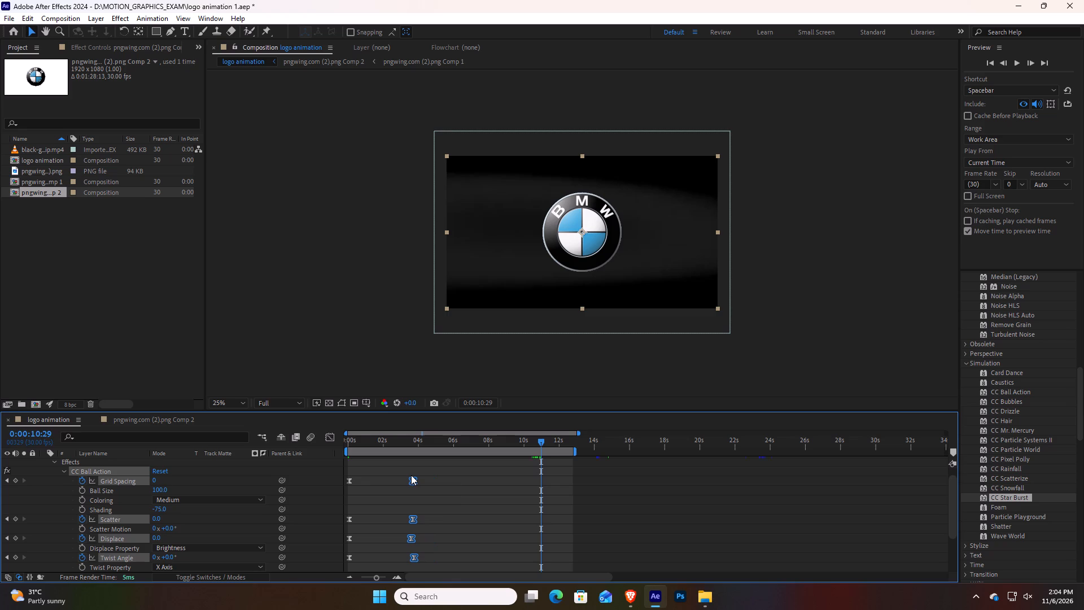
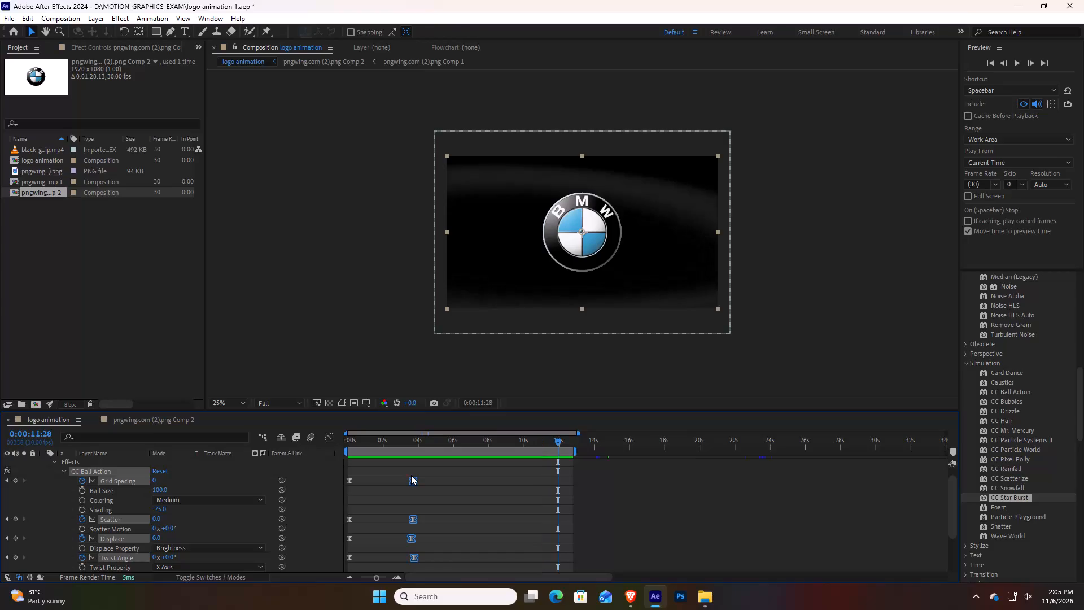
Preview the retimed logo assembly from the start of the composition.
left_click_drag(561, 445, 392, 461)
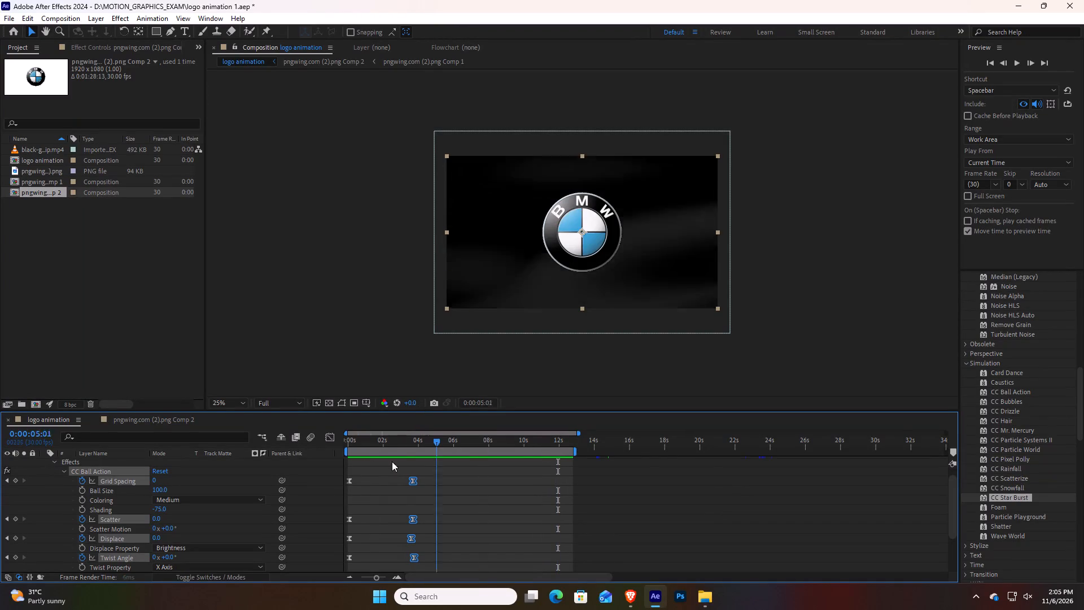
left_click_drag(392, 461, 351, 462)
key("space")
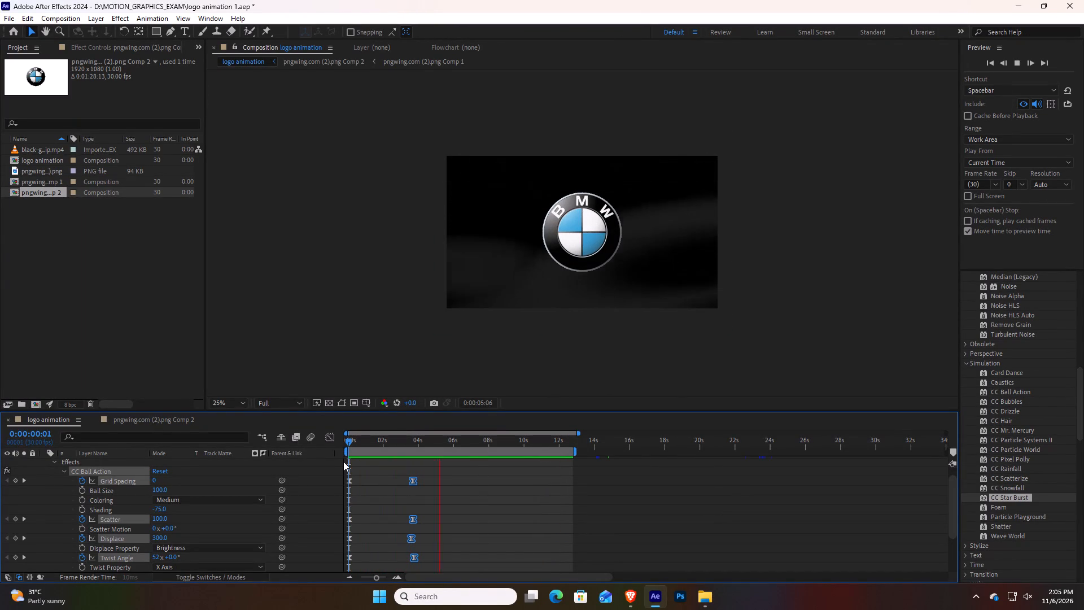
key("space")
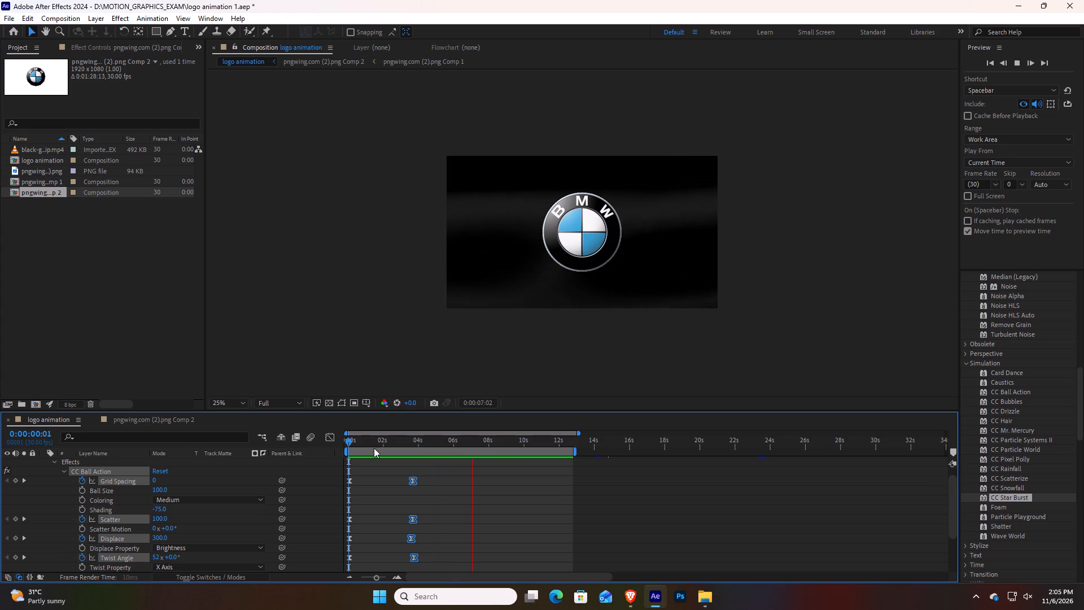
Split the logo layer at 0:00:04:04, just after the balls have assembled.
left_click_drag(473, 442, 417, 450)
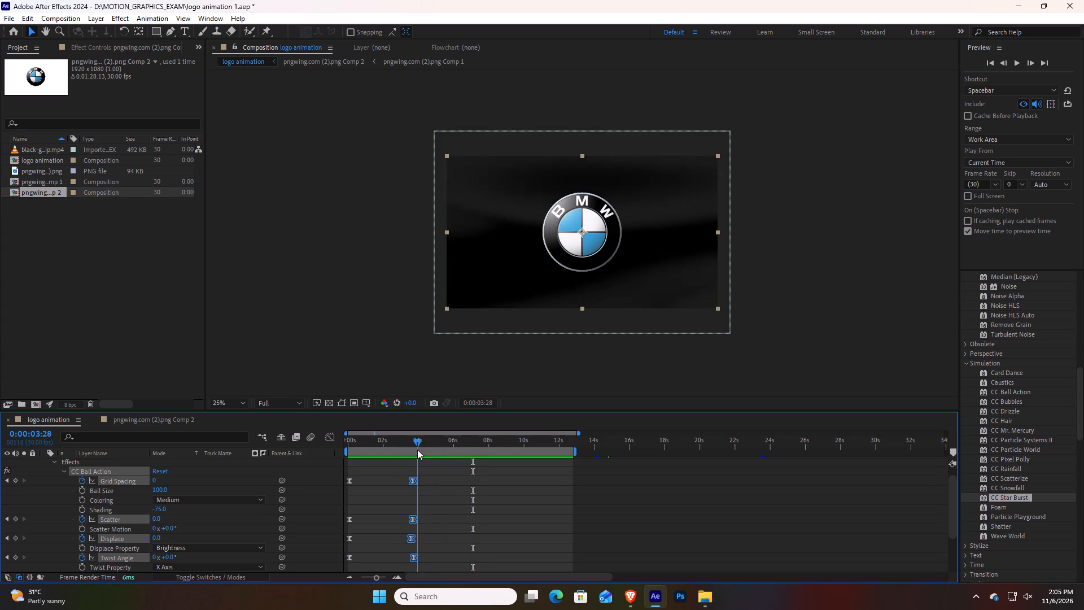
left_click_drag(417, 450, 421, 450)
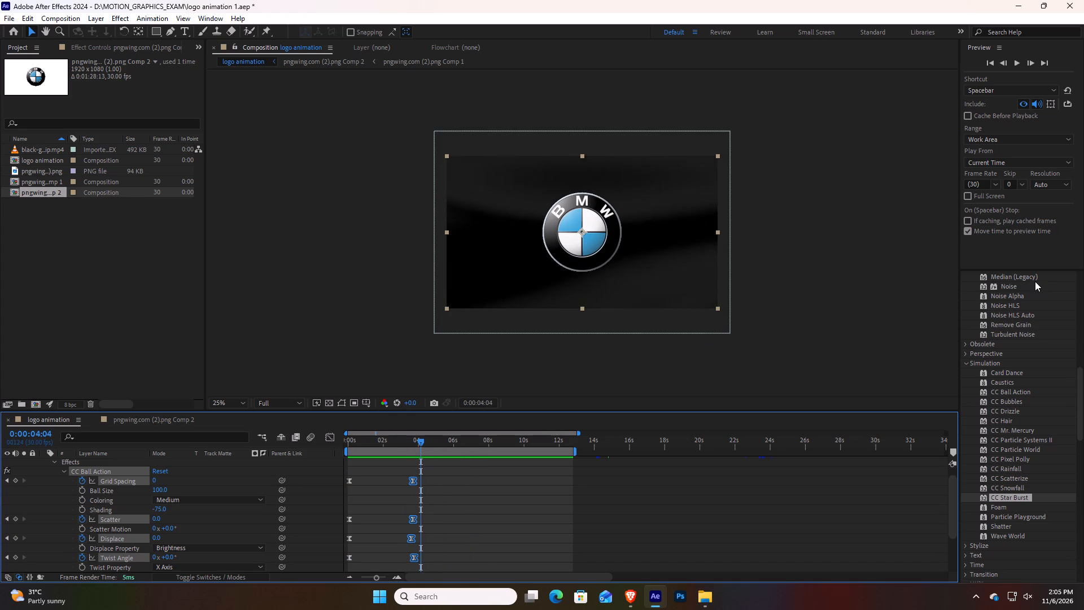
left_click(53, 460)
left_click(66, 464)
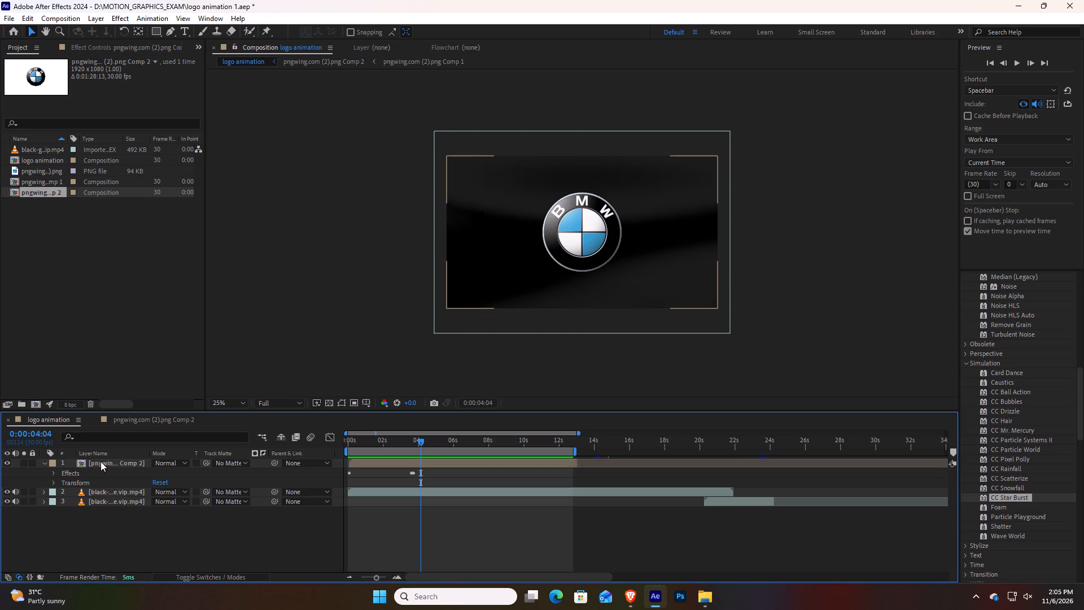
left_click(100, 461)
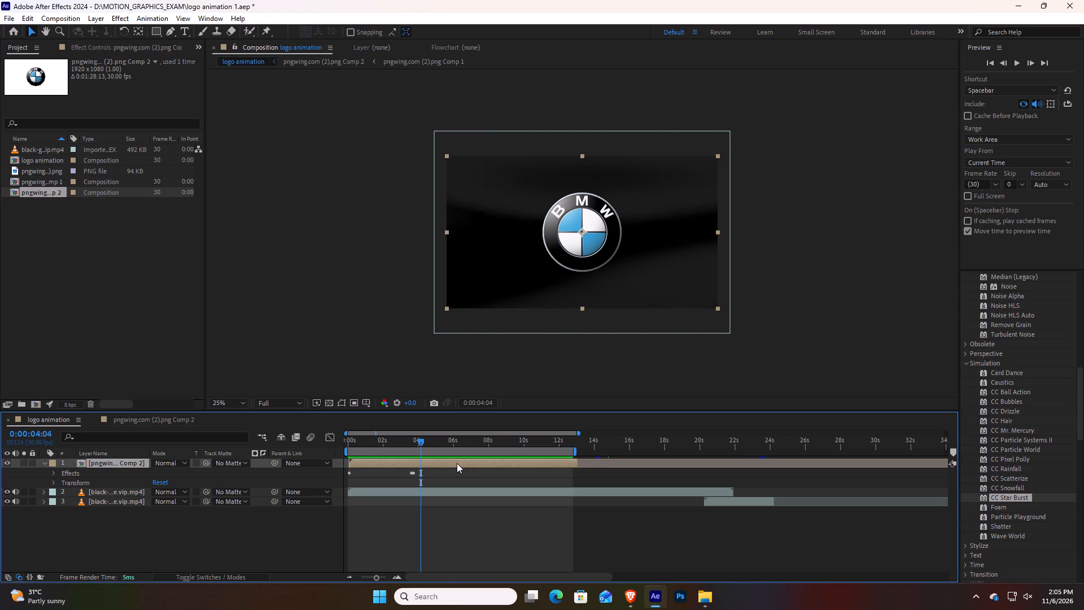
left_click(457, 463)
key("ctrl+shift+d")
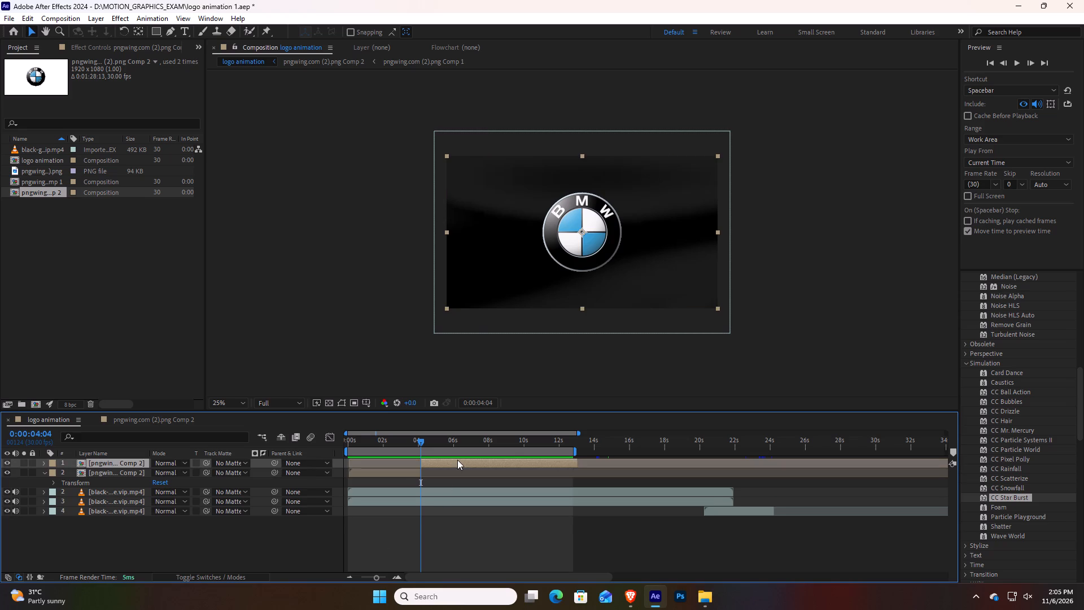
Check the split, find the light sweep effect and apply CC Light Sweep to the second part of the split logo layer.
left_click_drag(420, 441, 388, 450)
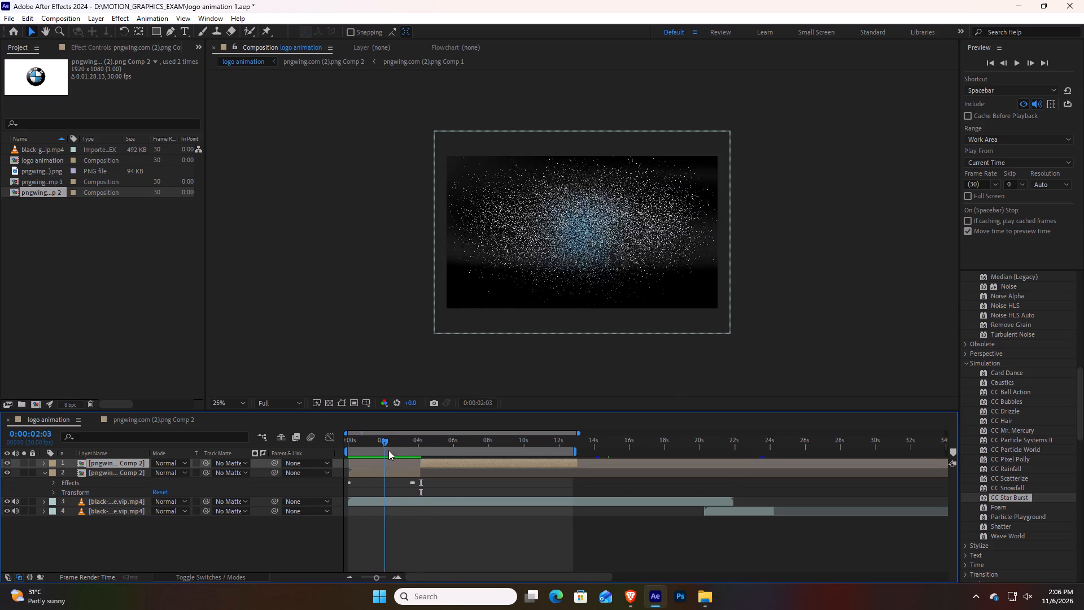
left_click_drag(388, 450, 421, 455)
left_click(431, 460)
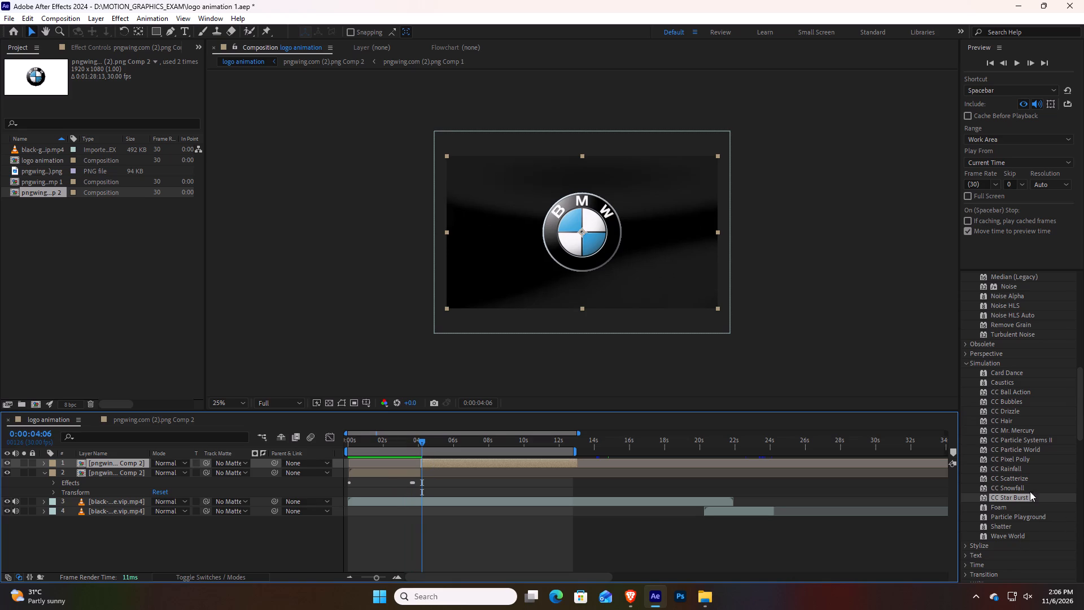
scroll(1017, 513, "up", 1)
scroll(1022, 356, "up", 14)
scroll(1015, 341, "down", 2)
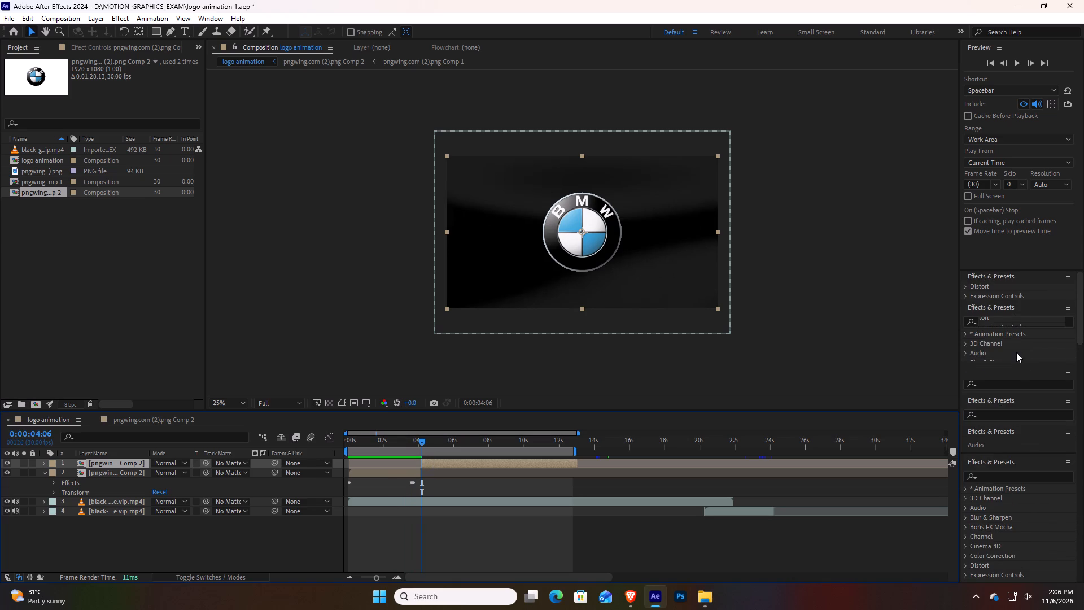
left_click(1024, 295)
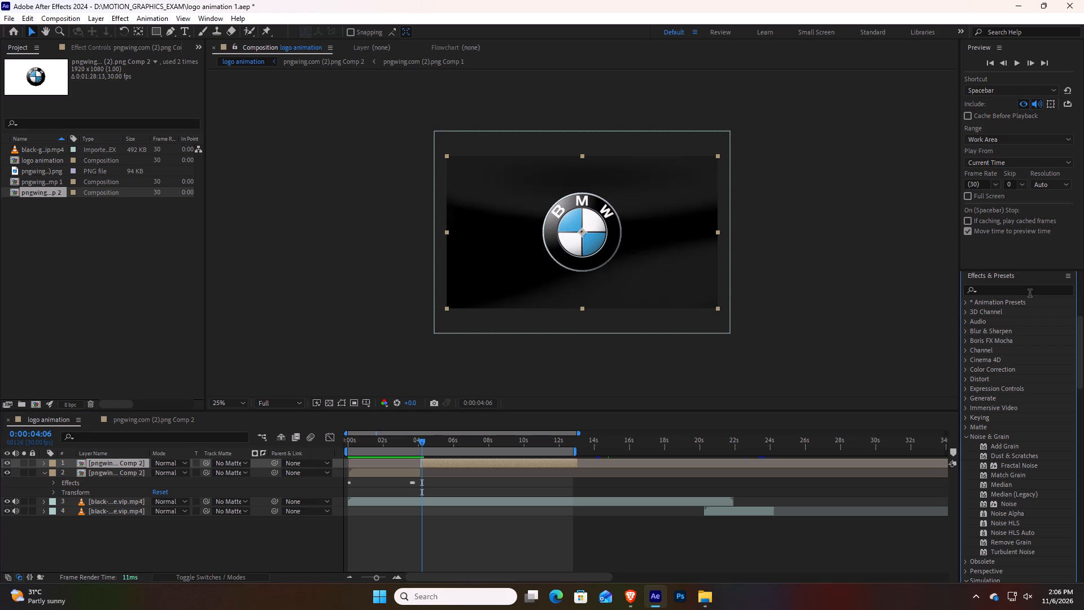
left_click(1030, 291)
type("light")
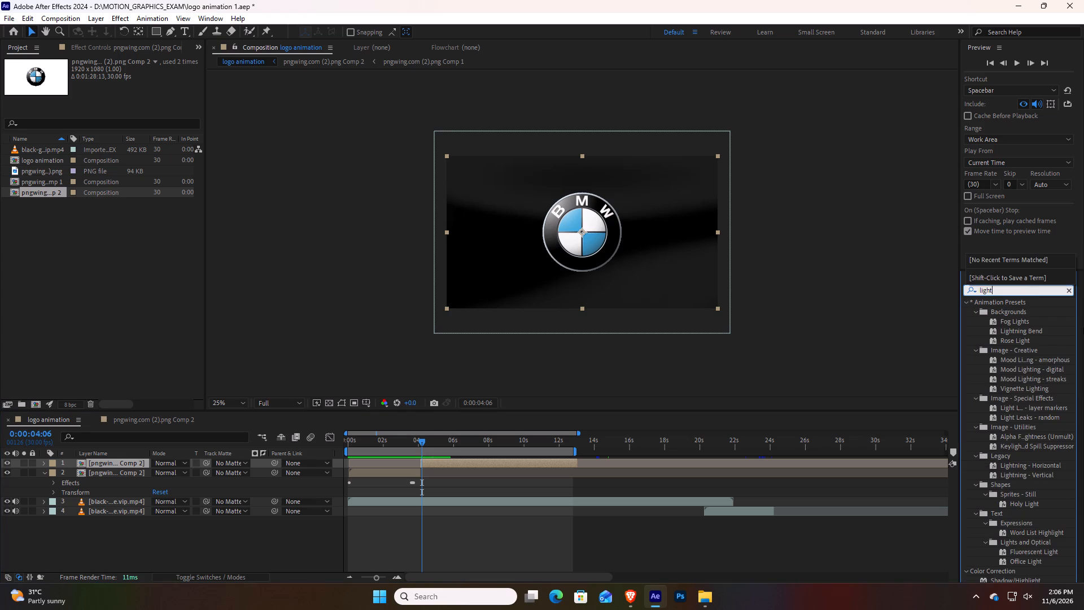
key("space")
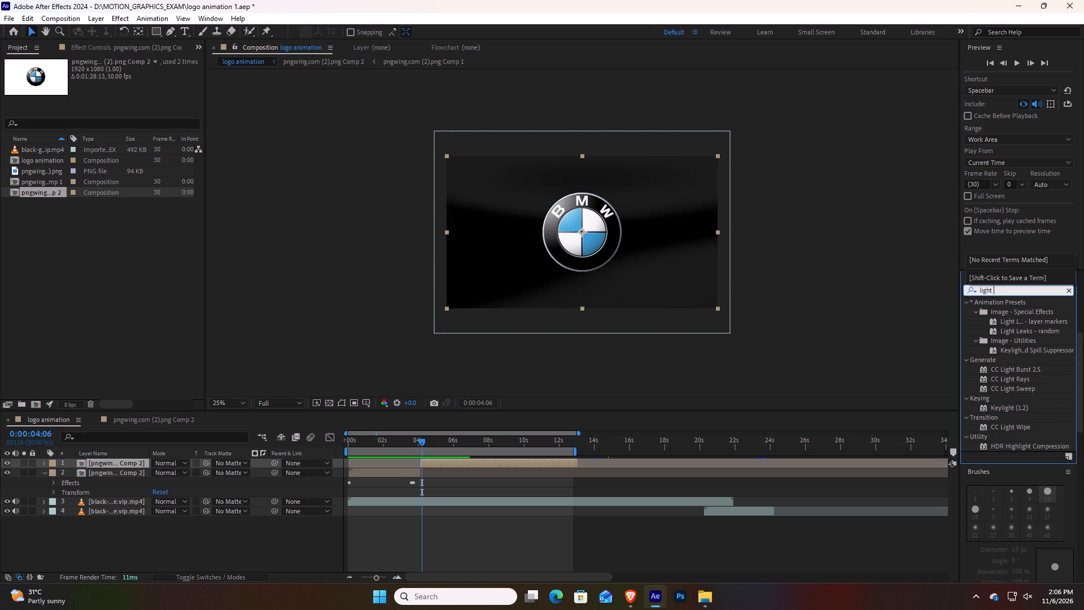
type("swee")
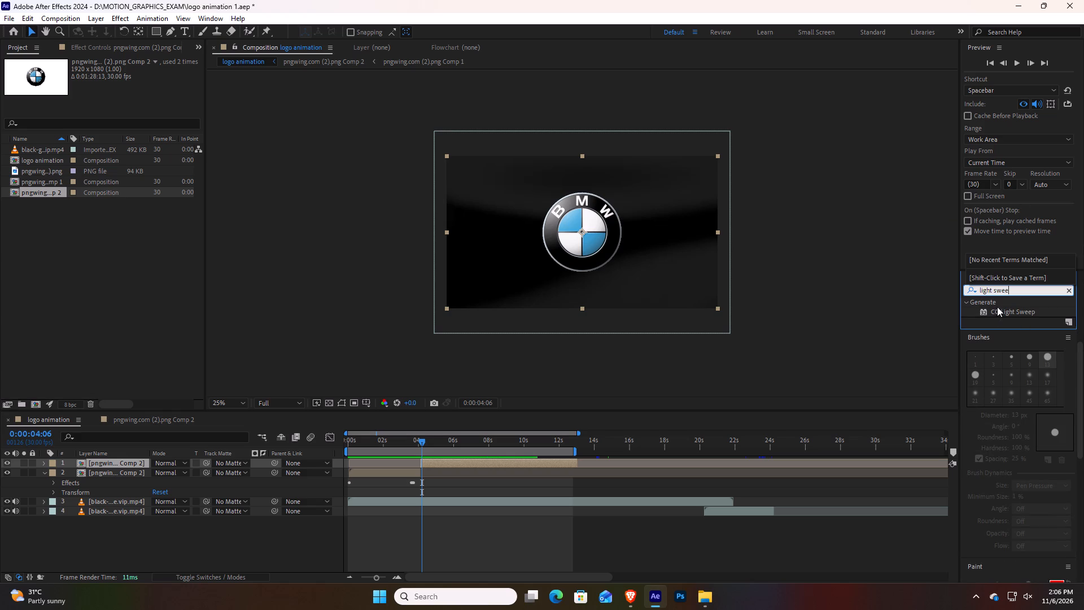
left_click_drag(1005, 310, 486, 464)
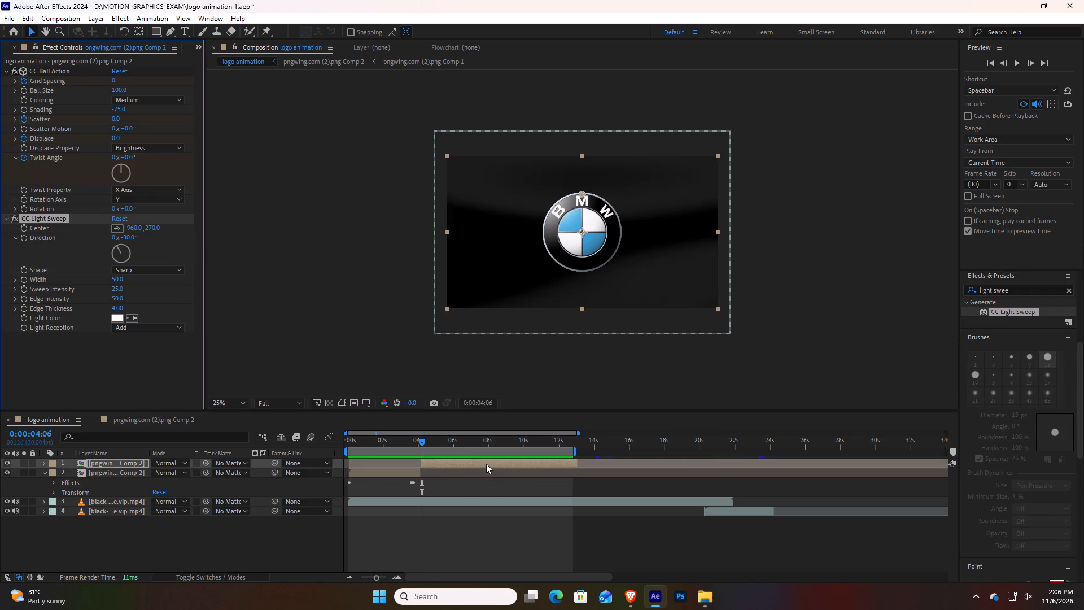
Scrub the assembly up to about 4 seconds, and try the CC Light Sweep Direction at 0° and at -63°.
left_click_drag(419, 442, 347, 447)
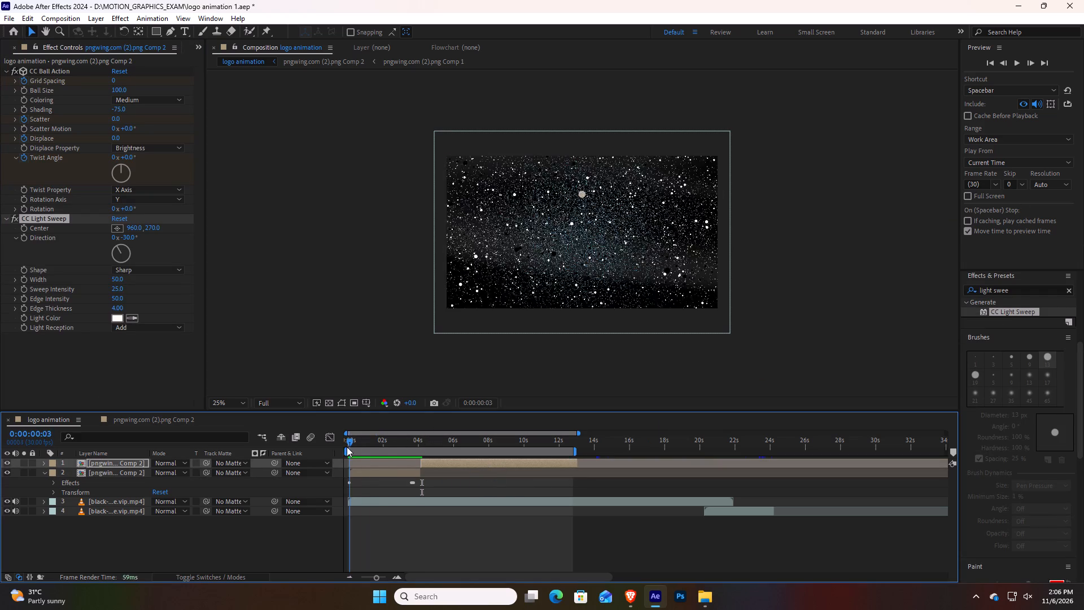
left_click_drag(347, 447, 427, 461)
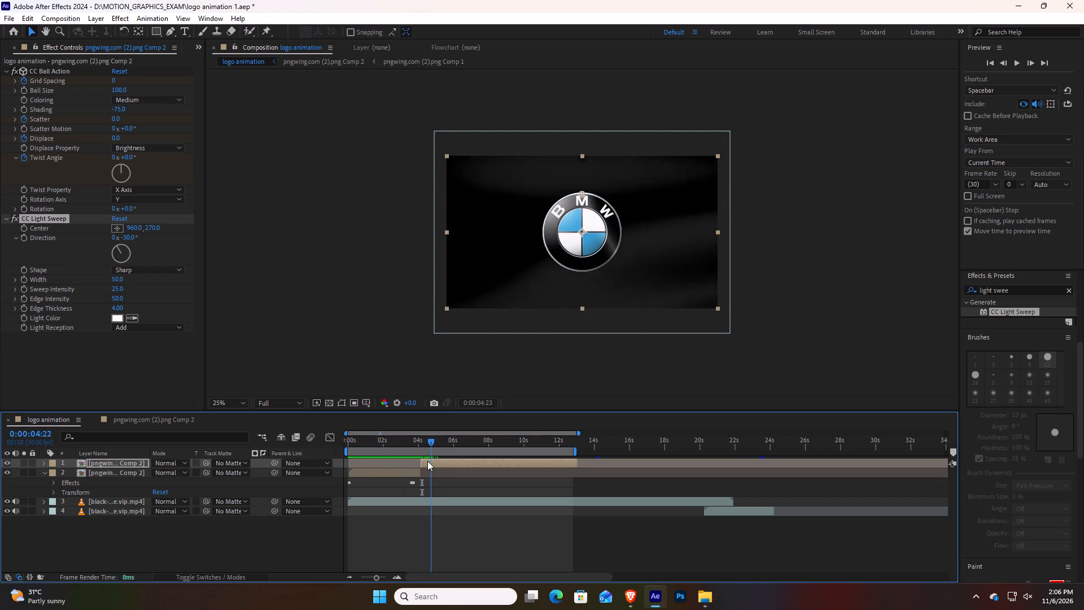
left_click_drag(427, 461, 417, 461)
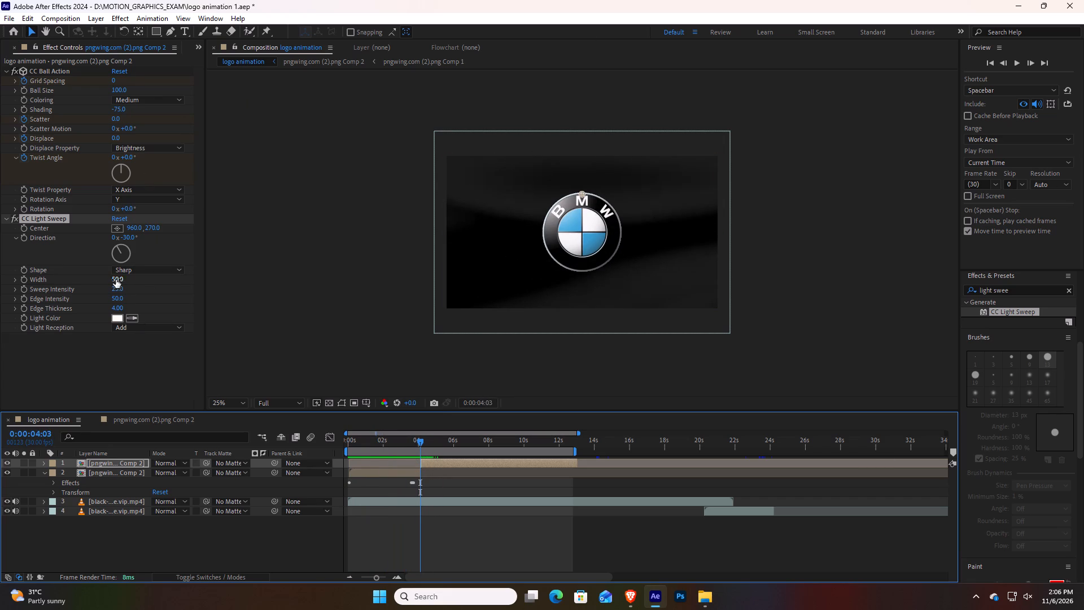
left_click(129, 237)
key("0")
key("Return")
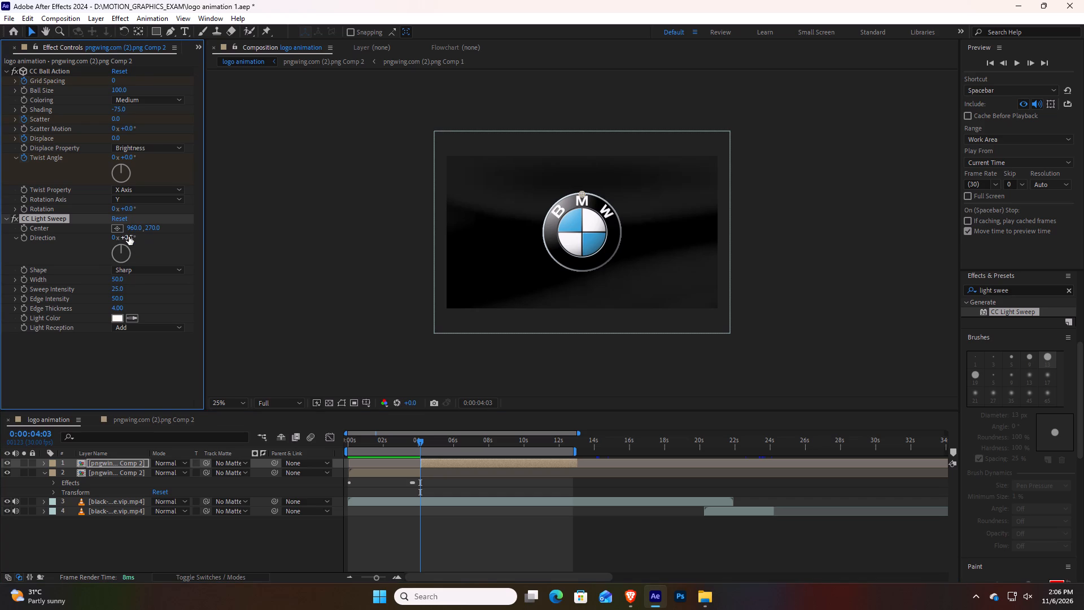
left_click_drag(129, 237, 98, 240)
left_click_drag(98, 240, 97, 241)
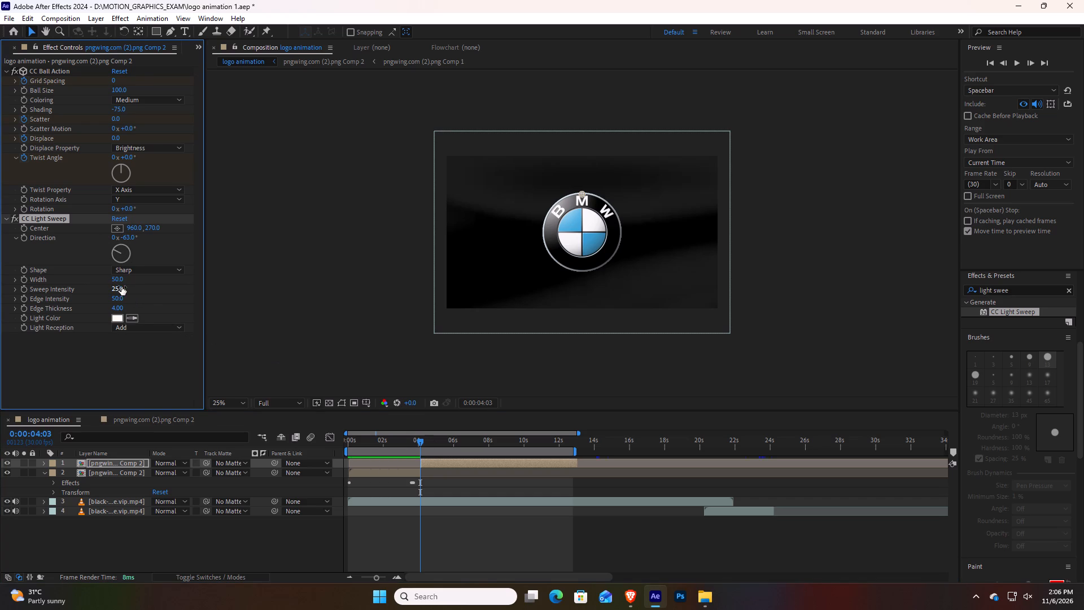
Set the light sweep's Width to 80 and Edge Intensity to 107, checking the logo between about 4 and 6 seconds.
left_click_drag(123, 280, 139, 280)
left_click_drag(419, 439, 453, 442)
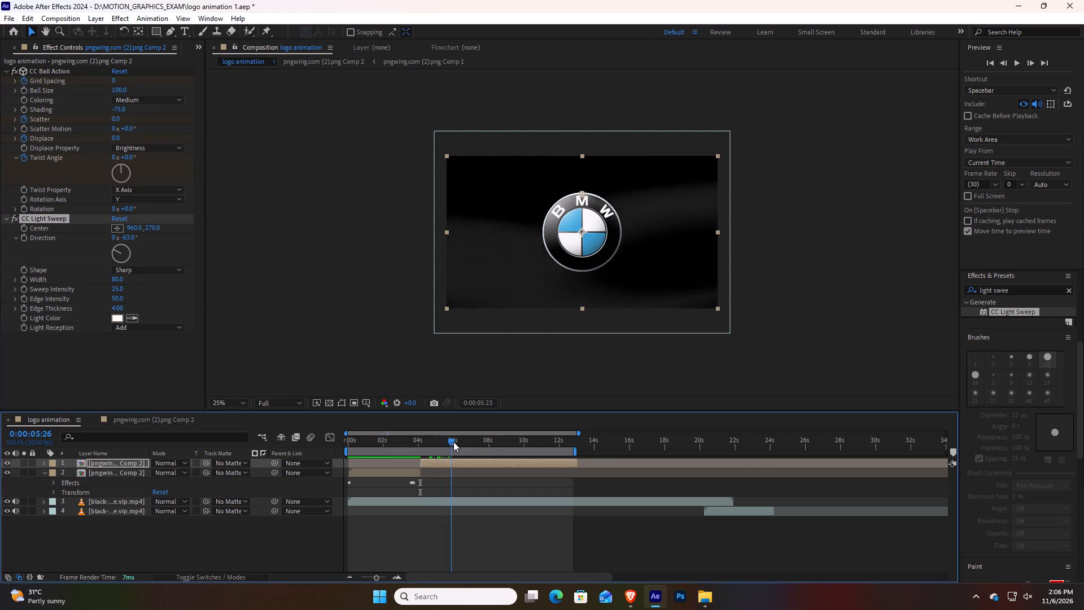
left_click_drag(453, 442, 423, 452)
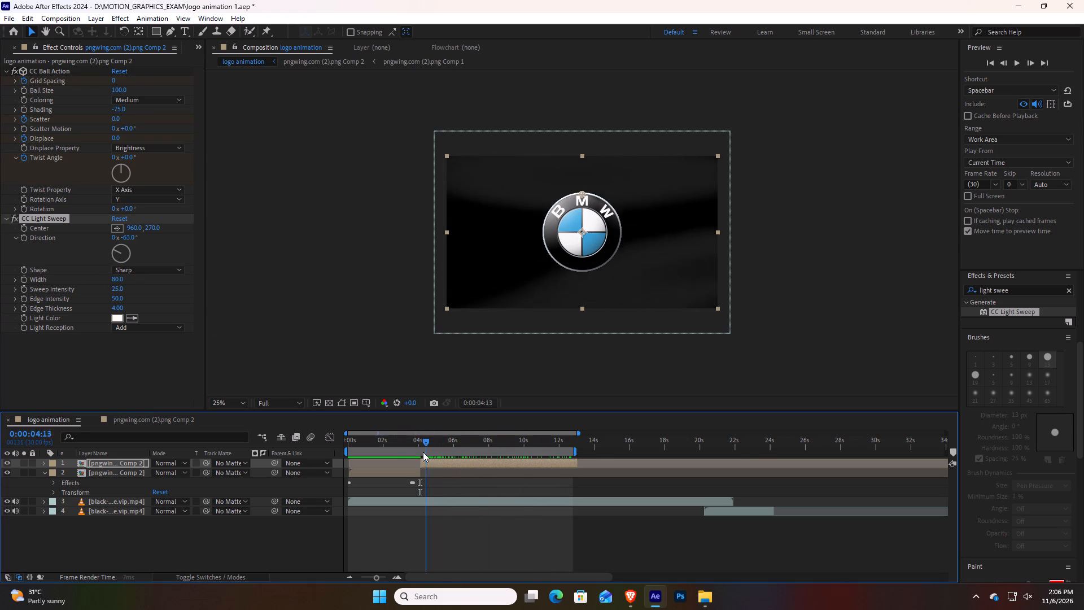
left_click_drag(423, 452, 420, 452)
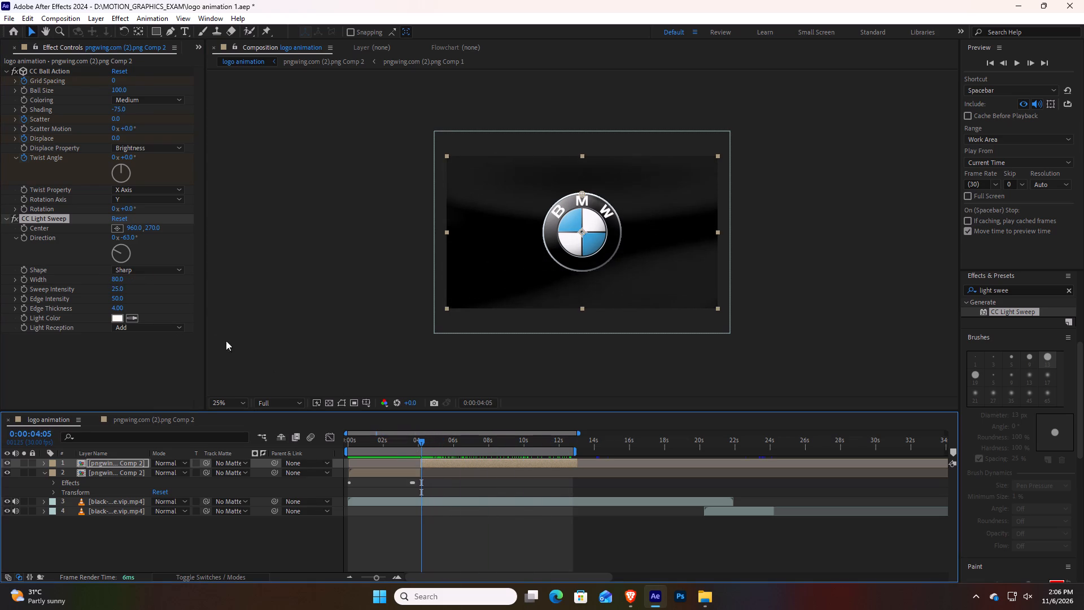
left_click_drag(122, 299, 159, 304)
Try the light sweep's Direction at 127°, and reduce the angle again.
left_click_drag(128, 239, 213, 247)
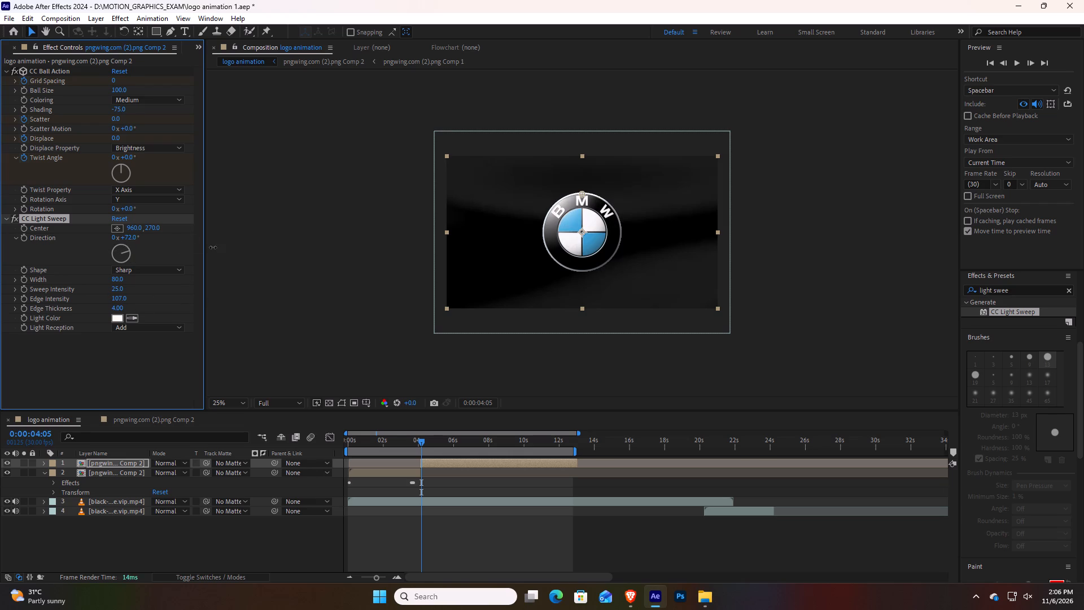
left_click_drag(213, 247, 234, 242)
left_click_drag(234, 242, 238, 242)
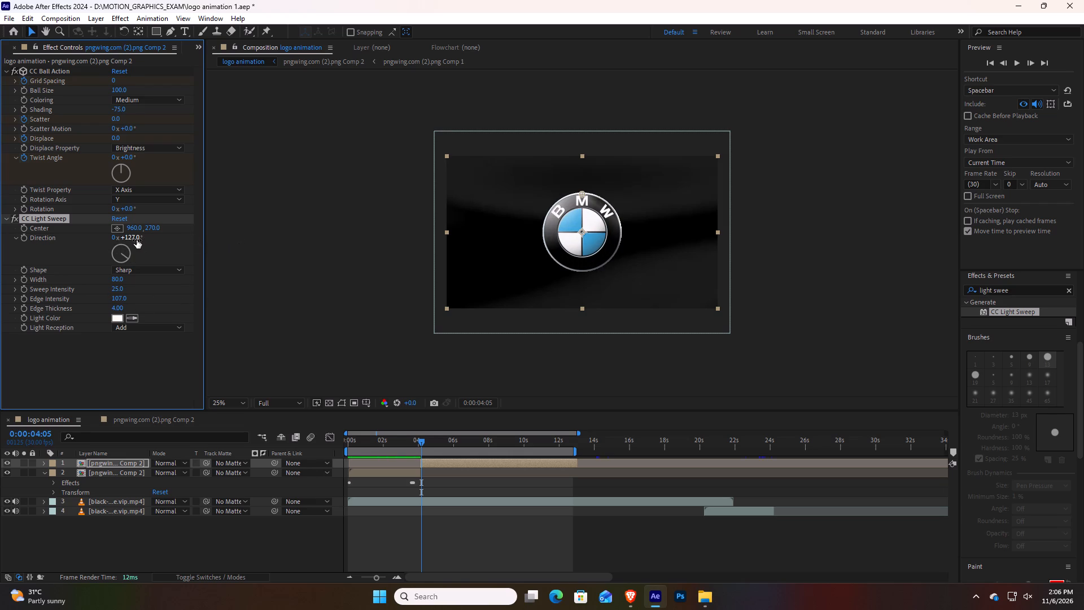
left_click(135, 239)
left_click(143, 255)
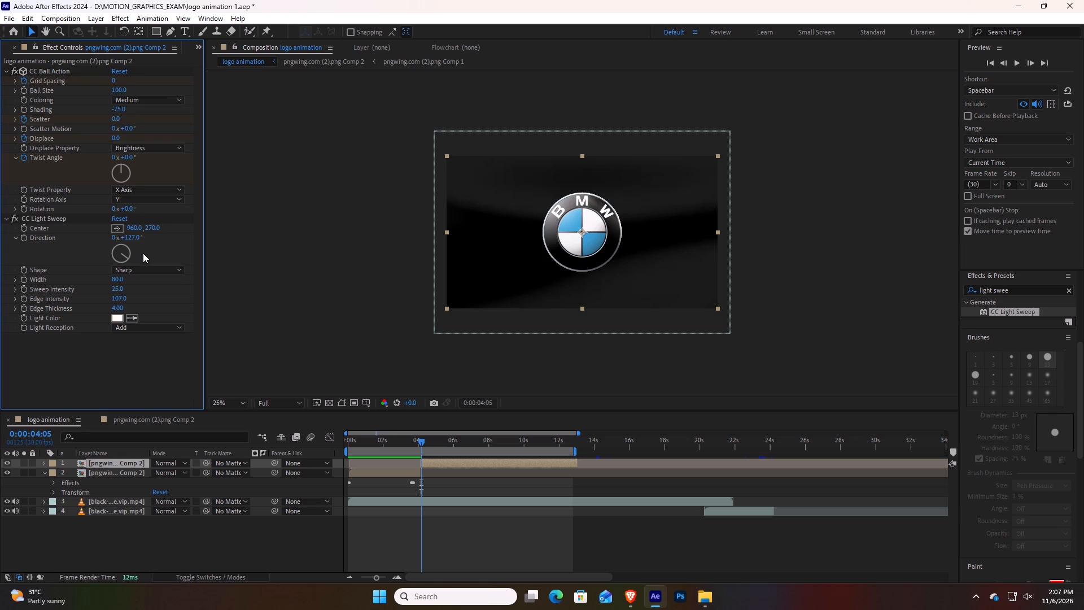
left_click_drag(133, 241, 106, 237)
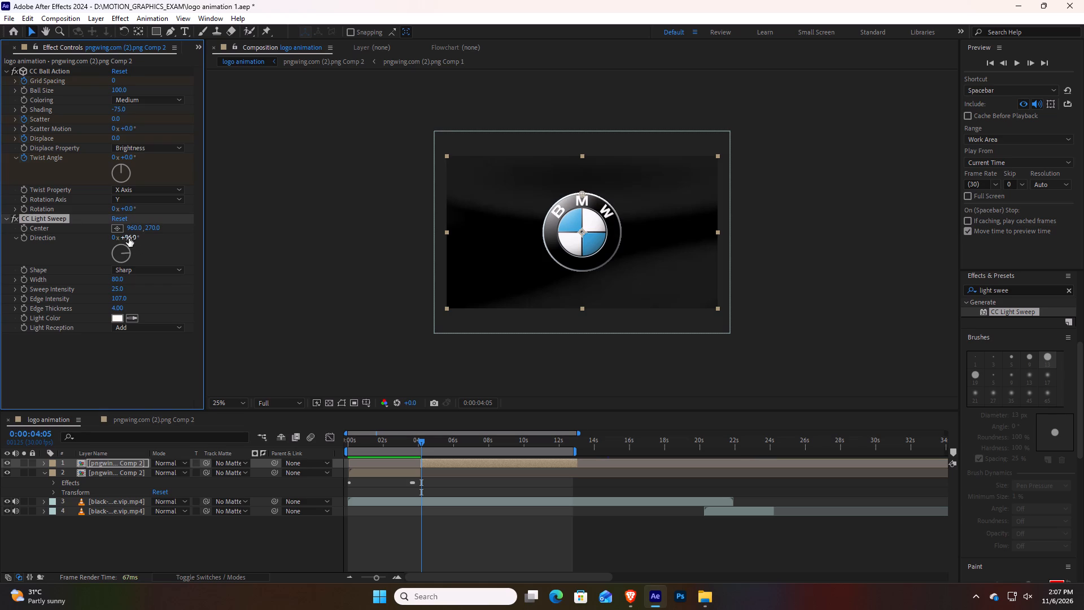
Set the light sweep's Direction to 26 revolutions plus 0°, and check the sweep up to about 10 seconds.
left_click(129, 238)
key("0")
key("Return")
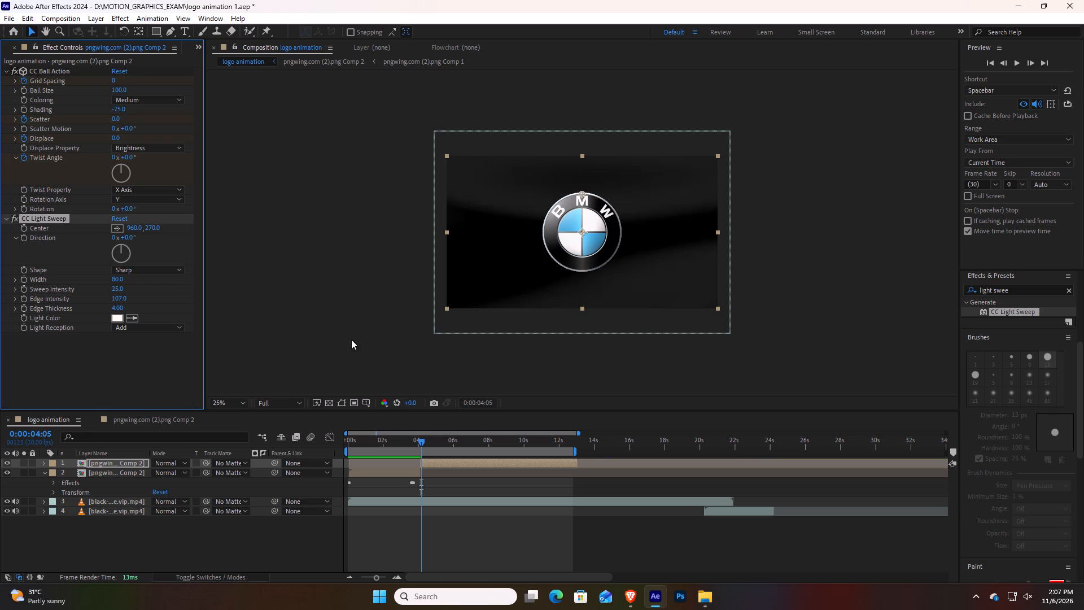
left_click_drag(112, 237, 206, 250)
left_click_drag(206, 250, 212, 250)
left_click_drag(115, 237, 50, 245)
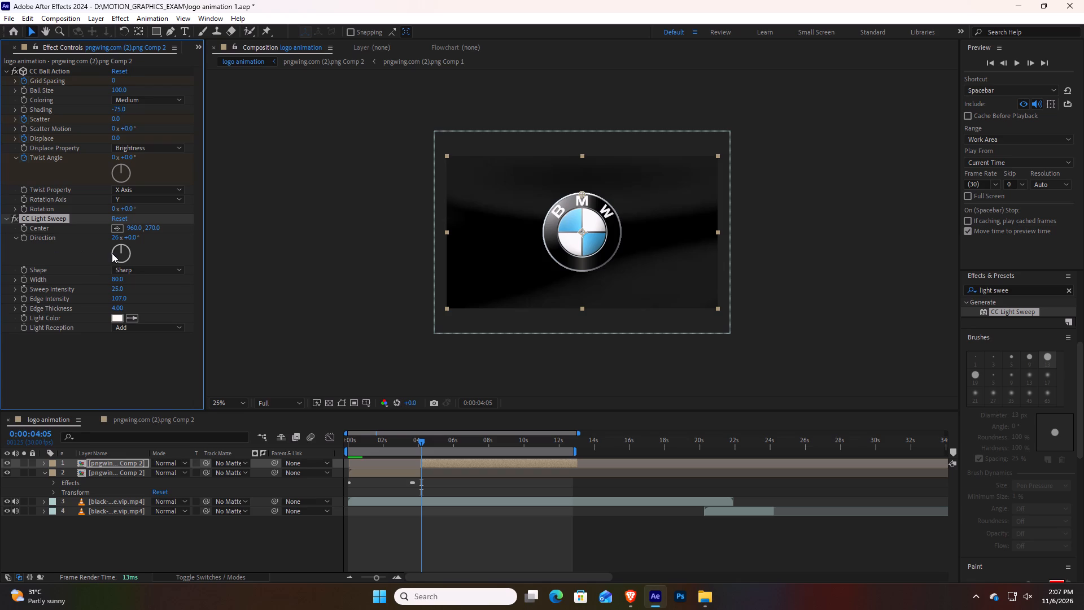
left_click_drag(421, 441, 544, 453)
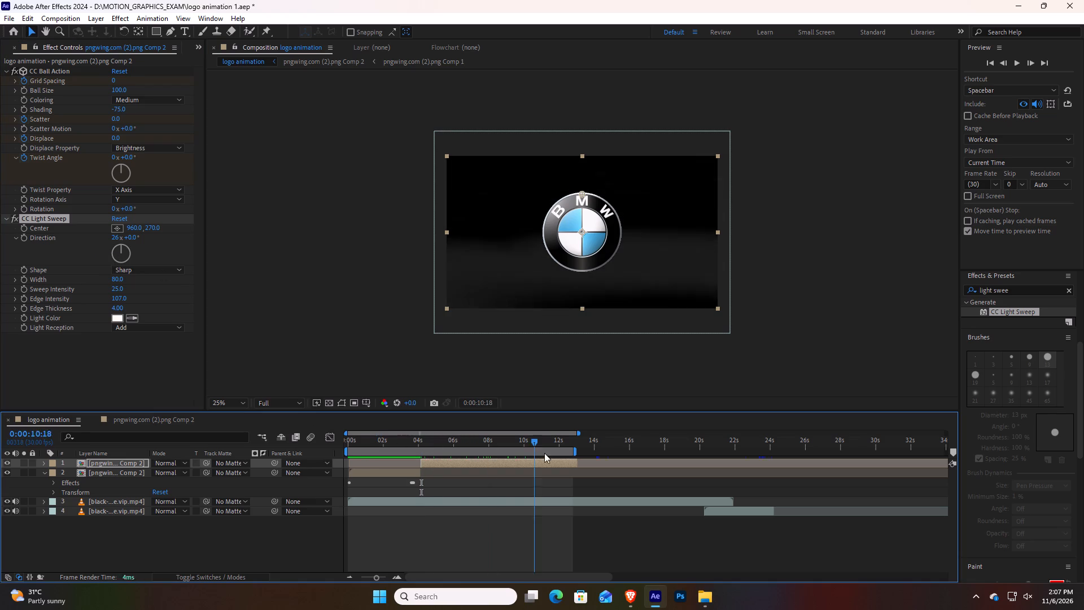
At 0:00:04:04, start keyframing the light sweep's Direction and turn it to 26 revolutions plus 85°.
left_click_drag(544, 453, 422, 455)
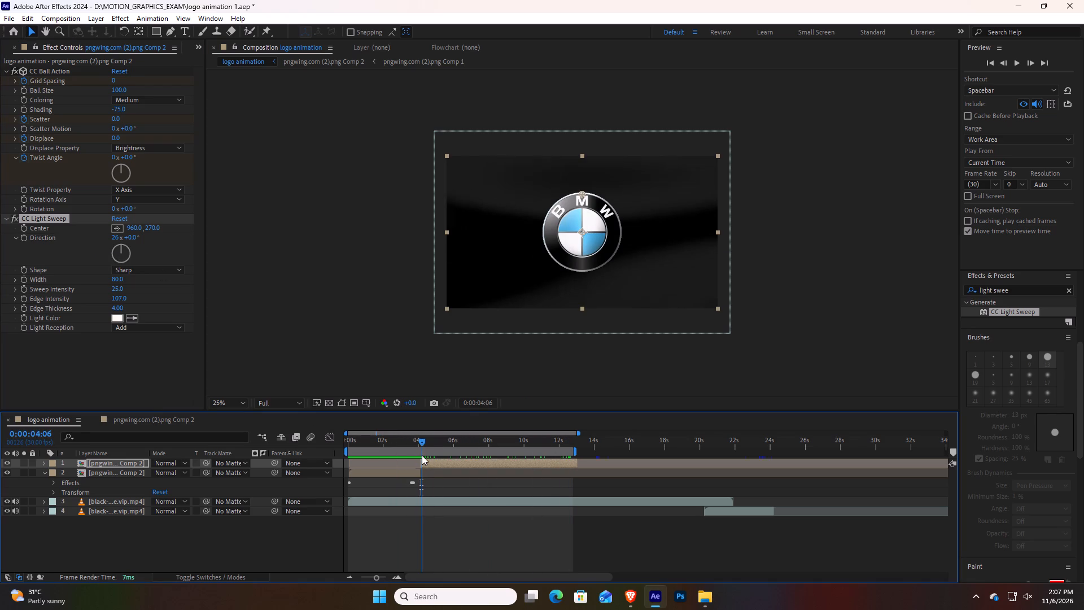
left_click_drag(422, 455, 421, 455)
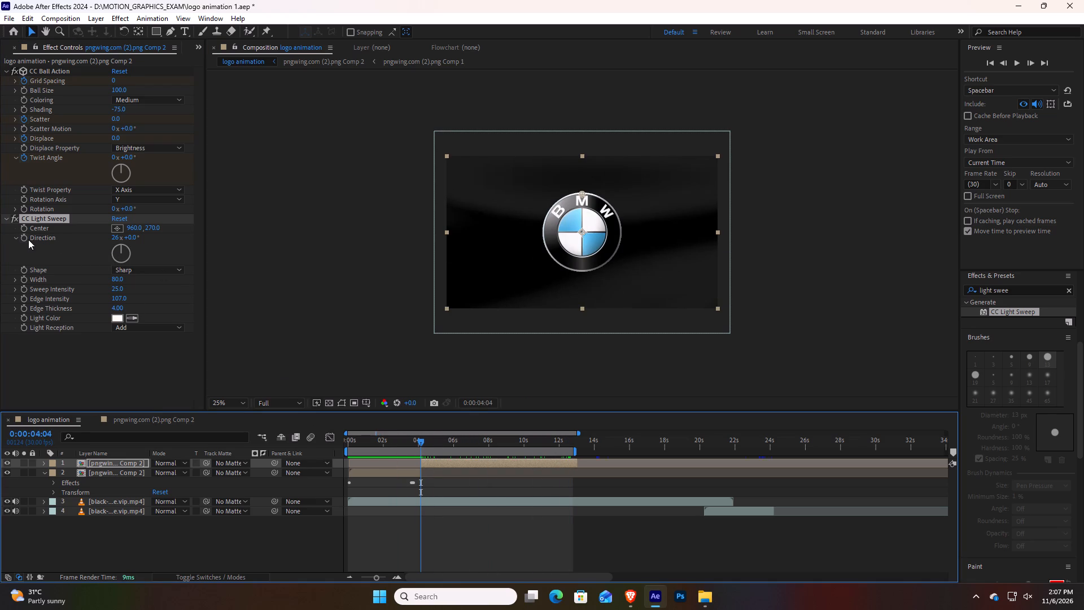
left_click(27, 239)
left_click_drag(119, 248, 128, 248)
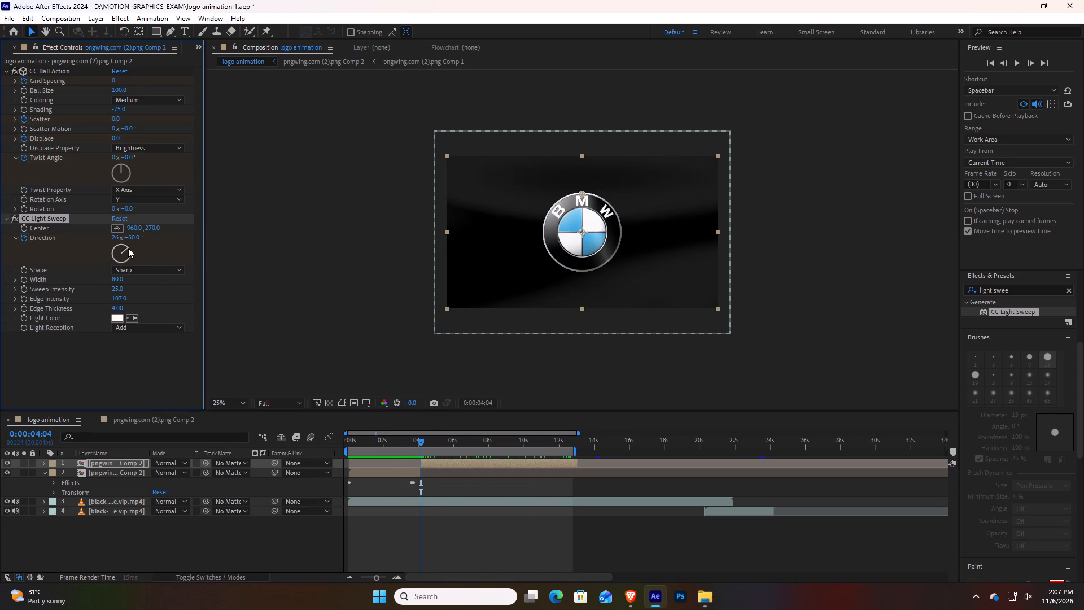
left_click_drag(128, 248, 145, 245)
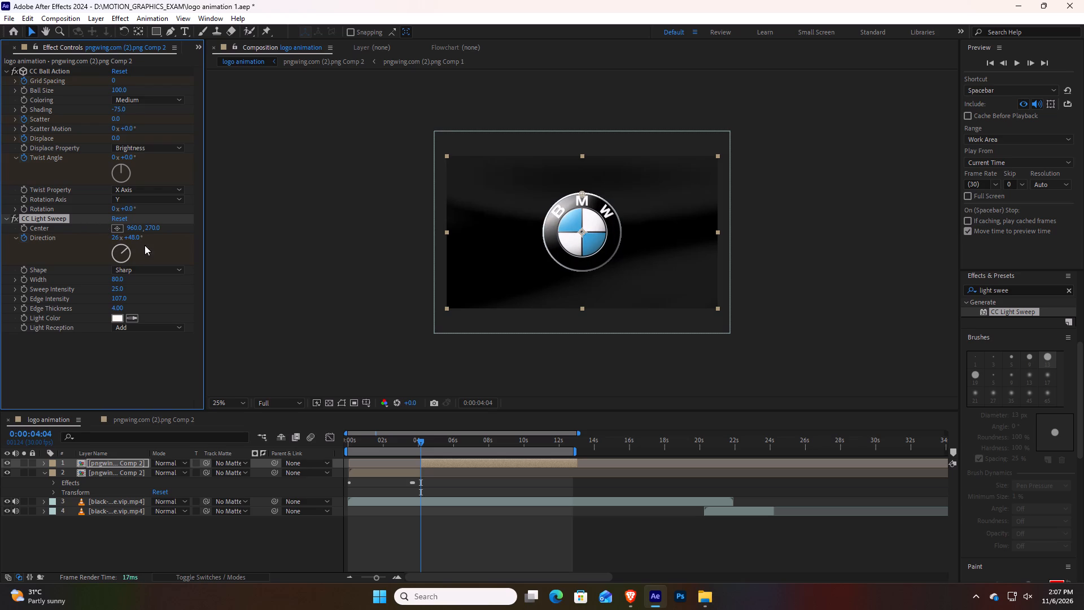
left_click_drag(145, 245, 157, 250)
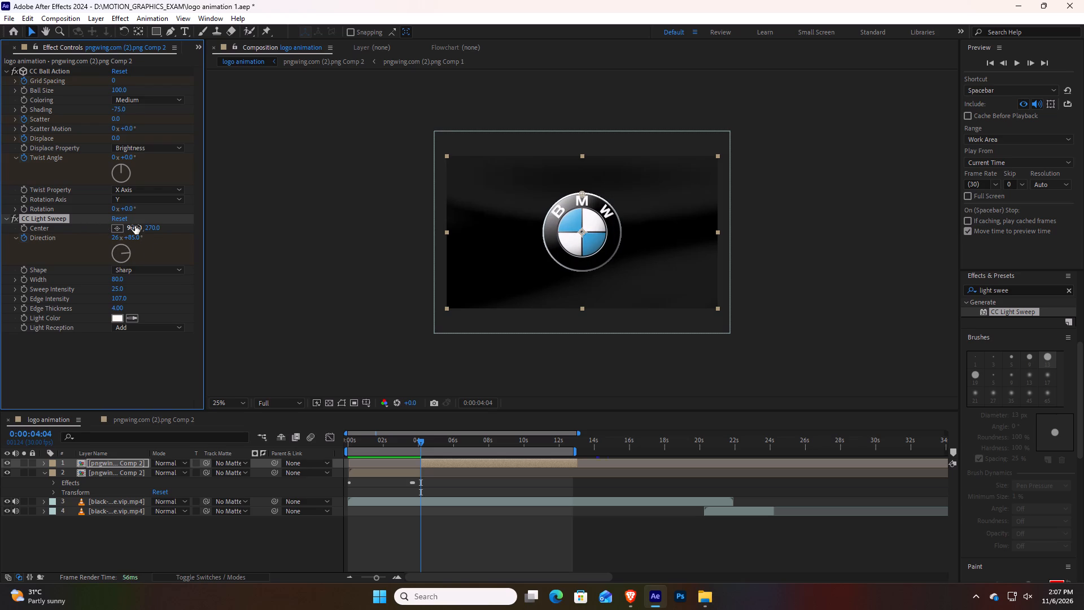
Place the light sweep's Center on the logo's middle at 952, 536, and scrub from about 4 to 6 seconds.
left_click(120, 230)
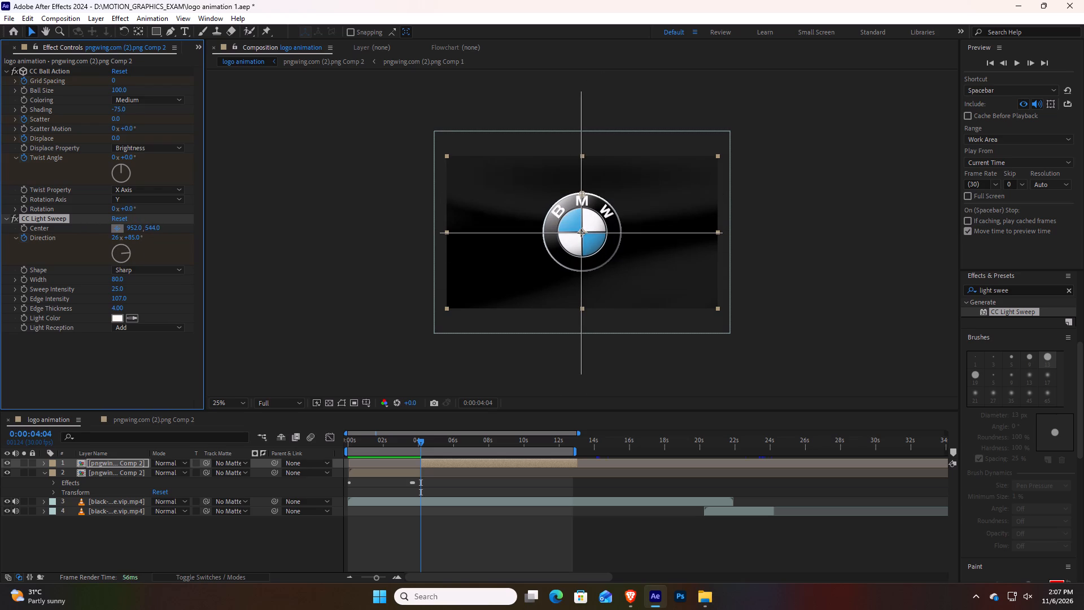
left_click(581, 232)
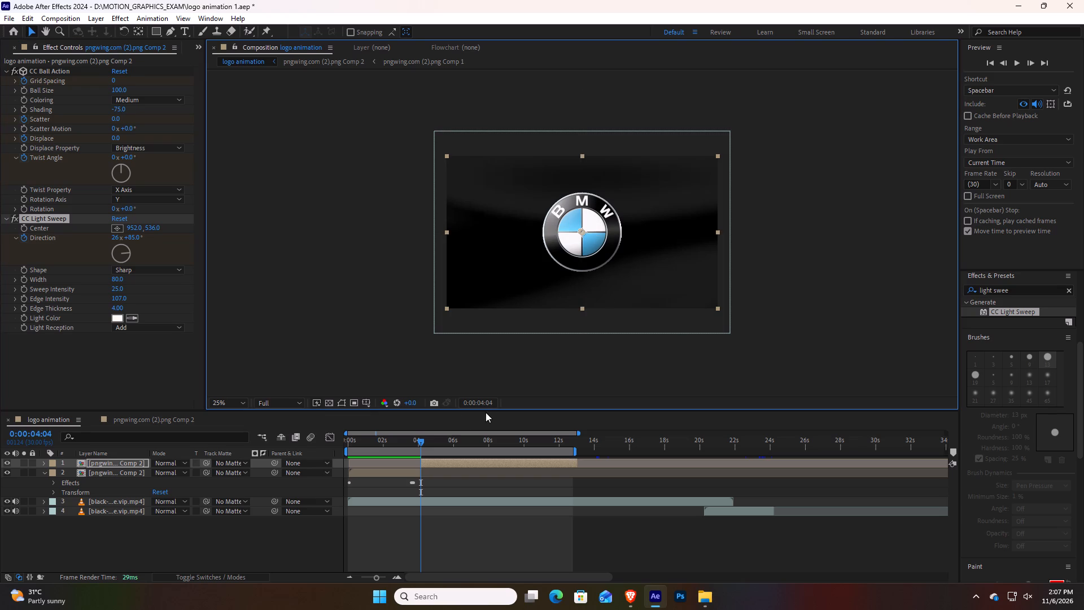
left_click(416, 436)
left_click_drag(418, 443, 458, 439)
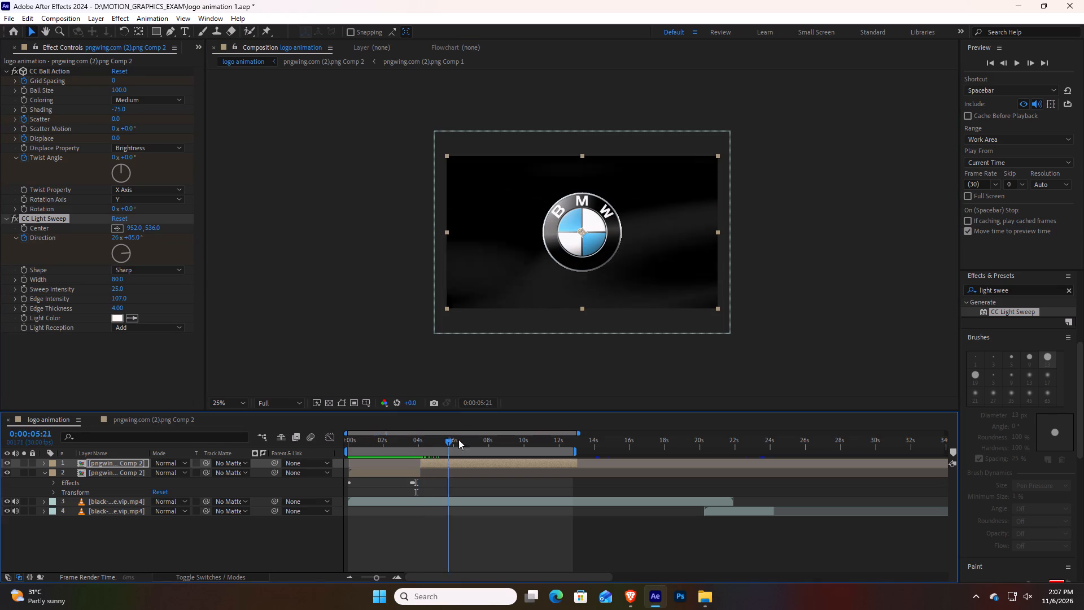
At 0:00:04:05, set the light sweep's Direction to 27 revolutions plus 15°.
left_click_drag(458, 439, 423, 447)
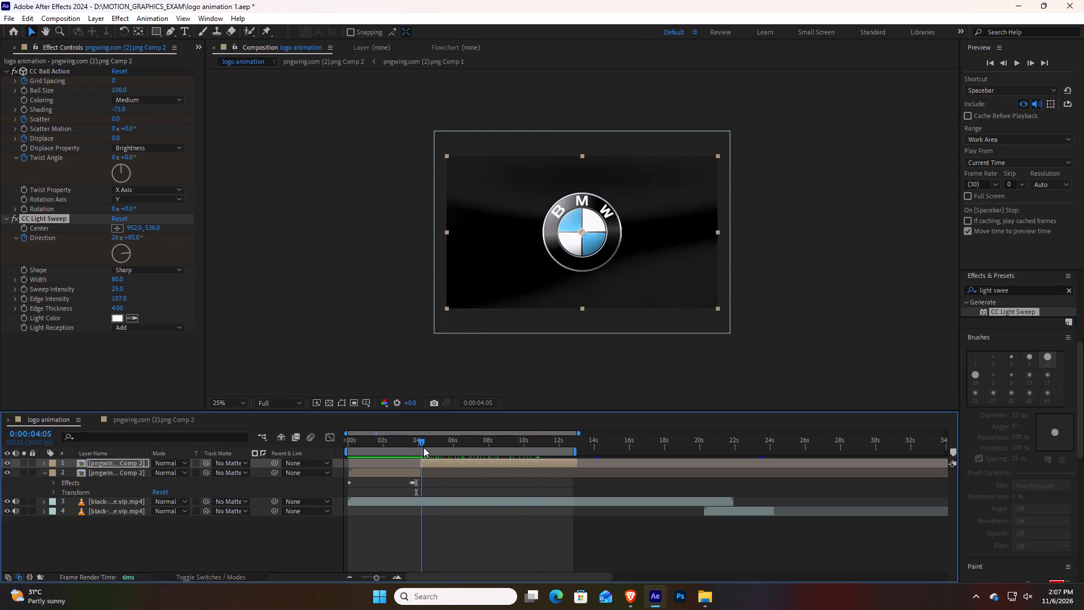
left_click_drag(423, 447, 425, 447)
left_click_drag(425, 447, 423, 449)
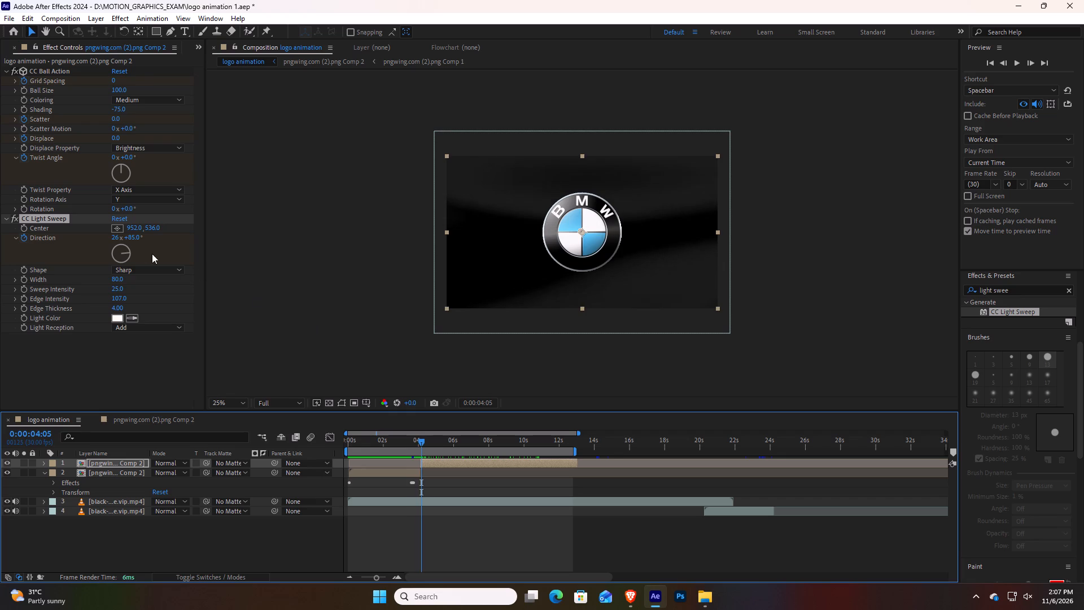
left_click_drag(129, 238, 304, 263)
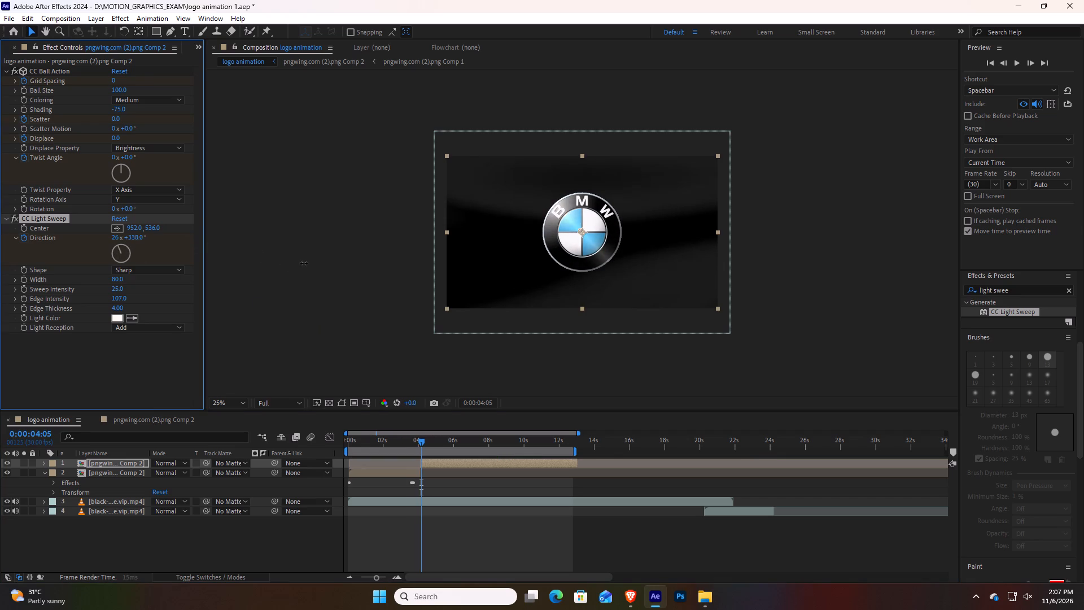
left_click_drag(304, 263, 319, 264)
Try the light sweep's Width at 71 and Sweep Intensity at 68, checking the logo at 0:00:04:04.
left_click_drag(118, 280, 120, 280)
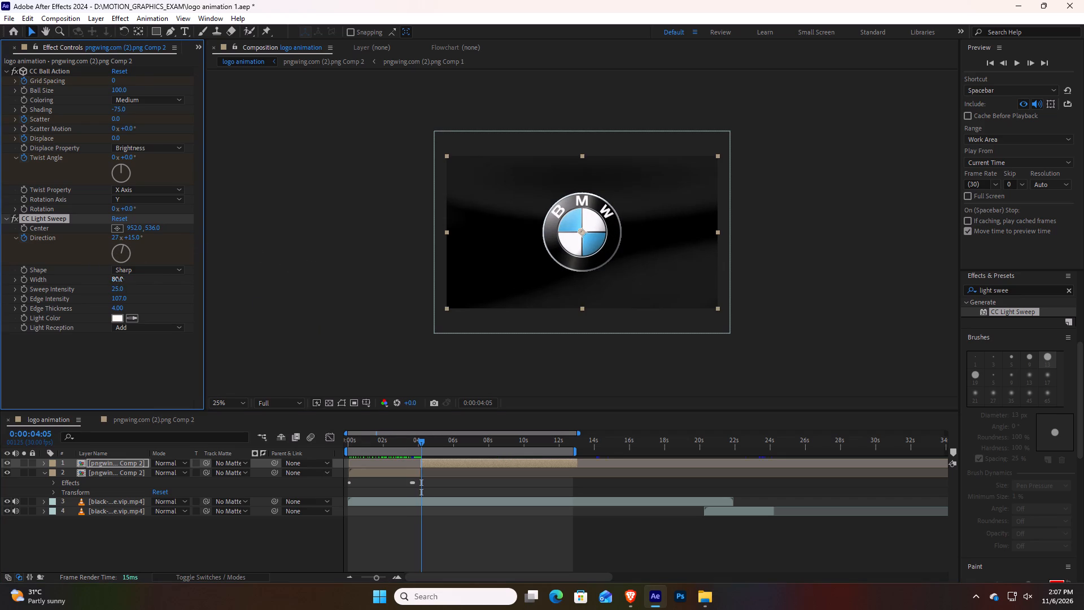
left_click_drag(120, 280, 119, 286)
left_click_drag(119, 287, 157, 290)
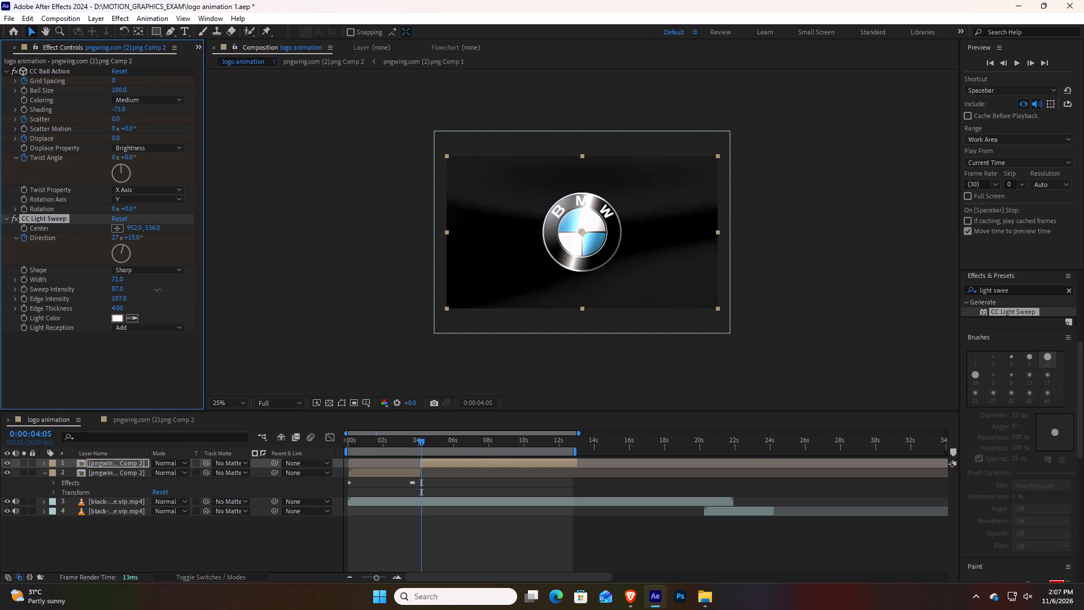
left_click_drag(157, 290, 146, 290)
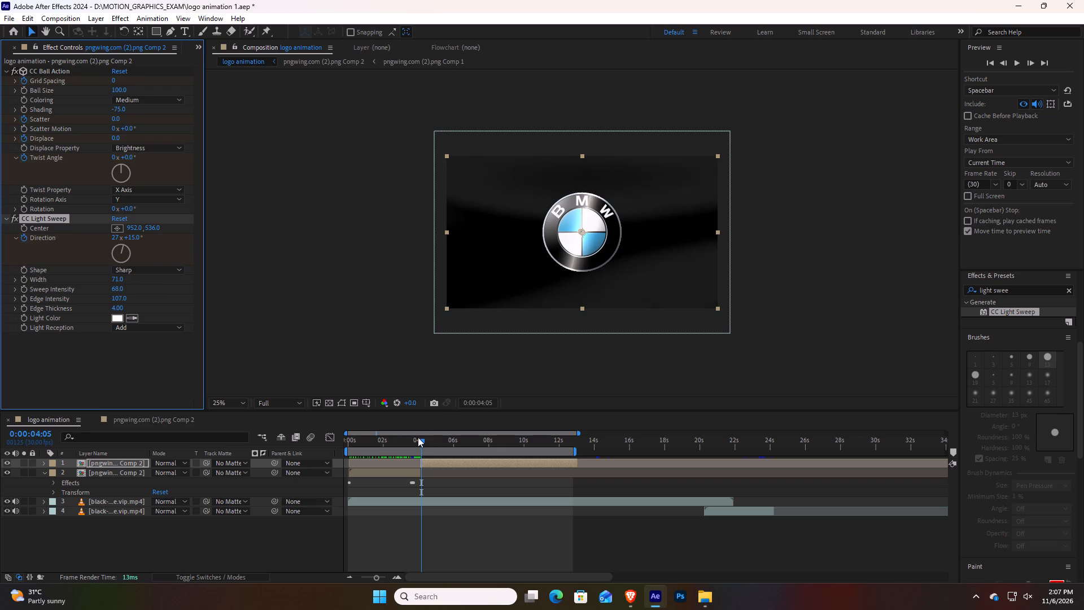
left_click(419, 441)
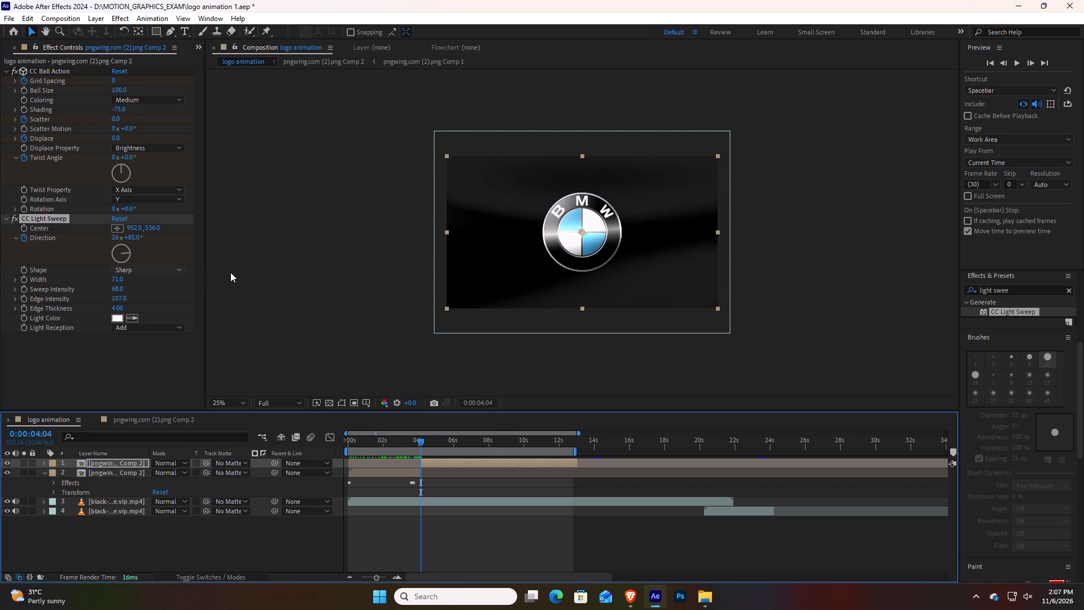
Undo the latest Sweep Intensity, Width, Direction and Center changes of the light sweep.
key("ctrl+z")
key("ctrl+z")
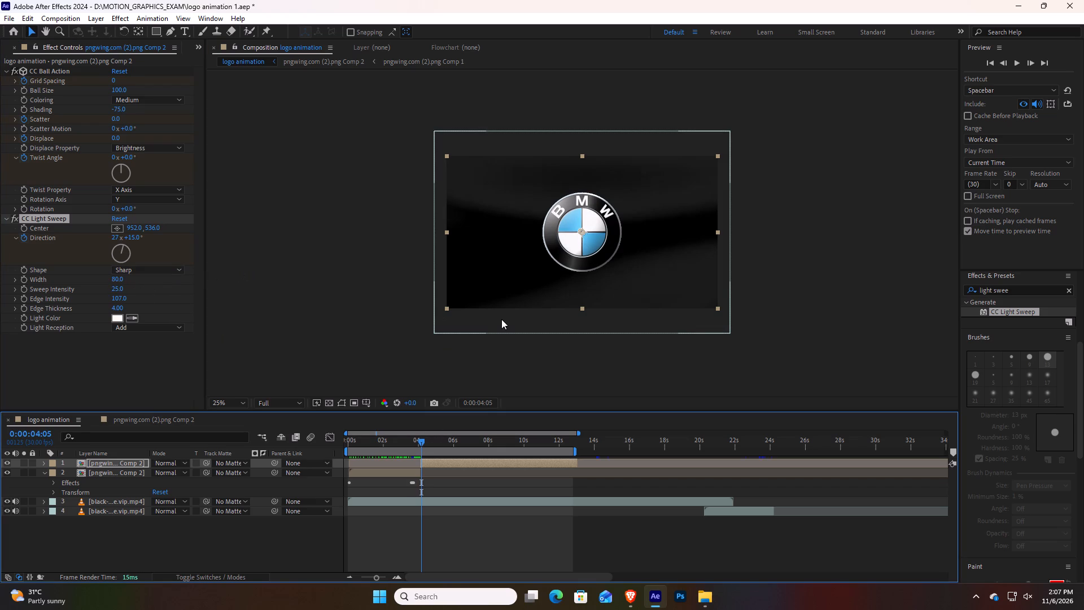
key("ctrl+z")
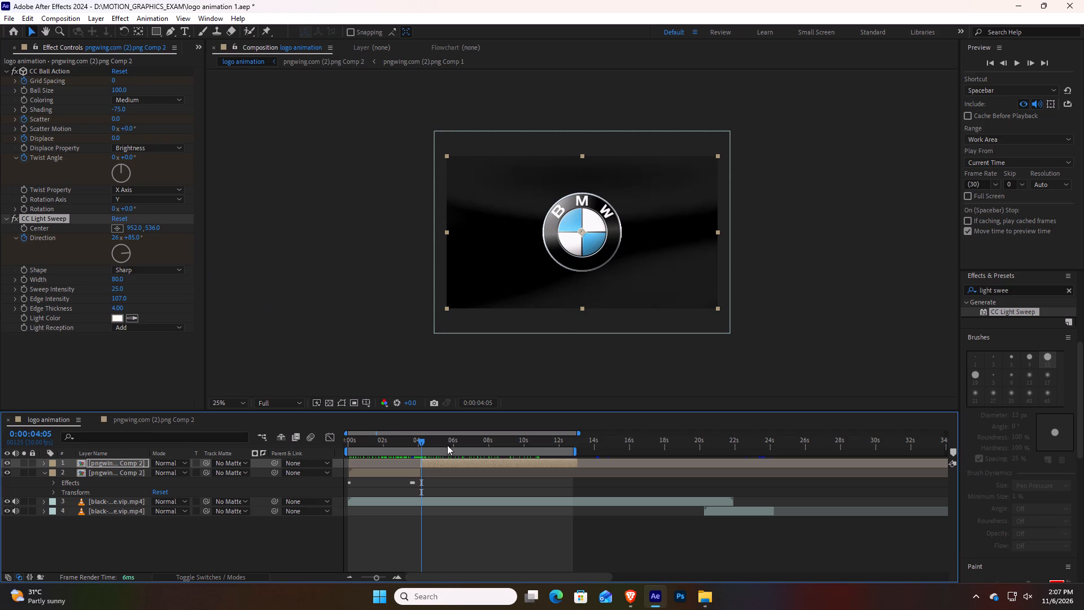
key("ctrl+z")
Place the light sweep's Center on the middle of the BMW logo at 960, 536.
left_click(419, 442)
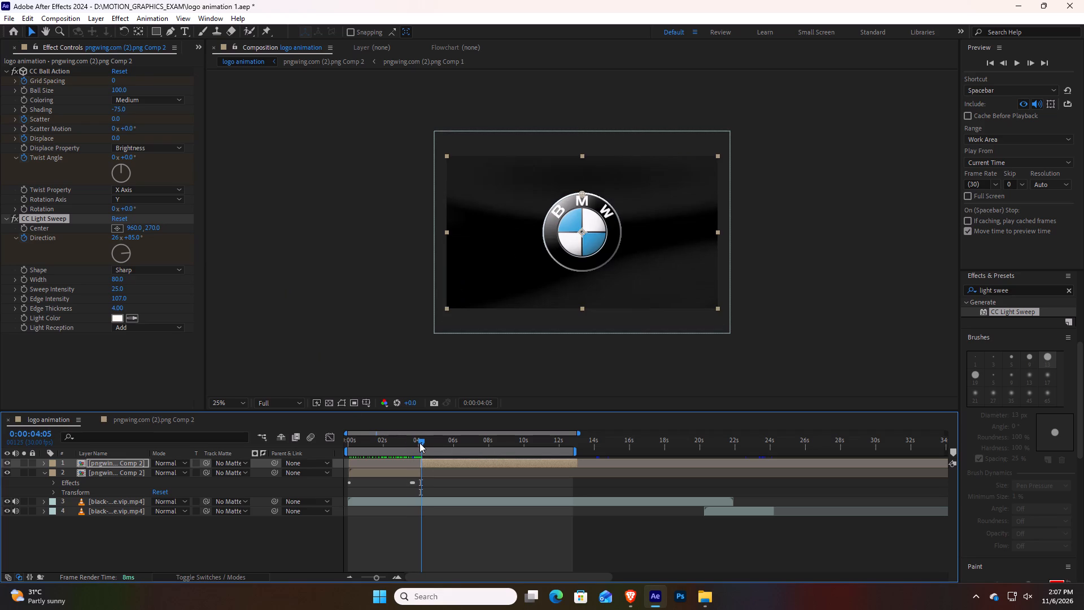
left_click(113, 226)
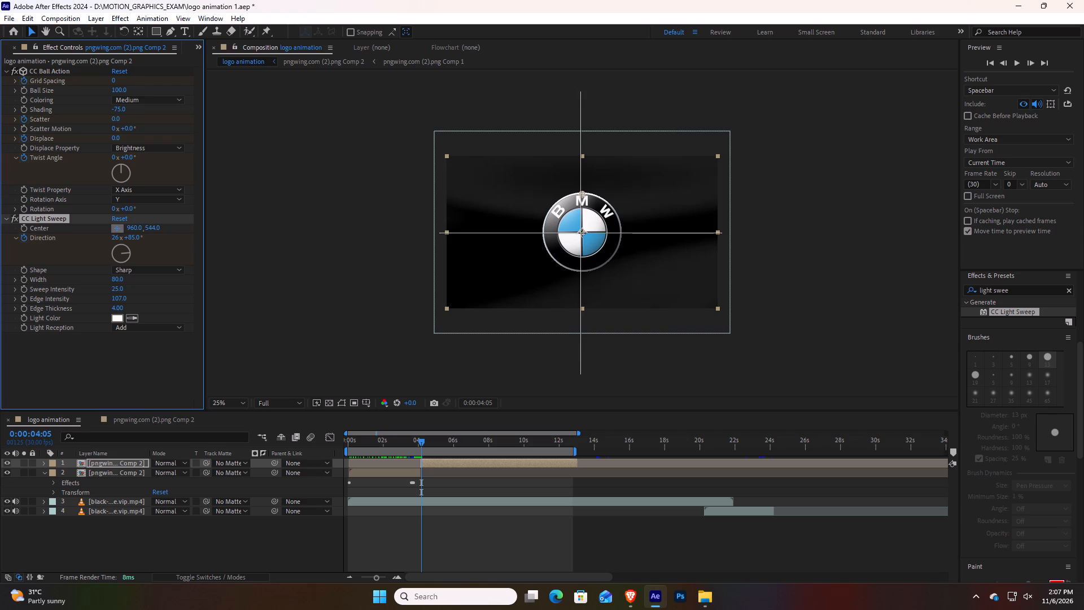
left_click(582, 232)
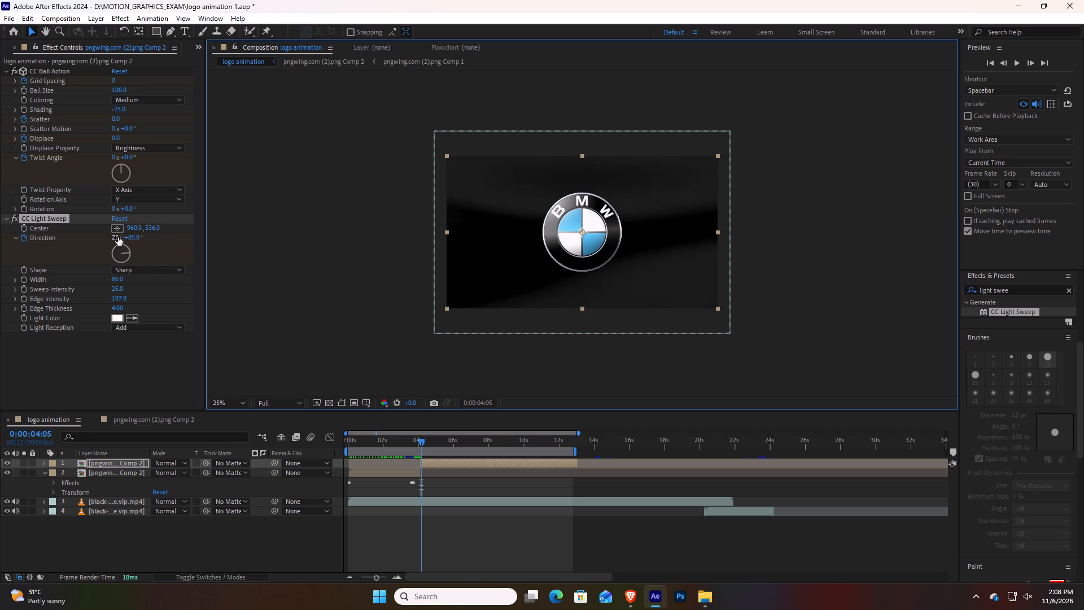
Set the light sweep's Direction to 0 revolutions plus 85° at 0:00:04:05.
left_click_drag(117, 237, 196, 247)
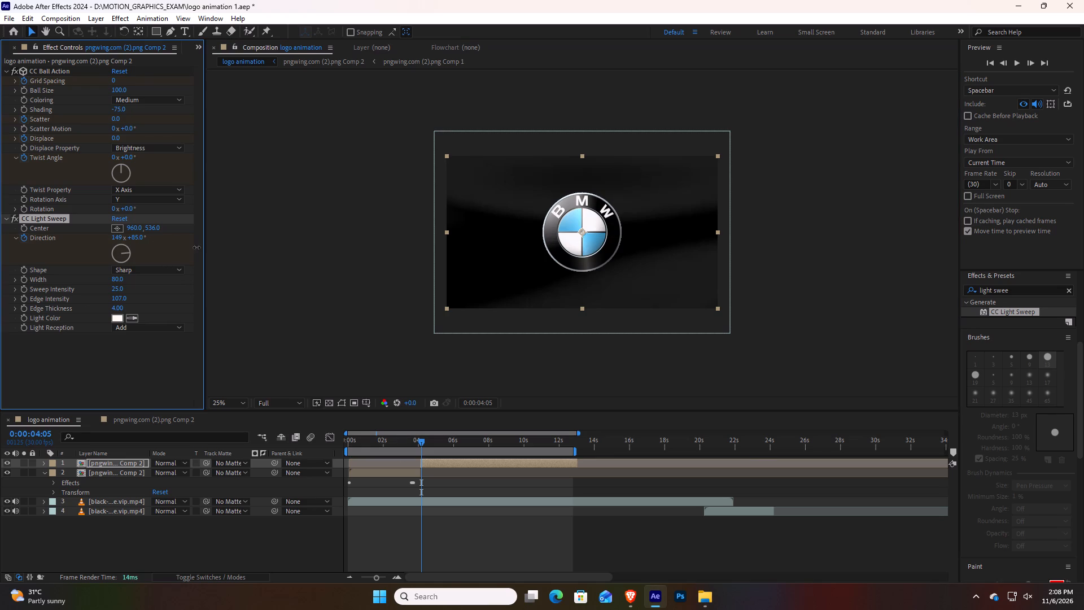
left_click_drag(196, 247, 91, 235)
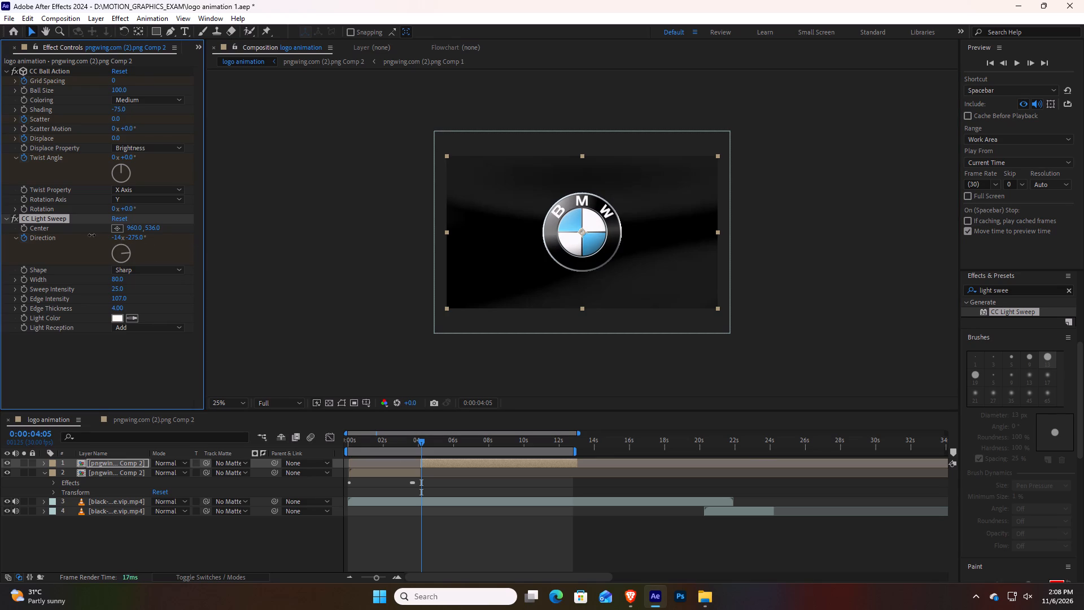
left_click_drag(91, 235, 103, 233)
left_click(115, 234)
key("0")
key("Return")
Expand the top logo layer's CC Light Sweep properties and delete the Direction keyframe just before 0:00:04:05.
left_click(43, 465)
left_click(50, 472)
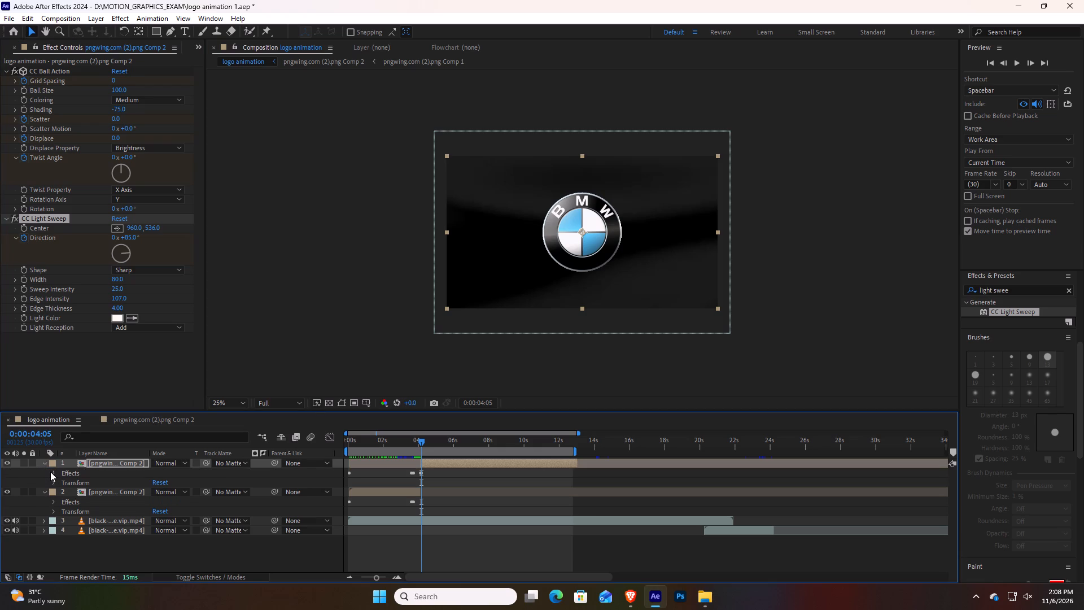
left_click(419, 494)
left_click(422, 491)
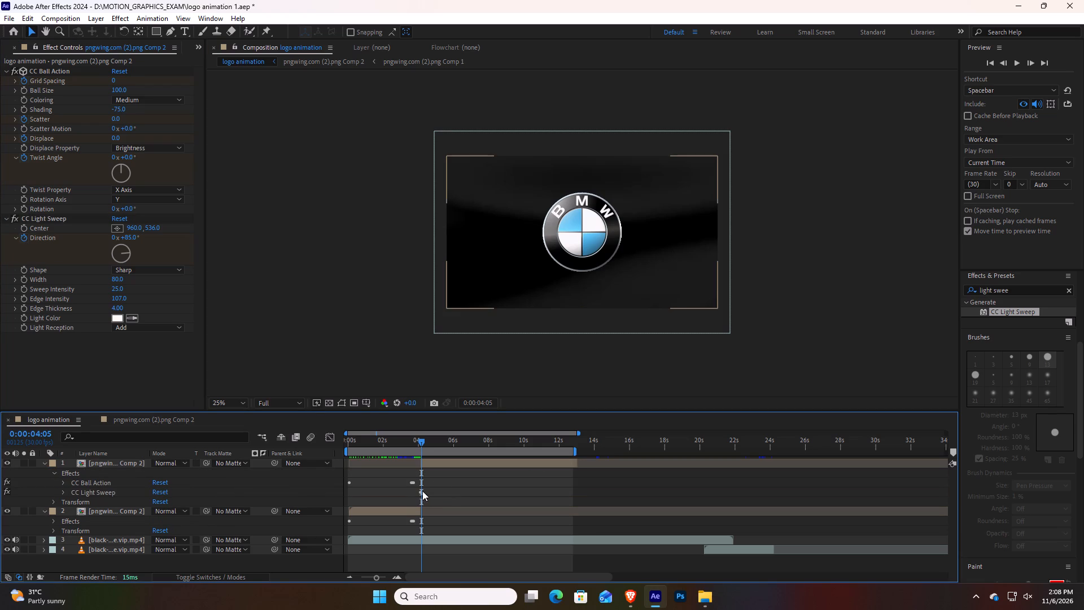
double_click(417, 493)
left_click(421, 490)
left_click(65, 481)
left_click(65, 481)
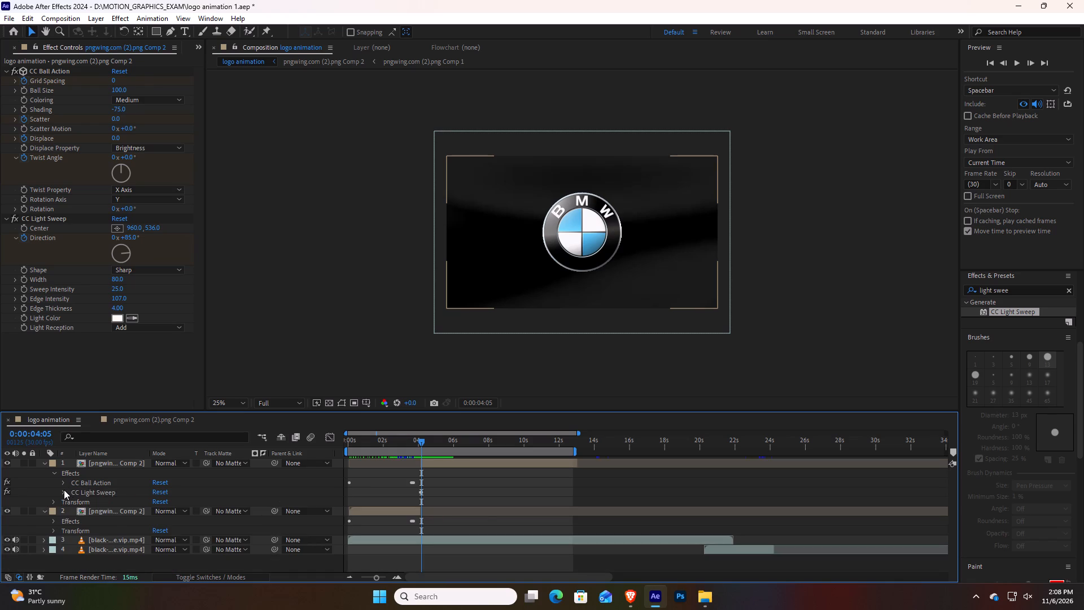
left_click(64, 490)
scroll(481, 507, "down", 1)
left_click(421, 482)
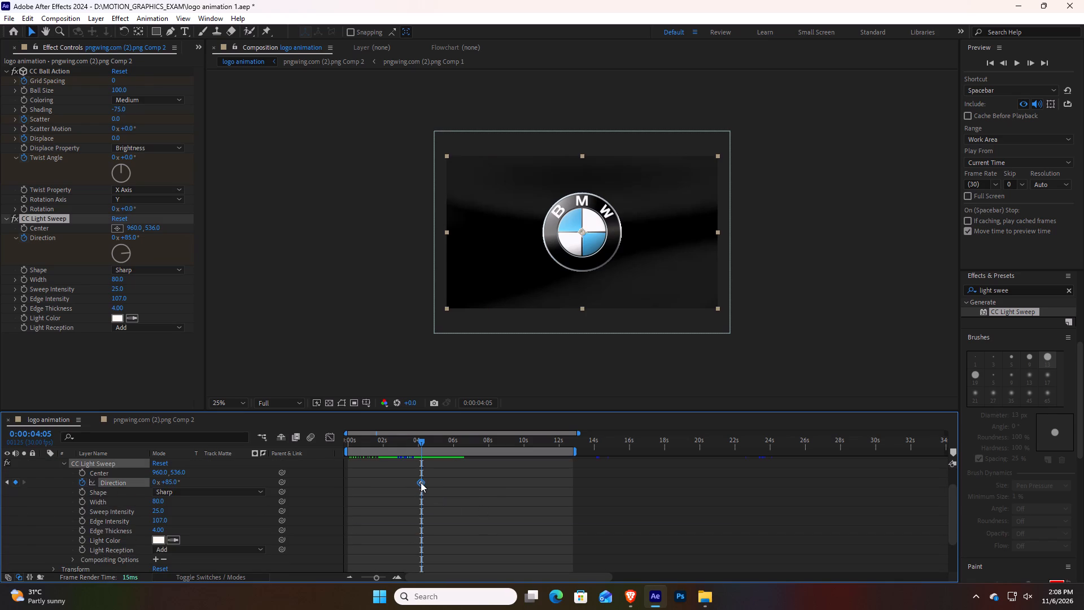
key("Delete")
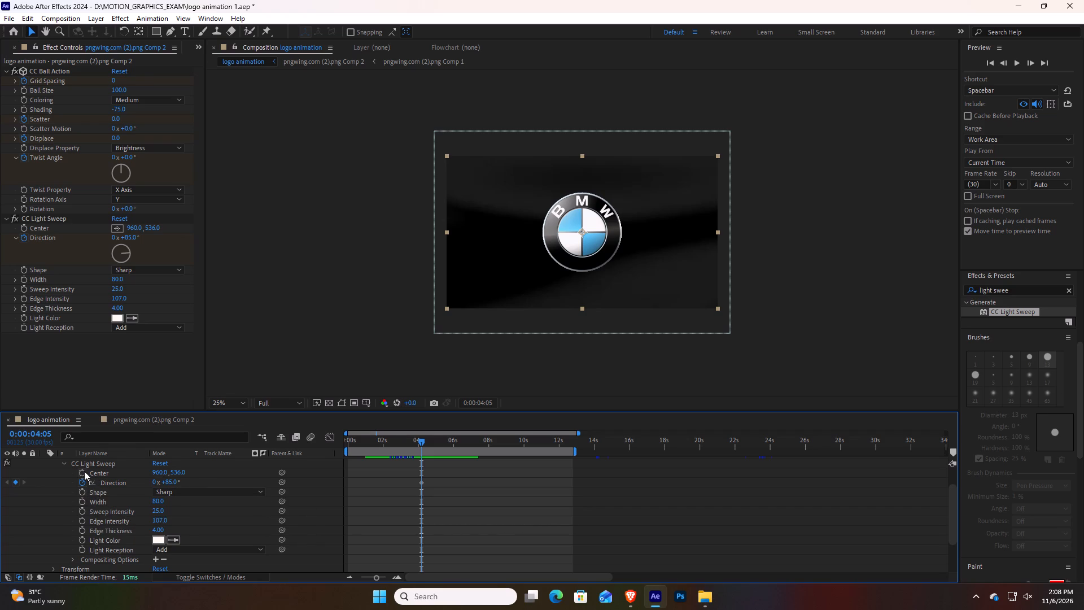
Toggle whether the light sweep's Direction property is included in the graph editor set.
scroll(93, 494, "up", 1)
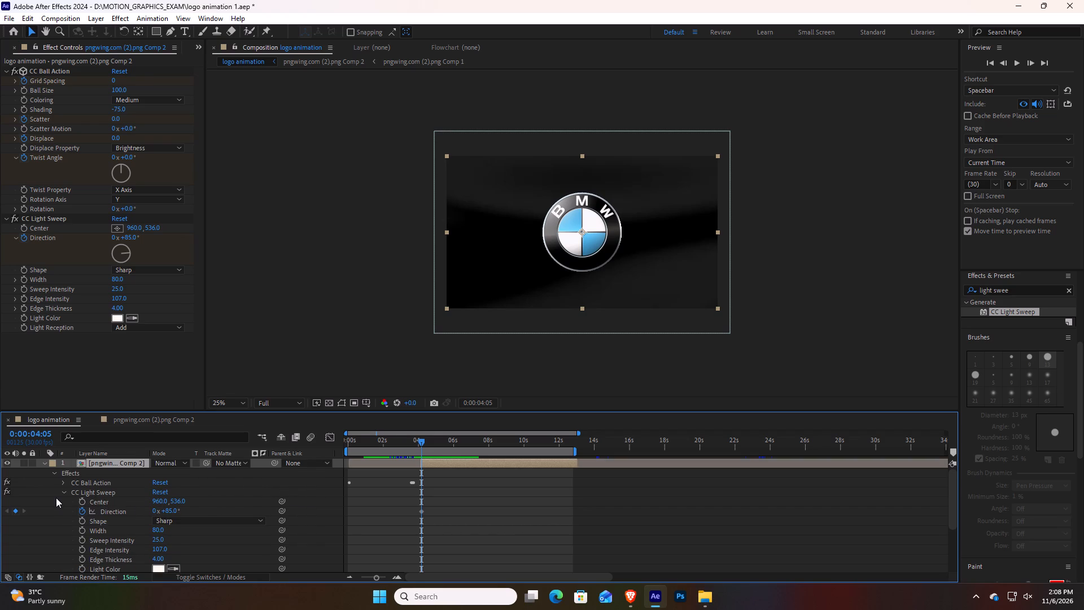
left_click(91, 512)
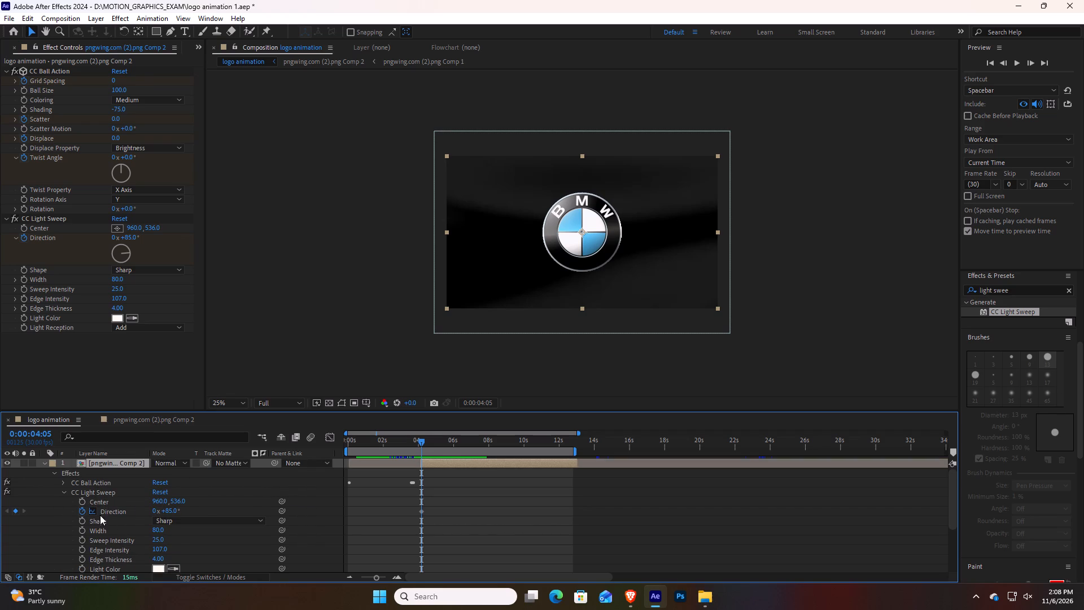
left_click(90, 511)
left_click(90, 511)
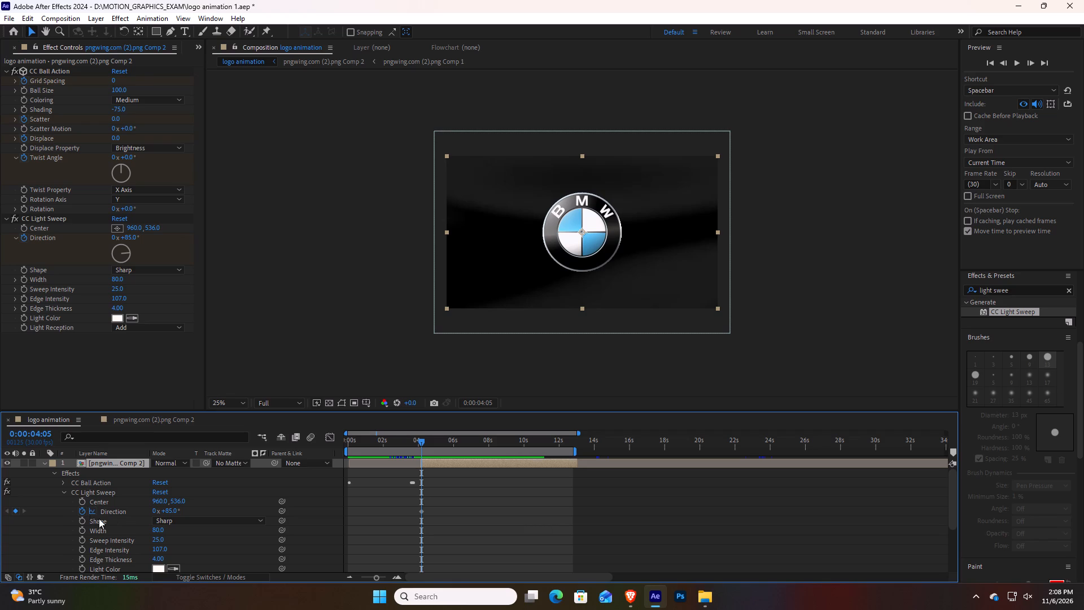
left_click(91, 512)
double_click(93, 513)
Set the light sweep's Direction to 90 revolutions plus 85° at 0:00:04:05.
scroll(174, 537, "down", 1)
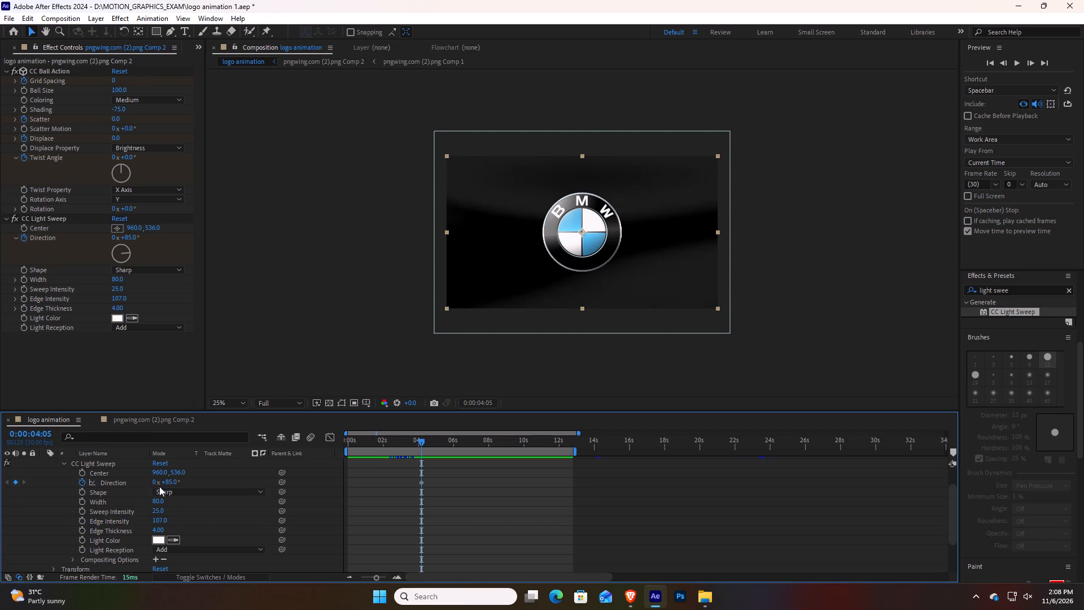
left_click_drag(154, 483, 206, 481)
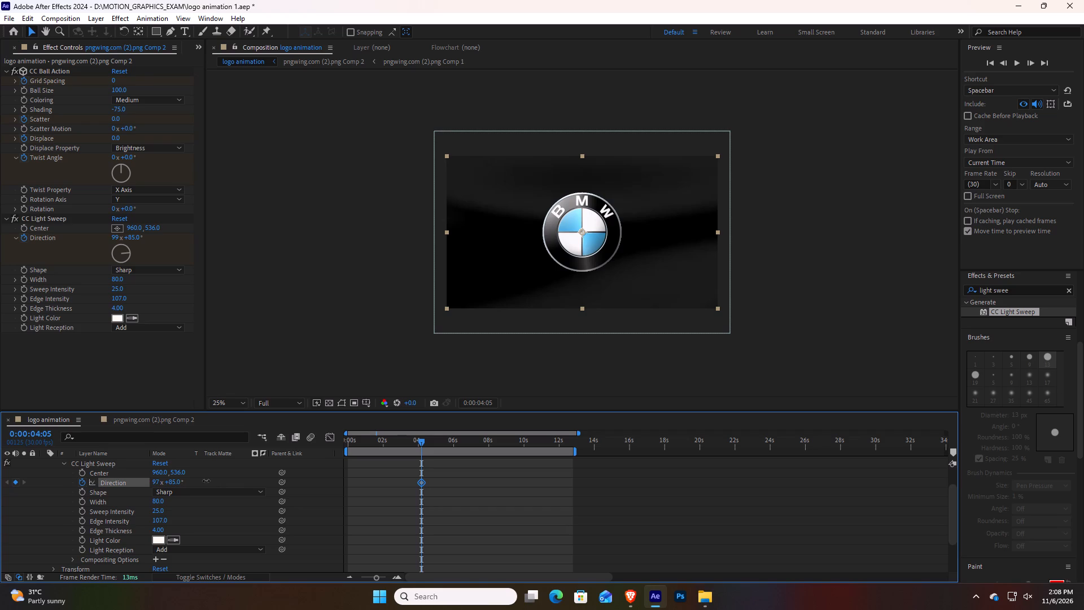
left_click_drag(206, 481, 203, 481)
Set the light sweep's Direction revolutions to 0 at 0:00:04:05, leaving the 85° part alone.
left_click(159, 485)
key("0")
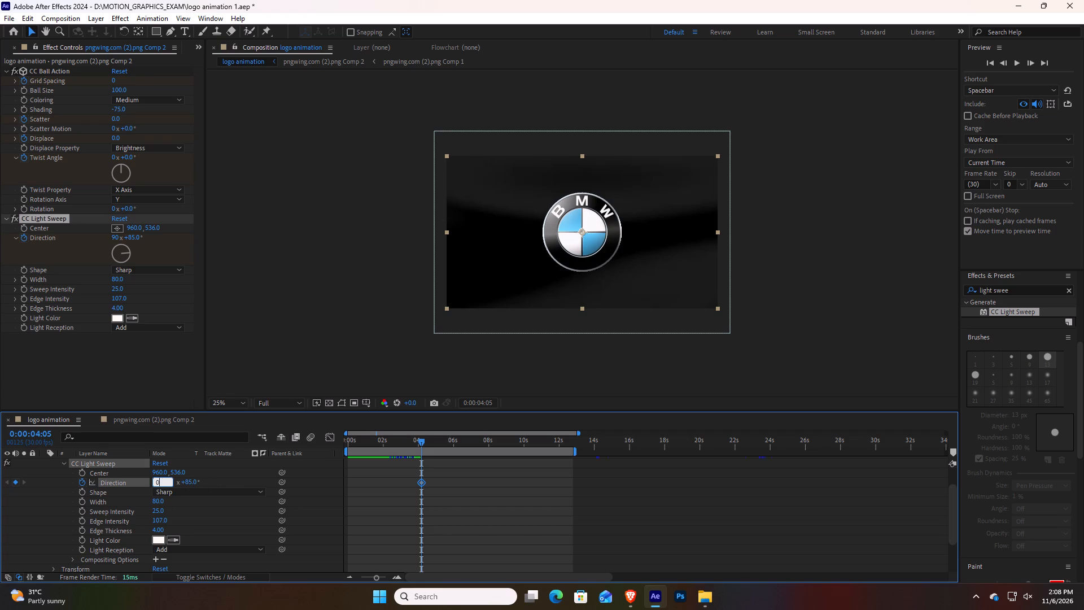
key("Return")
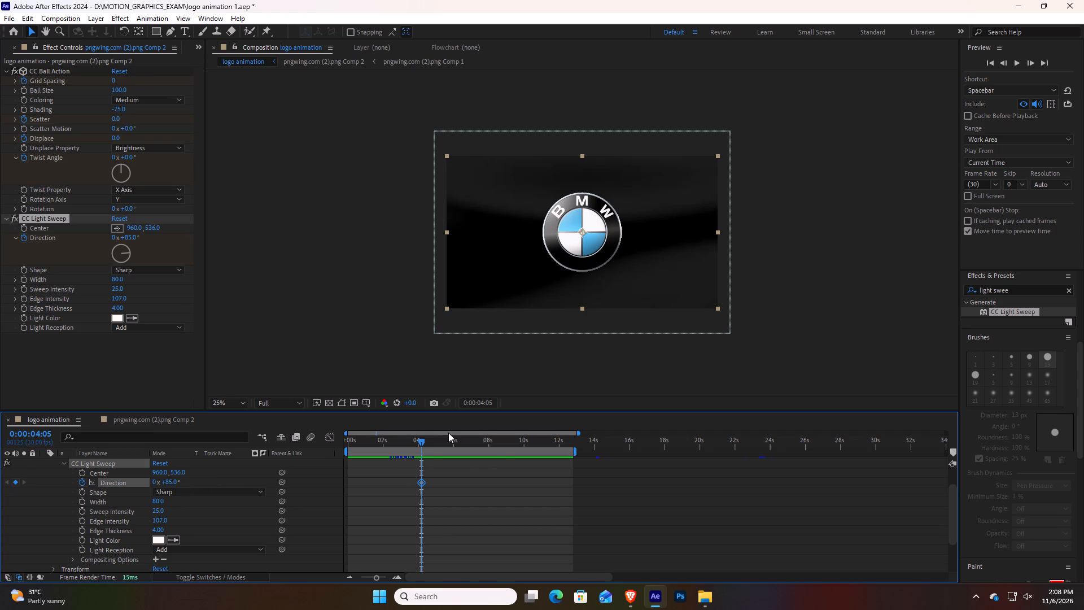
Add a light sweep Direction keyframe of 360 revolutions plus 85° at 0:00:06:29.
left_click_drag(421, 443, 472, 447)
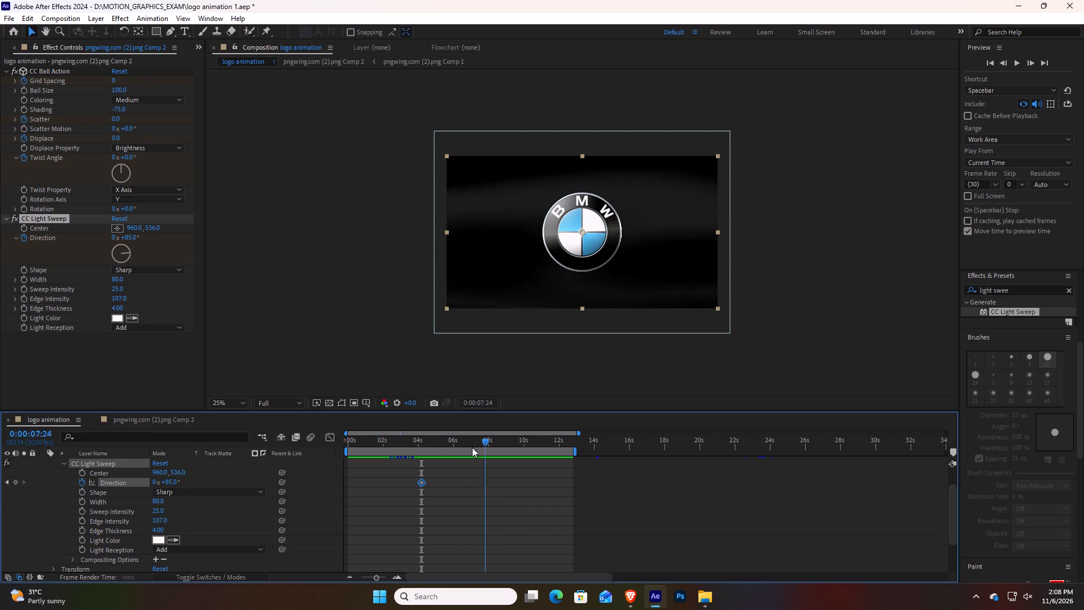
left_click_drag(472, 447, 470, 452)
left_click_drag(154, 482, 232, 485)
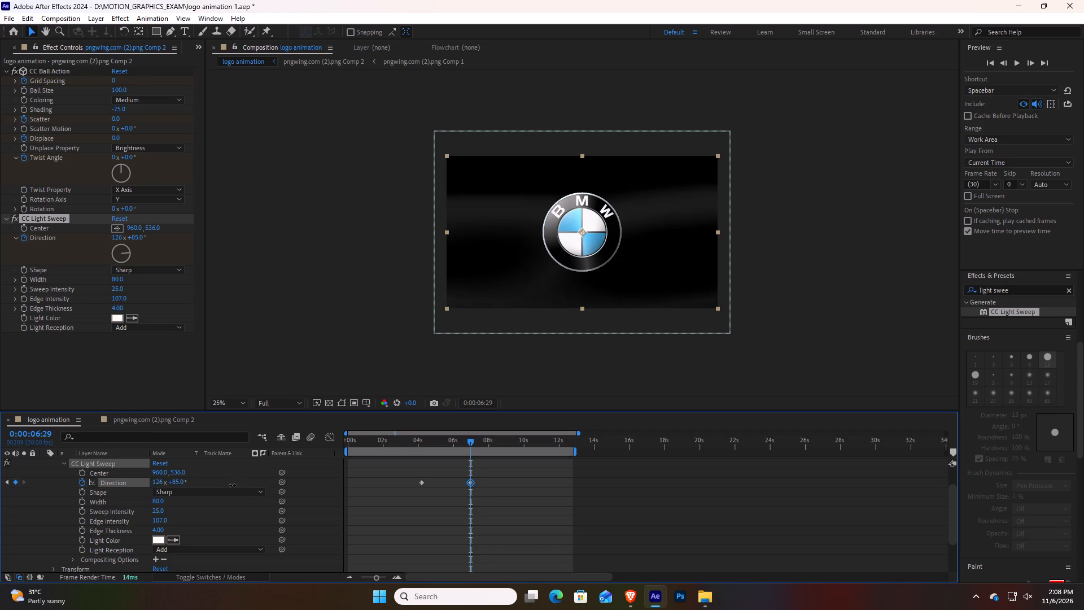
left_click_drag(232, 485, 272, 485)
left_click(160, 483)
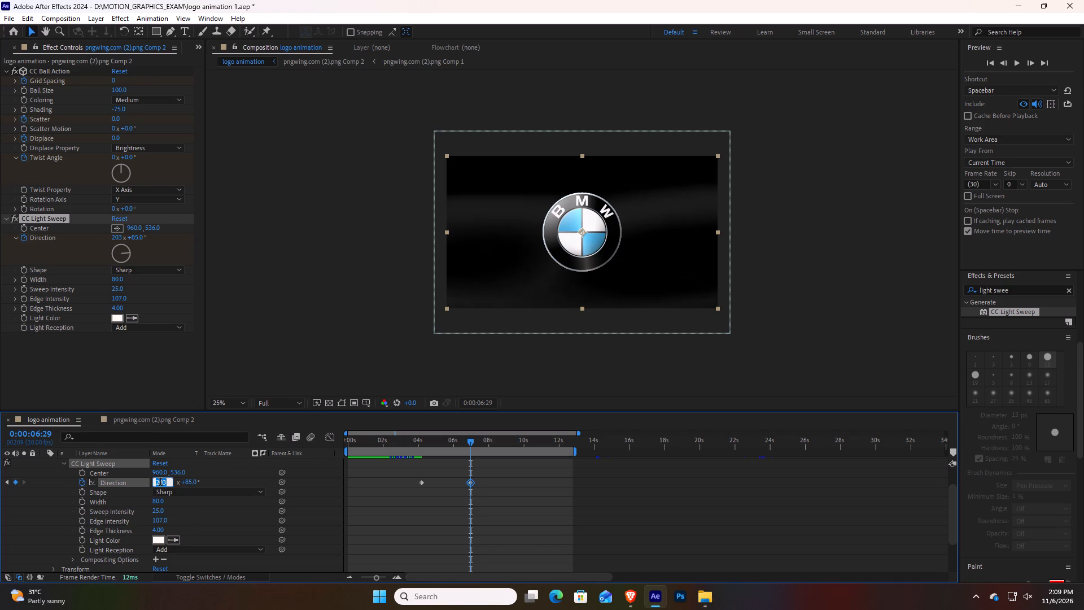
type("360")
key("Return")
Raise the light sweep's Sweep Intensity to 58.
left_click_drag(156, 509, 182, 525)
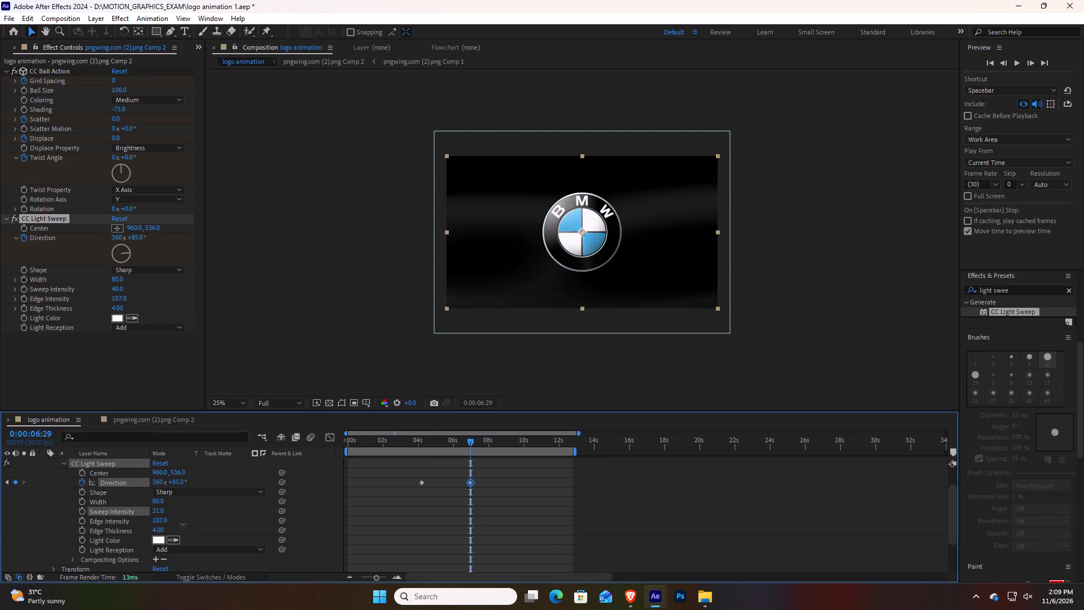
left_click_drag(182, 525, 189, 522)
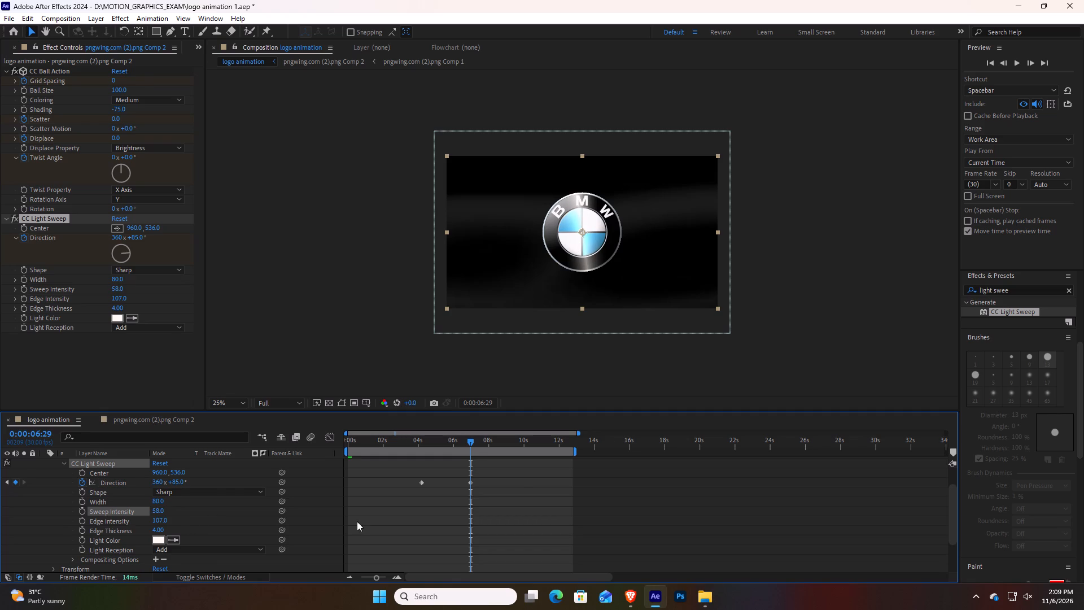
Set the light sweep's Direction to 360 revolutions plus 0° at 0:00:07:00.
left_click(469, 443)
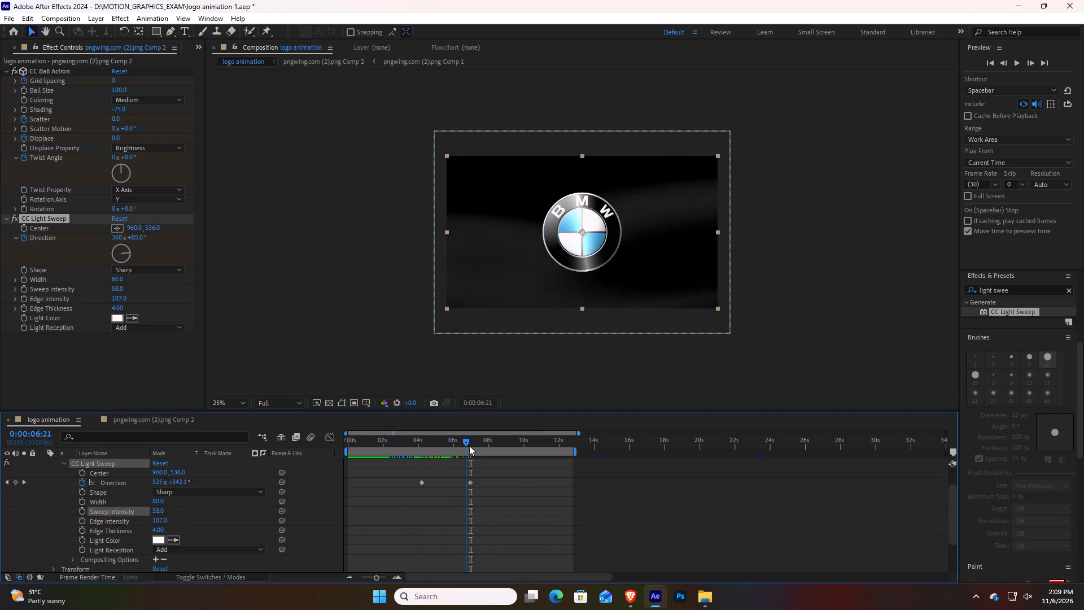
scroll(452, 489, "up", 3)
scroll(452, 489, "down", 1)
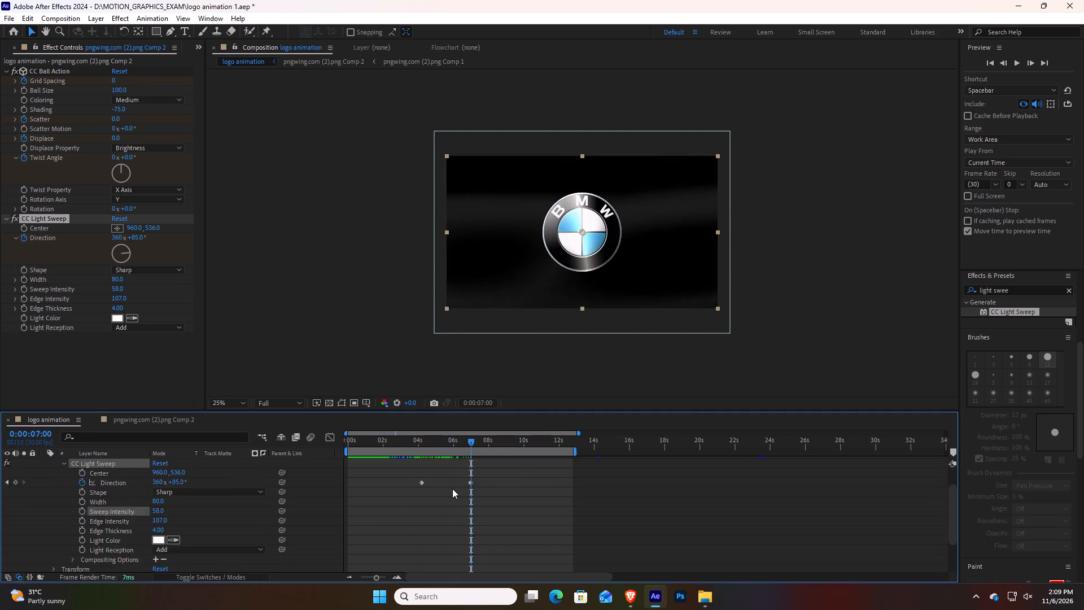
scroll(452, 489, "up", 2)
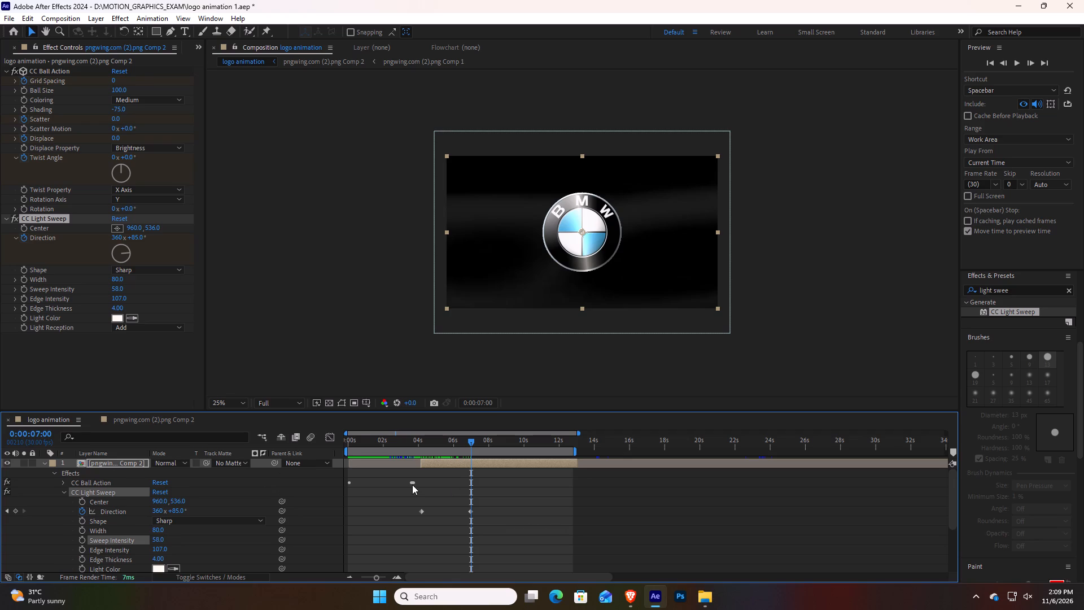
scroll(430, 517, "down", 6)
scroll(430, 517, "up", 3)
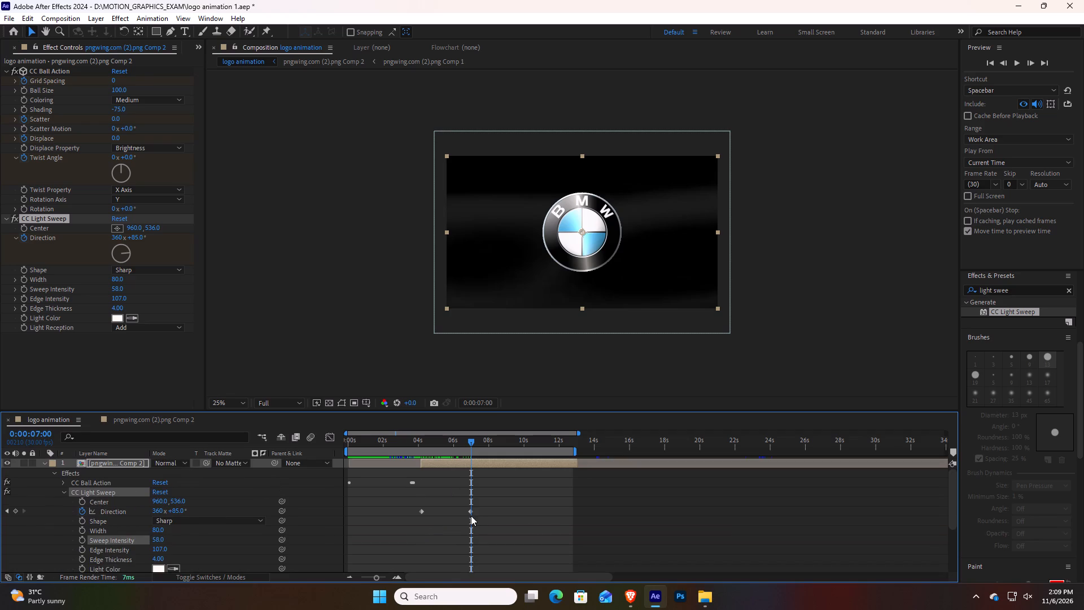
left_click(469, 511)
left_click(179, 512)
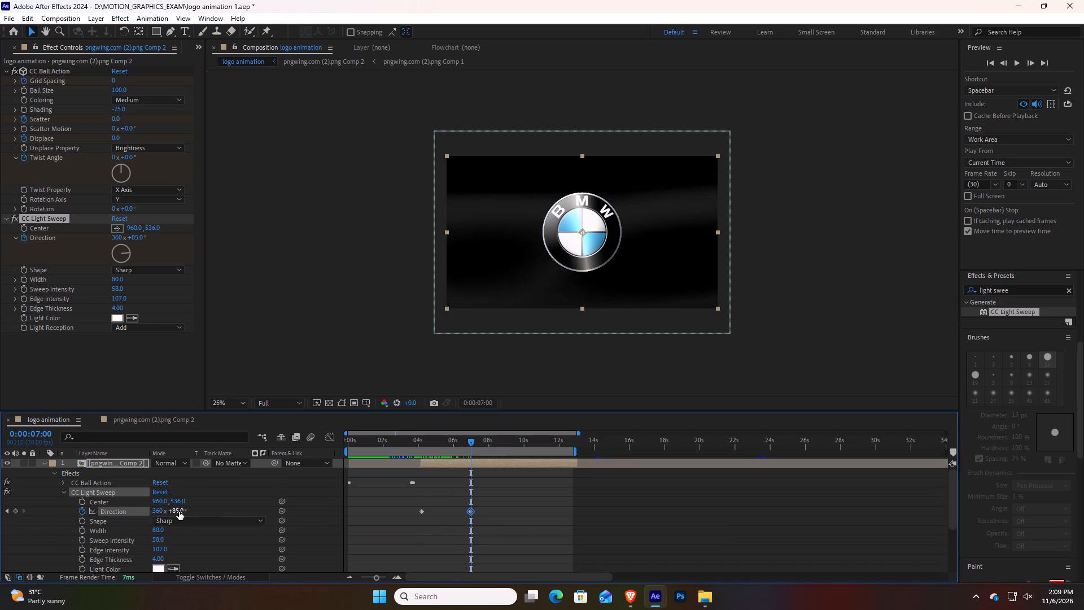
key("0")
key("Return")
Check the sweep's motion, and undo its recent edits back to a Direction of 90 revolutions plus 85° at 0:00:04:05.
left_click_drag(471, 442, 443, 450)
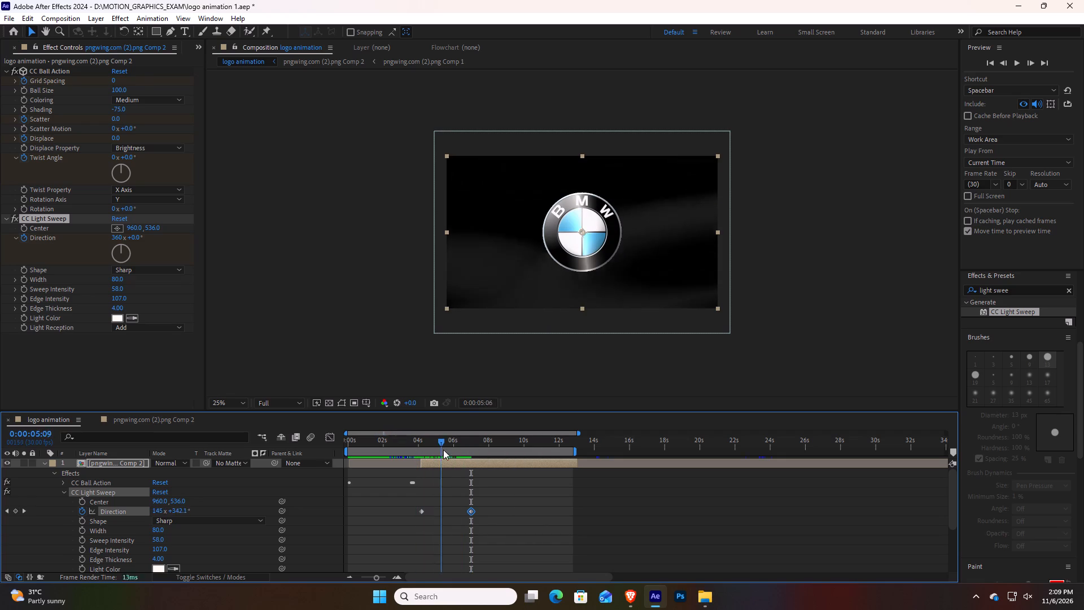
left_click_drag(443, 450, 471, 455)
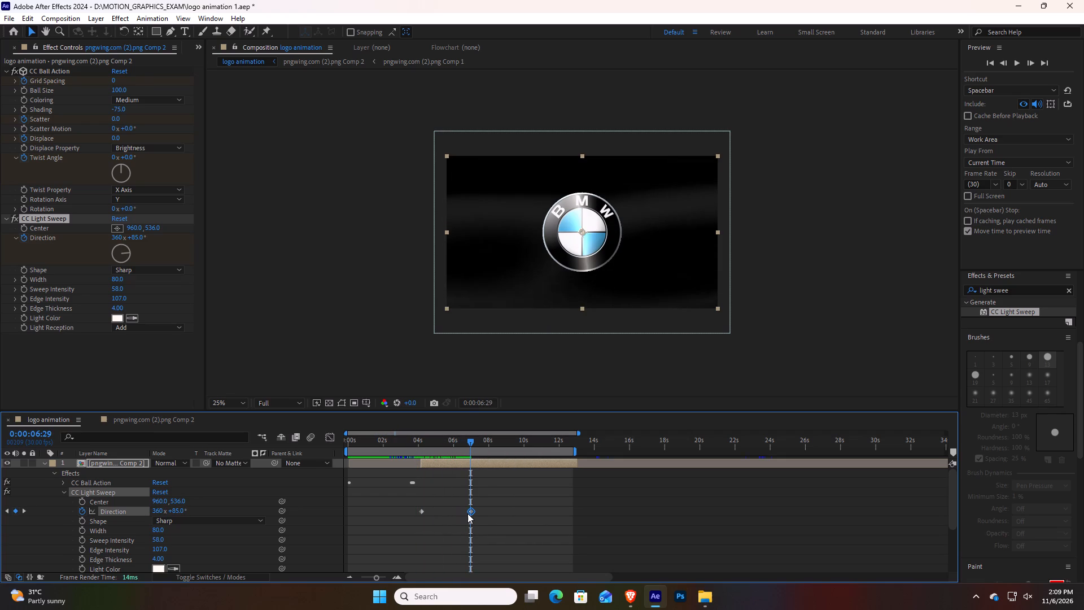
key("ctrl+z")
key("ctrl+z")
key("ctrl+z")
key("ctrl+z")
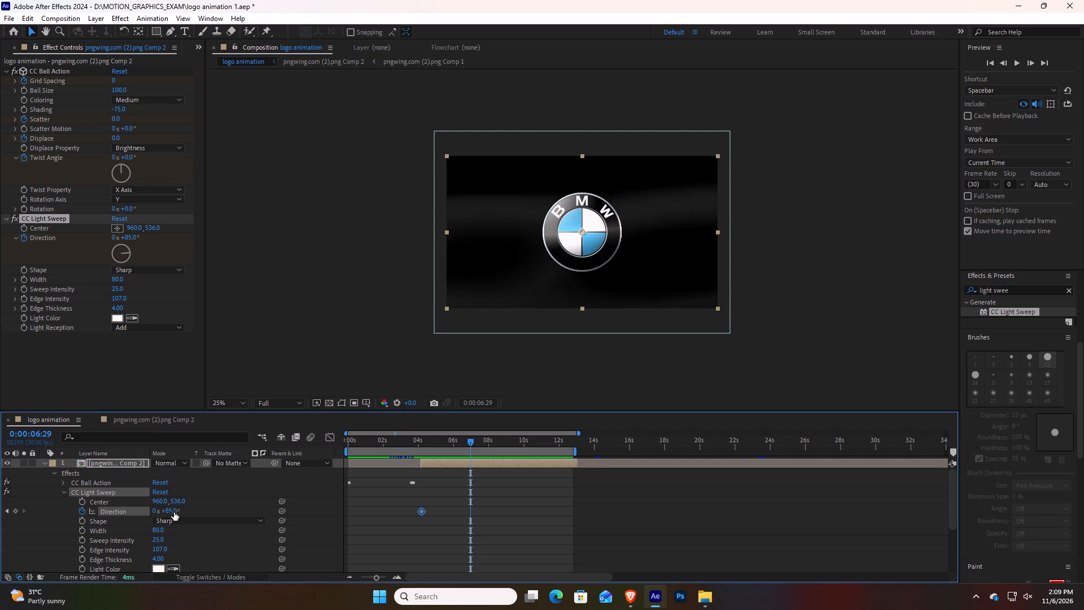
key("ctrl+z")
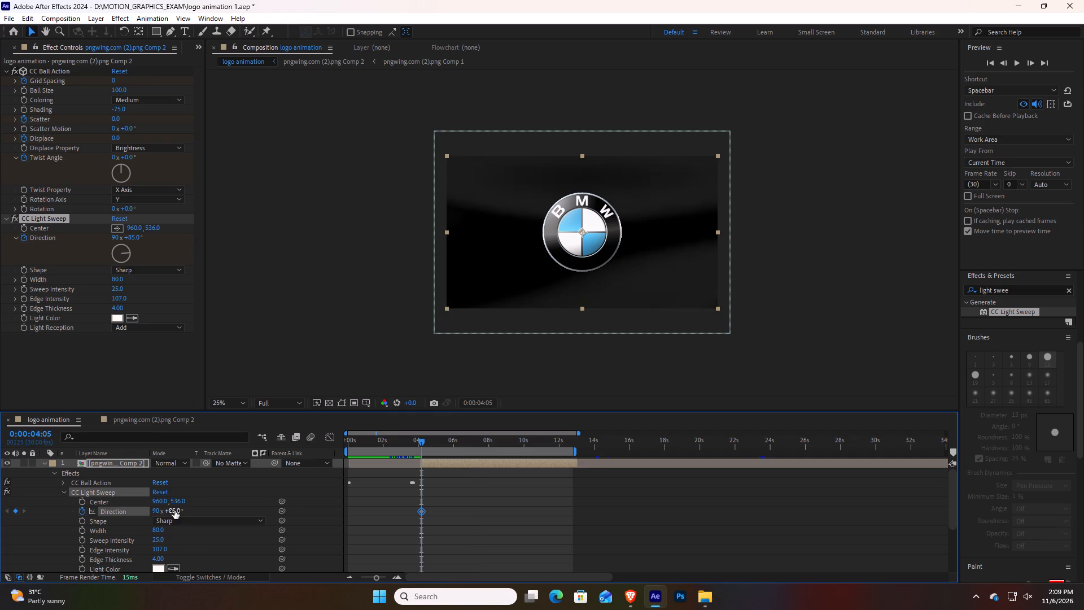
Set the degrees part of the light sweep's Direction to 0° at 0:00:04:05.
left_click(174, 511)
key("0")
key("Return")
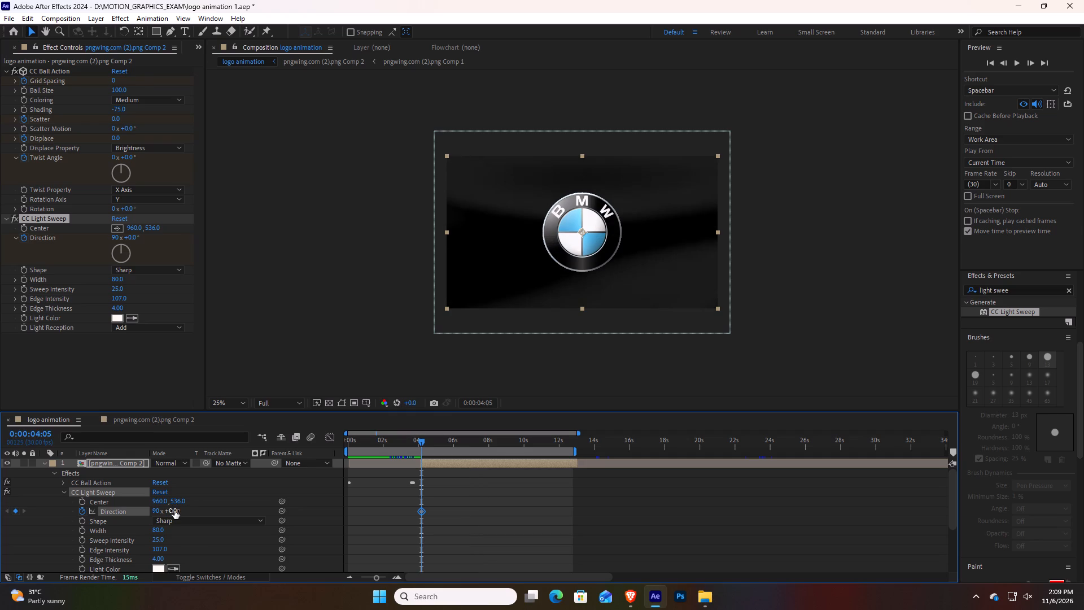
Add a light sweep Direction keyframe of 360 revolutions plus 0° at 0:00:07:07 and scrub through the sweep.
left_click_drag(423, 444, 473, 455)
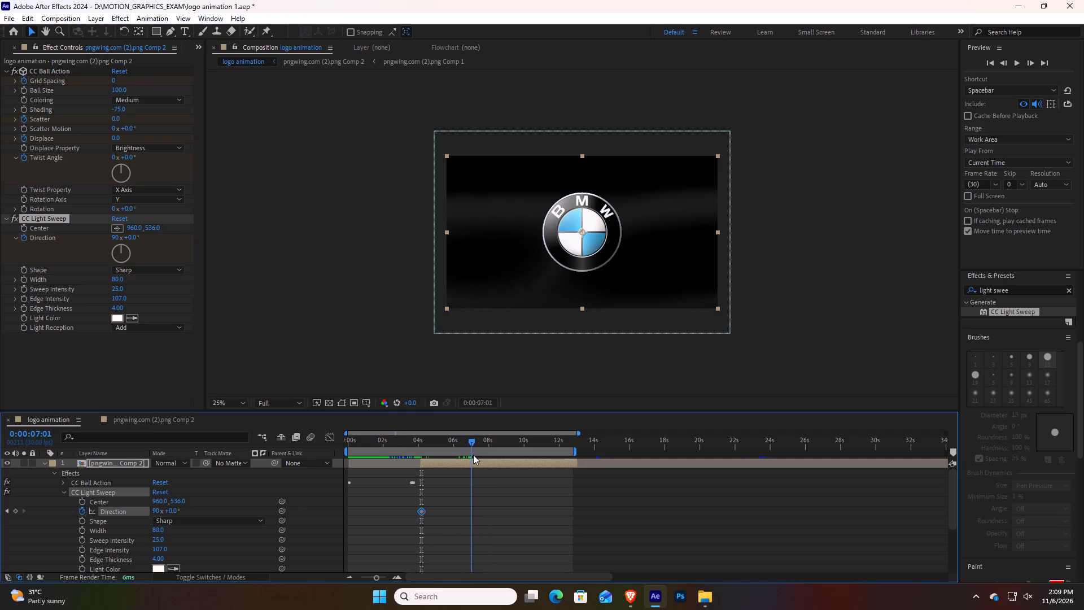
left_click_drag(473, 455, 477, 456)
left_click(156, 511)
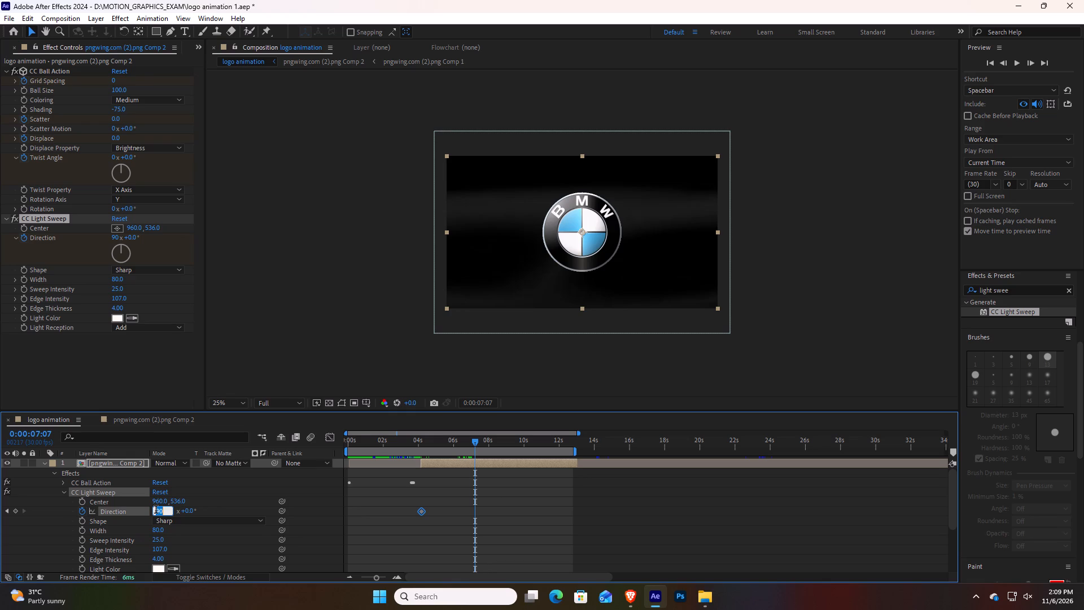
type("360")
key("Return")
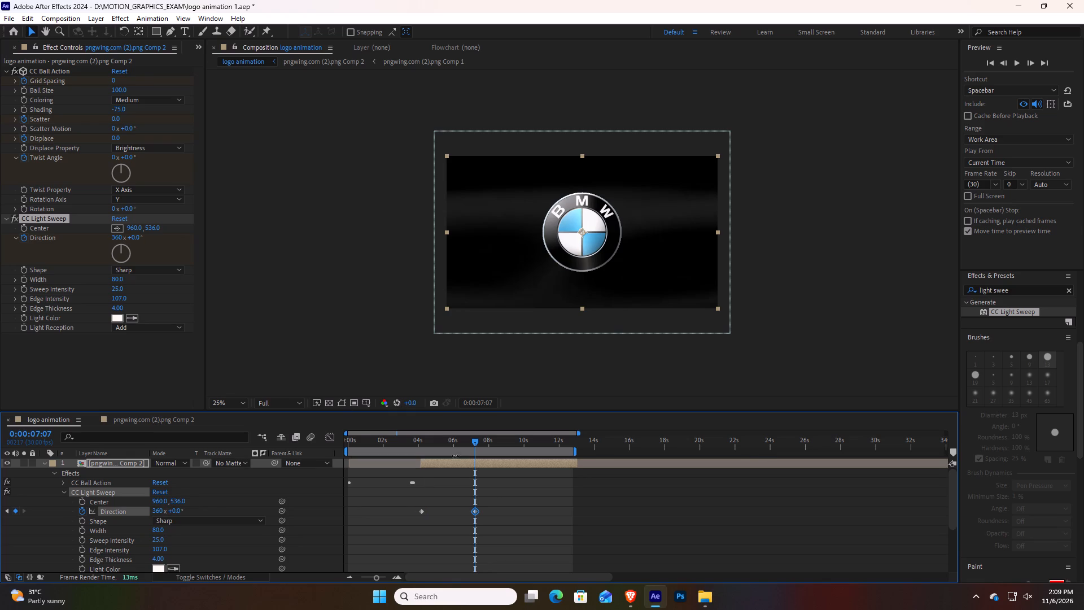
left_click_drag(478, 439, 453, 451)
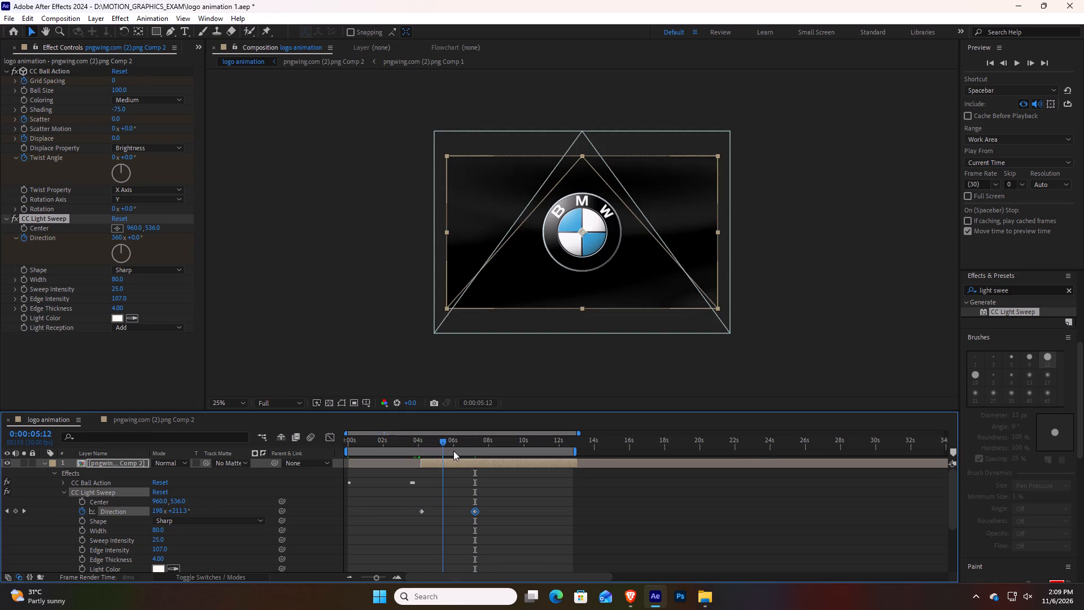
left_click_drag(453, 451, 457, 462)
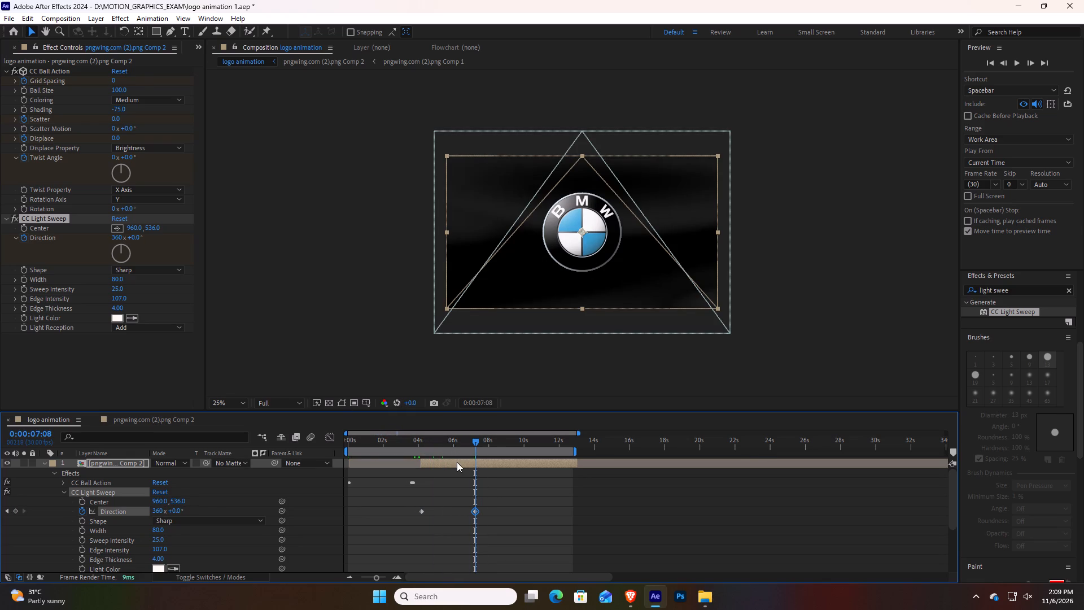
left_click_drag(457, 462, 424, 465)
Lower the composition preview resolution to Quarter.
left_click(269, 401)
left_click(284, 483)
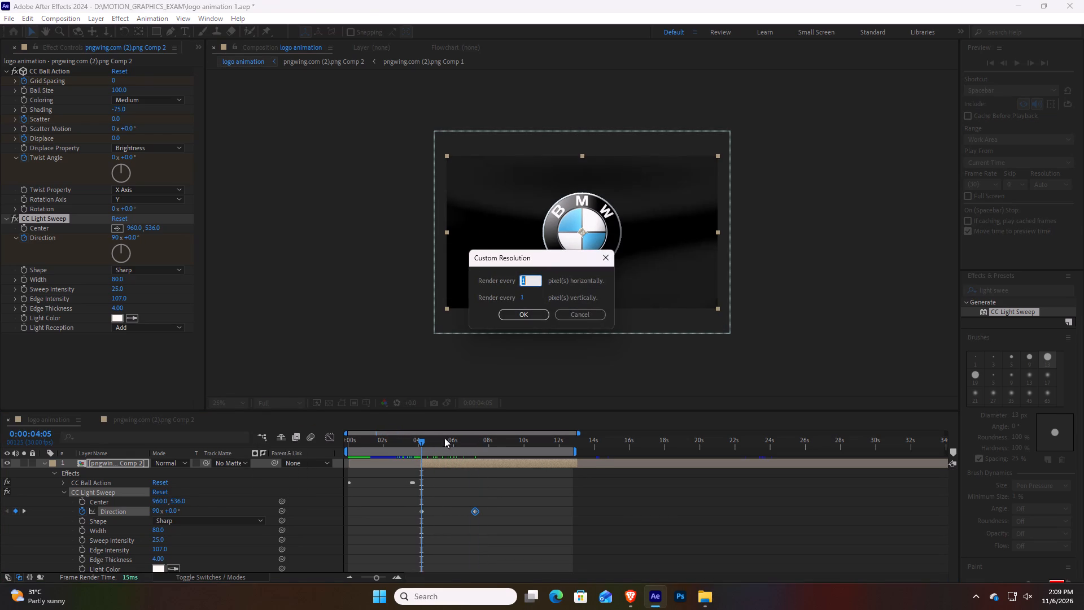
left_click(579, 310)
left_click(278, 403)
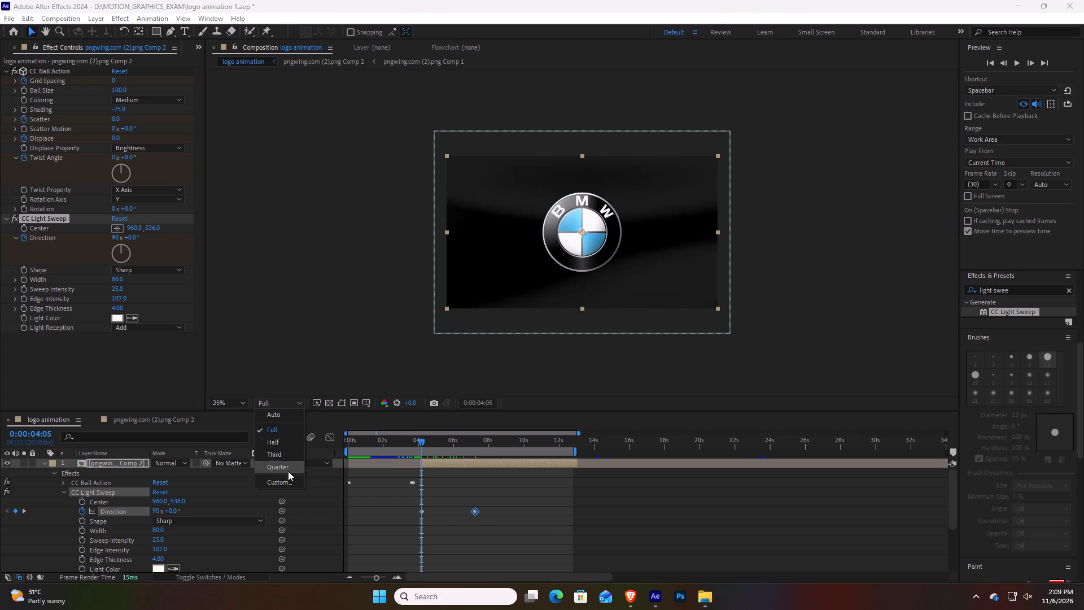
left_click(288, 471)
Scrub the timeline between about 0:00:03:14 and 0:00:05:28 to examine how the light sweep moves over the logo.
left_click(417, 439)
left_click_drag(419, 441, 412, 443)
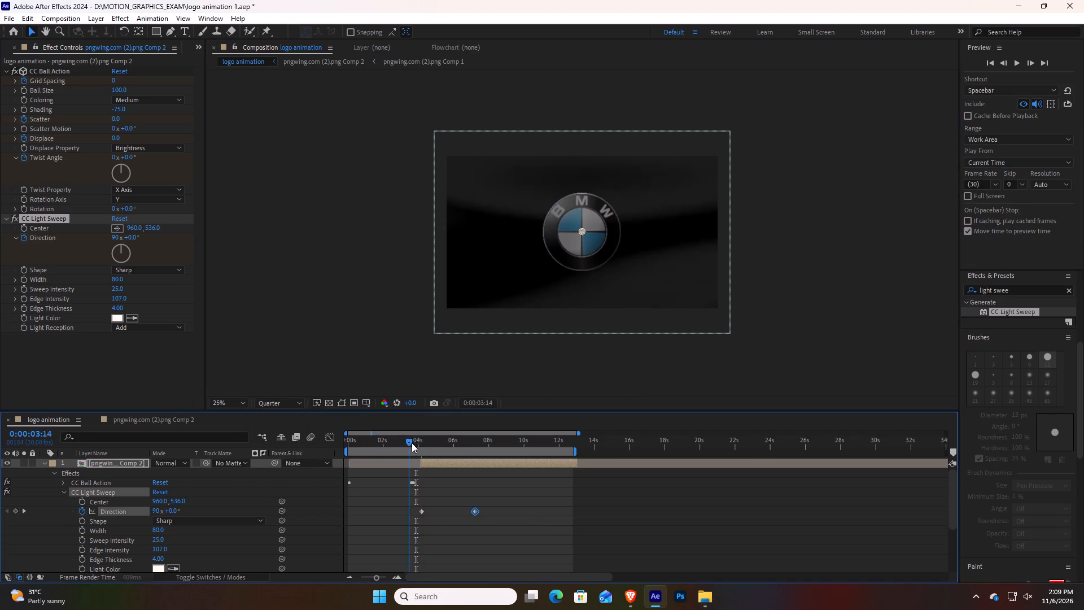
left_click_drag(412, 443, 425, 465)
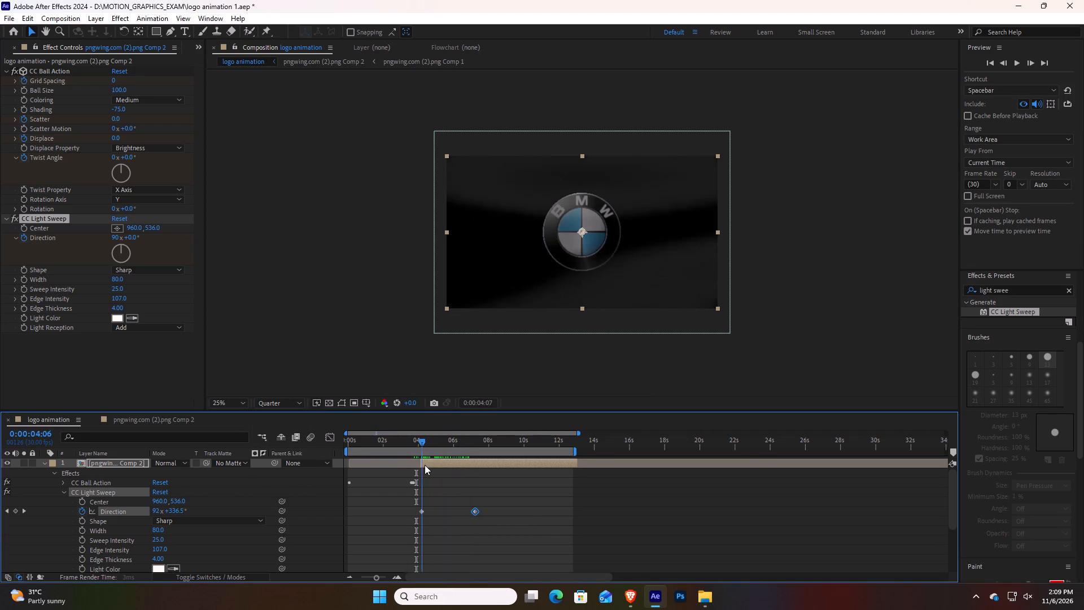
left_click_drag(425, 465, 460, 484)
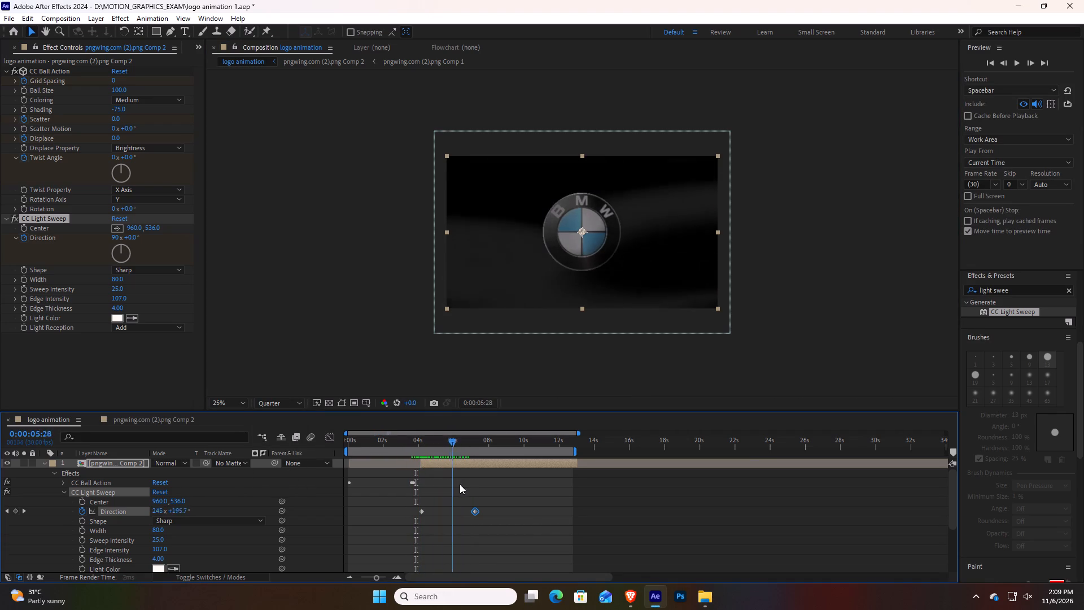
left_click_drag(460, 484, 432, 490)
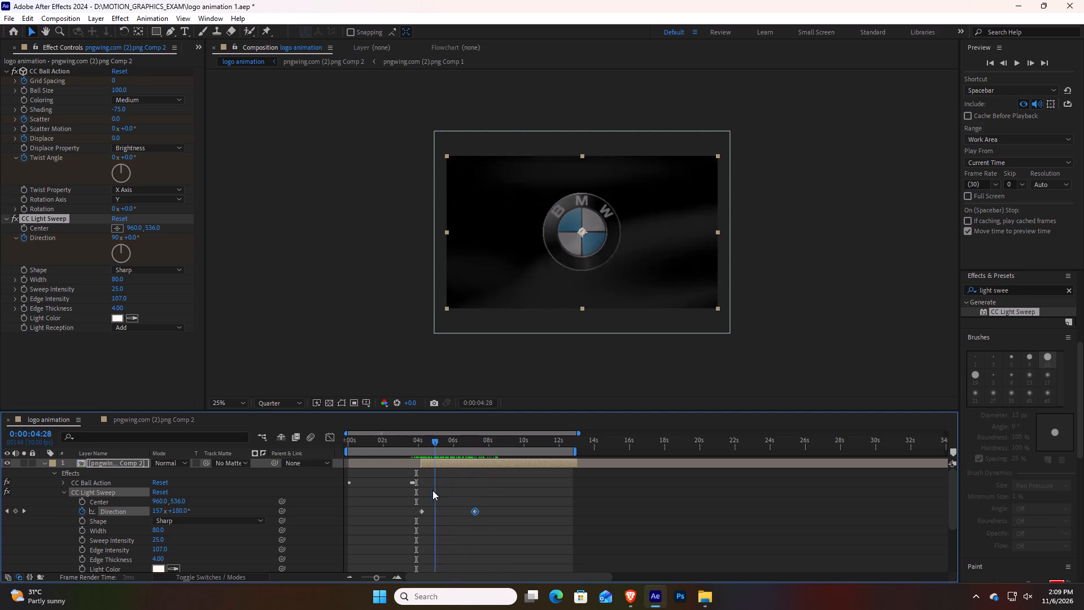
Set the light sweep's Direction revolutions to 0 at 0:00:04:08, keeping the 289.6° part.
left_click_drag(432, 490, 426, 491)
left_click(158, 511)
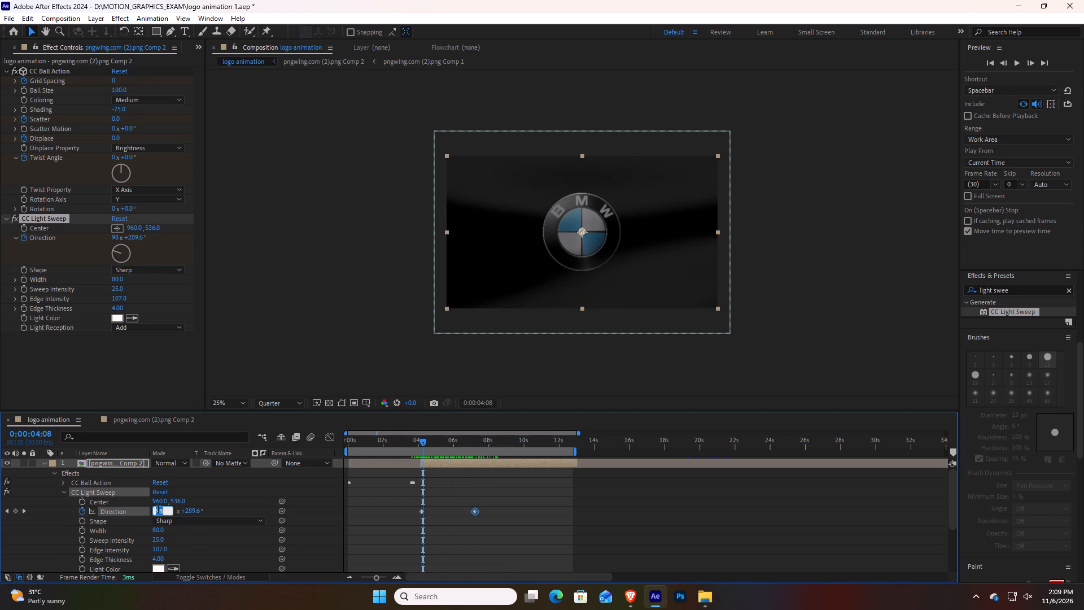
key("0")
key("Return")
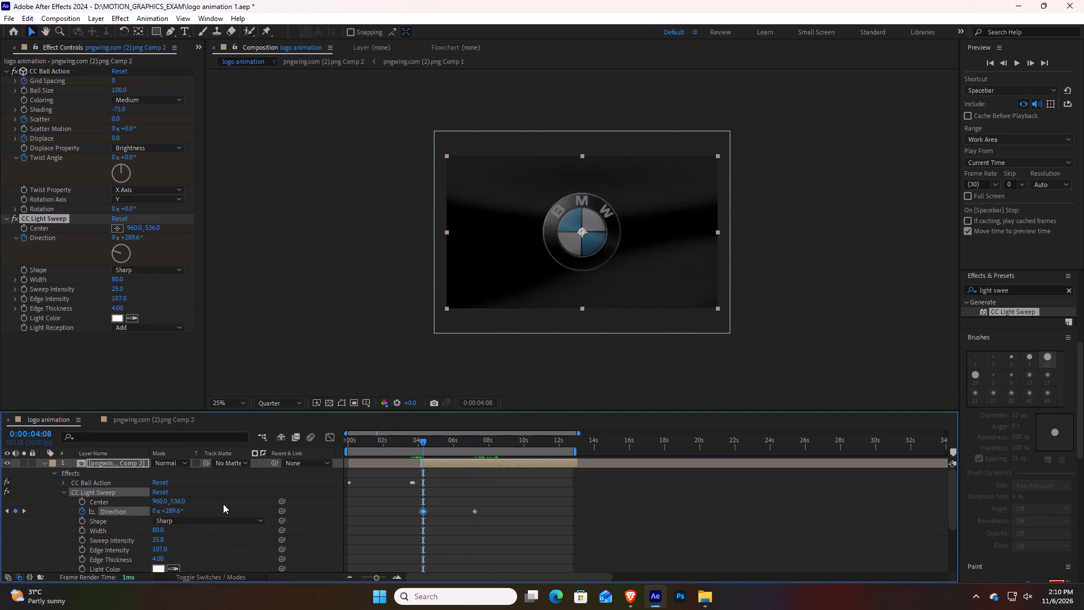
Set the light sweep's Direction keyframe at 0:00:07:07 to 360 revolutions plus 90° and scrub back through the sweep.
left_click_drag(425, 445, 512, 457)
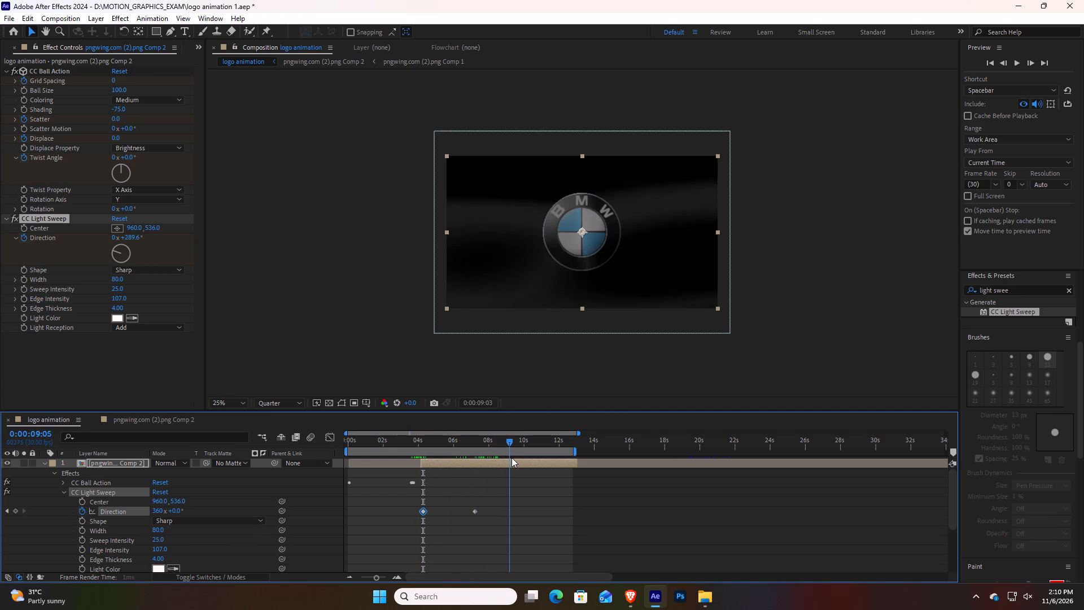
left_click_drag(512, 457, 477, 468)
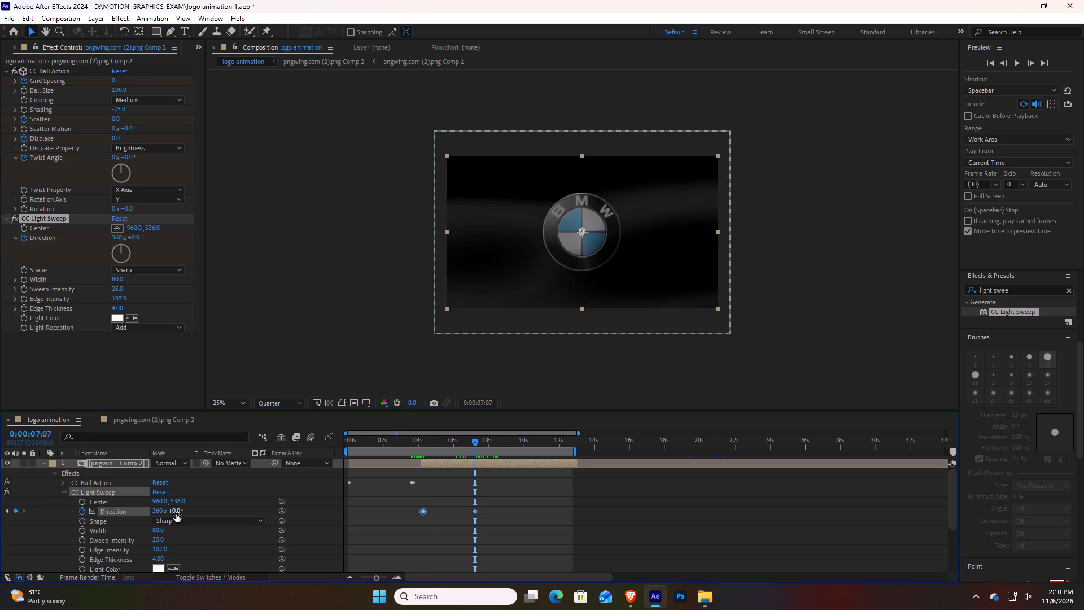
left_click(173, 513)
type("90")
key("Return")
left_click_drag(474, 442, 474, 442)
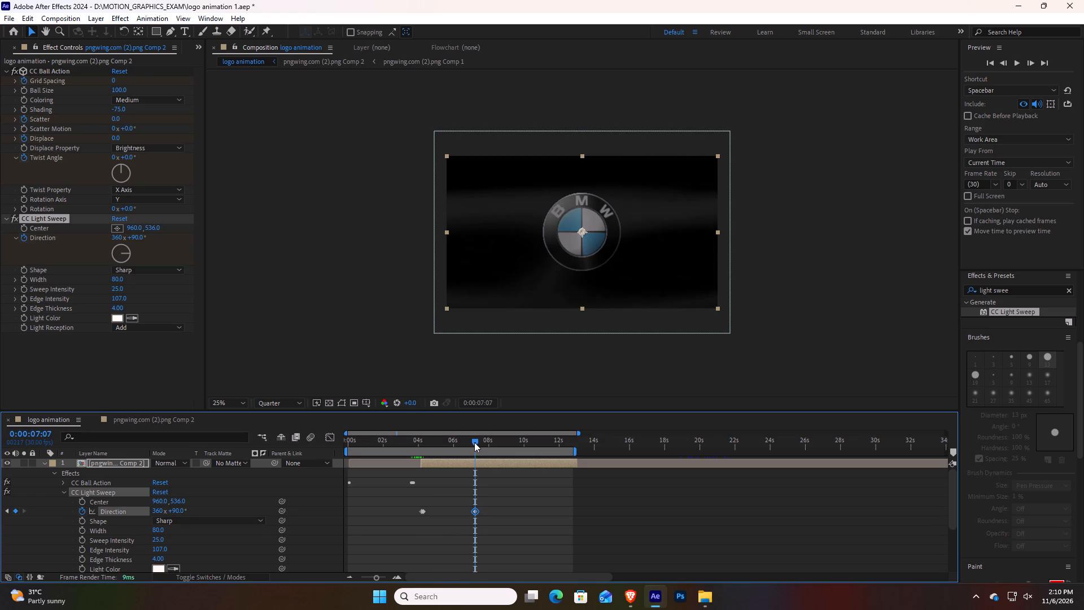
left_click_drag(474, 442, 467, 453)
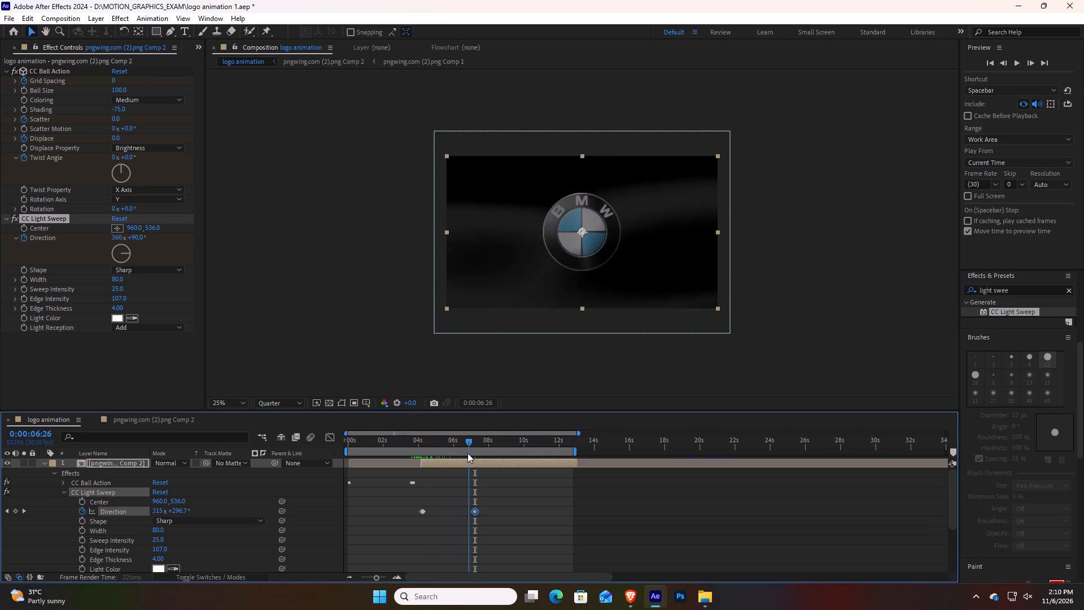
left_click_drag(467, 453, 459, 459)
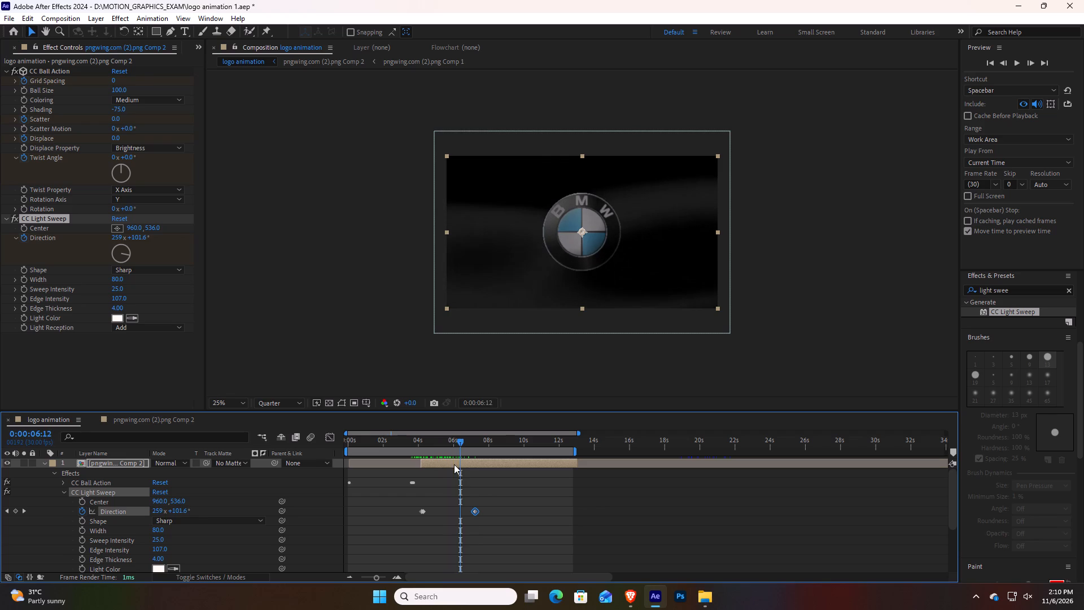
Set the light sweep's Width to 38 and its Sweep Intensity to 89.
left_click_drag(161, 533, 184, 530)
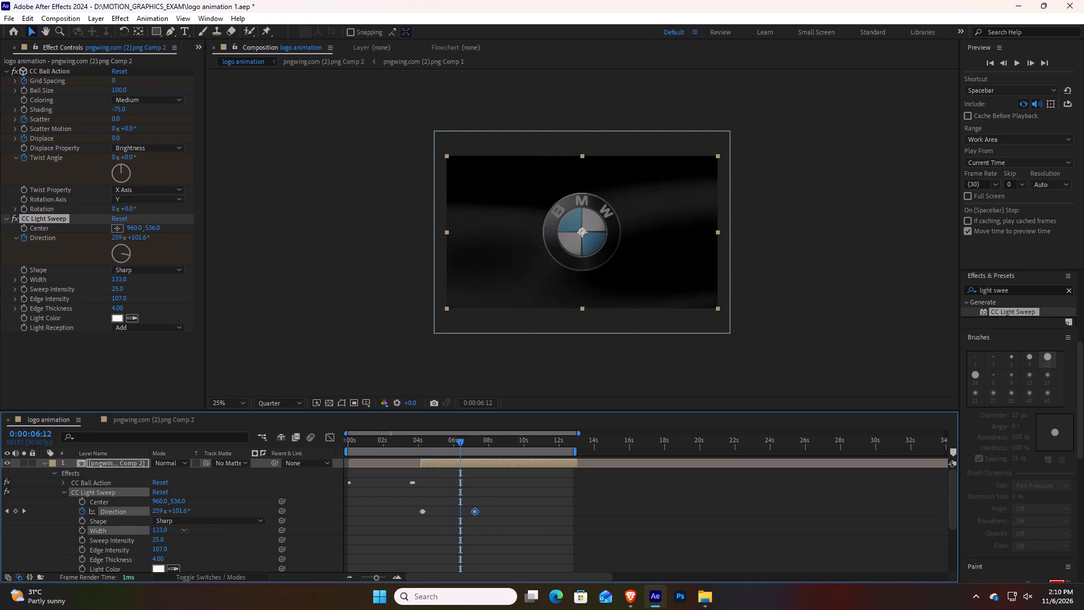
left_click_drag(184, 530, 135, 530)
left_click_drag(154, 541, 170, 542)
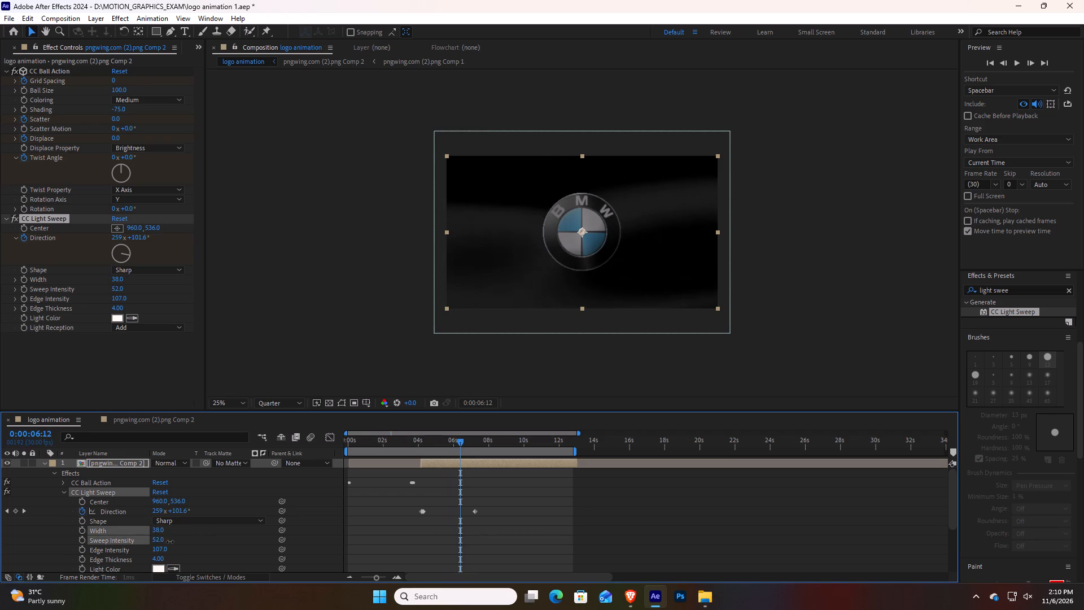
left_click_drag(170, 542, 198, 551)
left_click_drag(198, 551, 200, 551)
Set the light sweep's Edge Thickness to 3.9 and its Edge Intensity to 129.
scroll(167, 556, "down", 1)
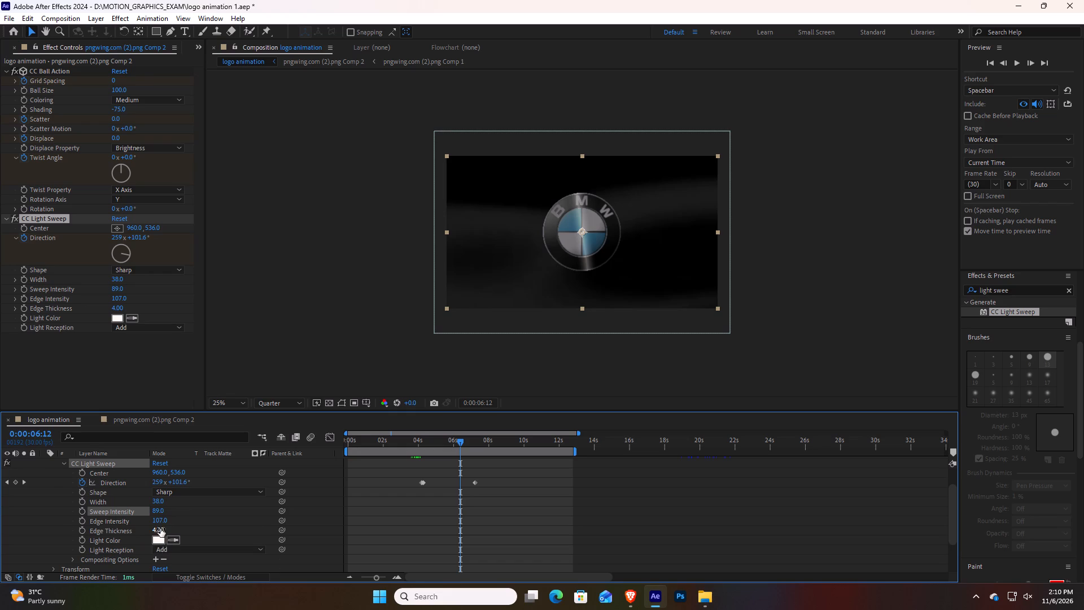
left_click_drag(159, 529, 235, 536)
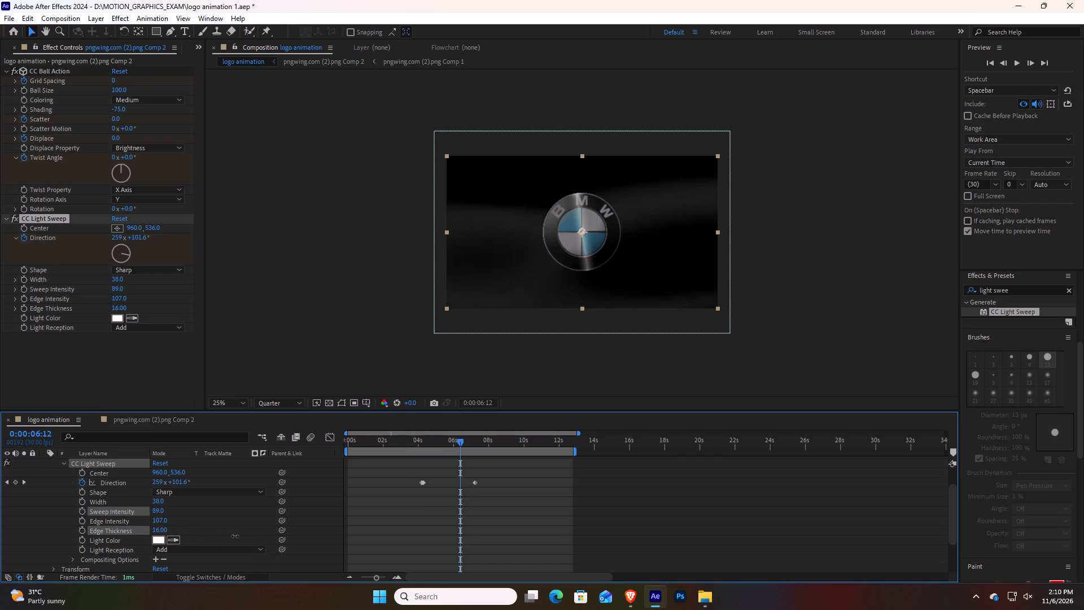
left_click_drag(235, 536, 330, 544)
left_click_drag(330, 544, 288, 529)
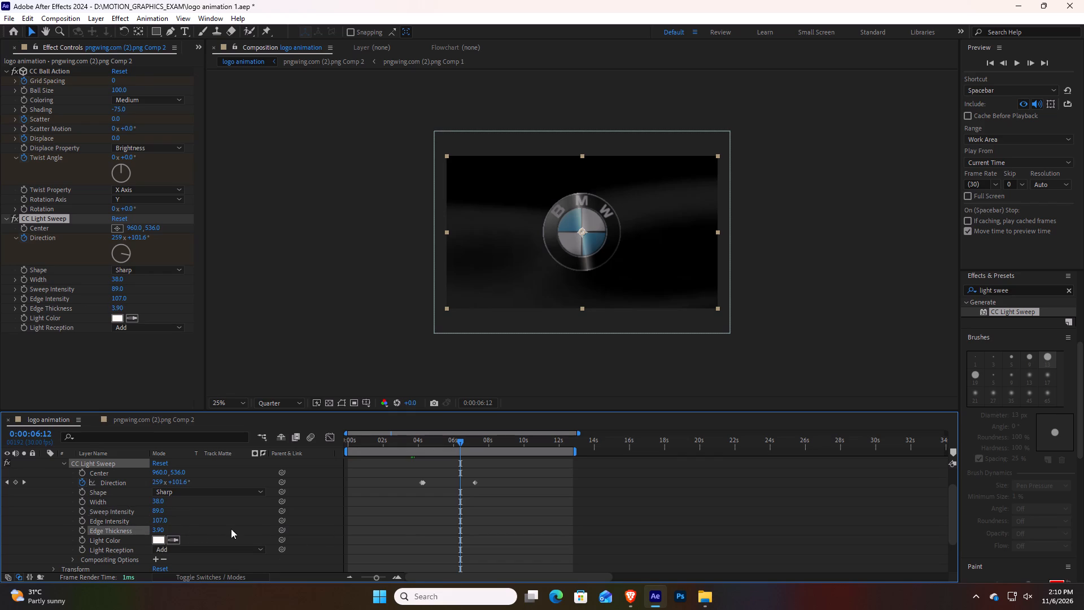
left_click_drag(162, 517, 178, 516)
left_click_drag(166, 520, 195, 519)
left_click(175, 522)
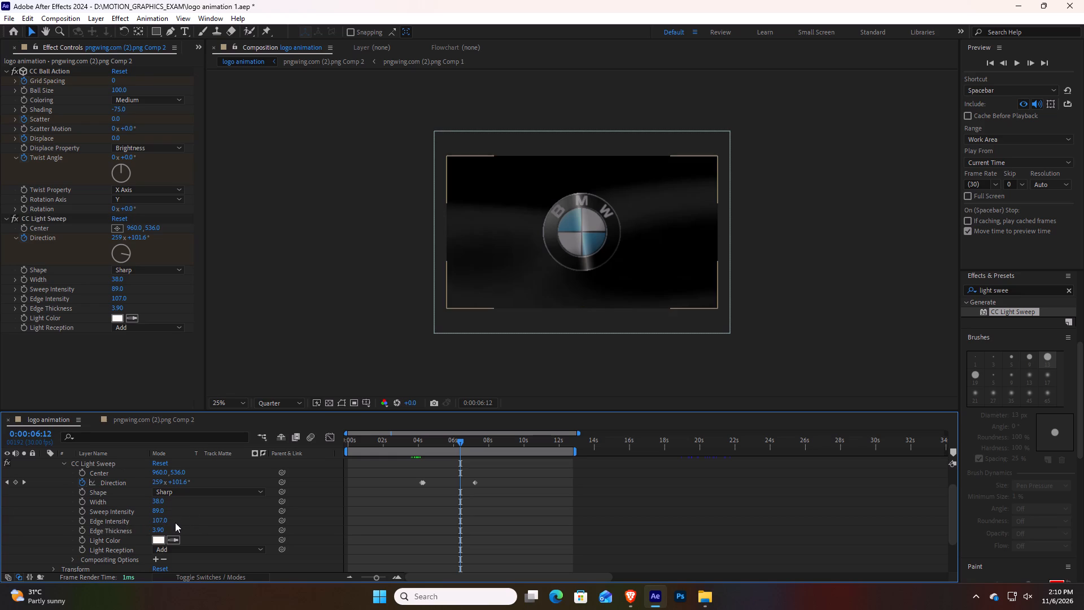
left_click_drag(158, 522, 173, 523)
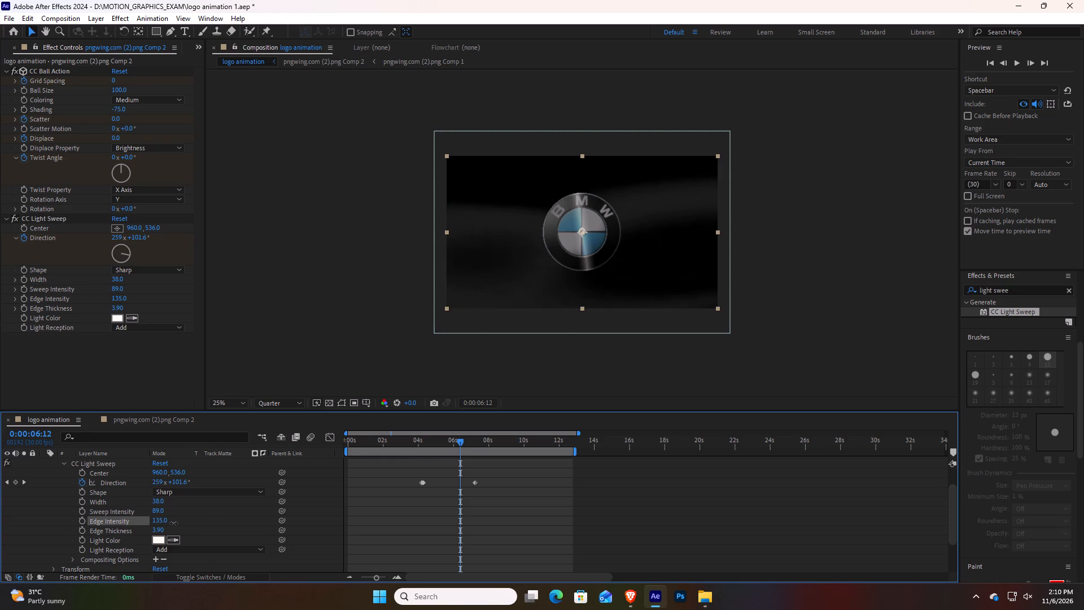
left_click_drag(173, 523, 172, 524)
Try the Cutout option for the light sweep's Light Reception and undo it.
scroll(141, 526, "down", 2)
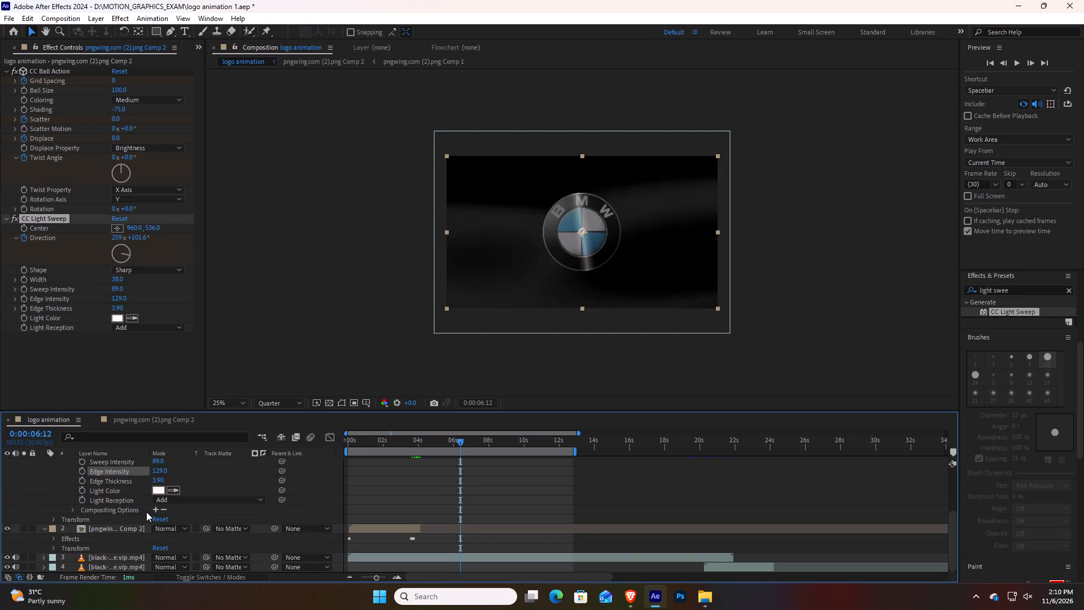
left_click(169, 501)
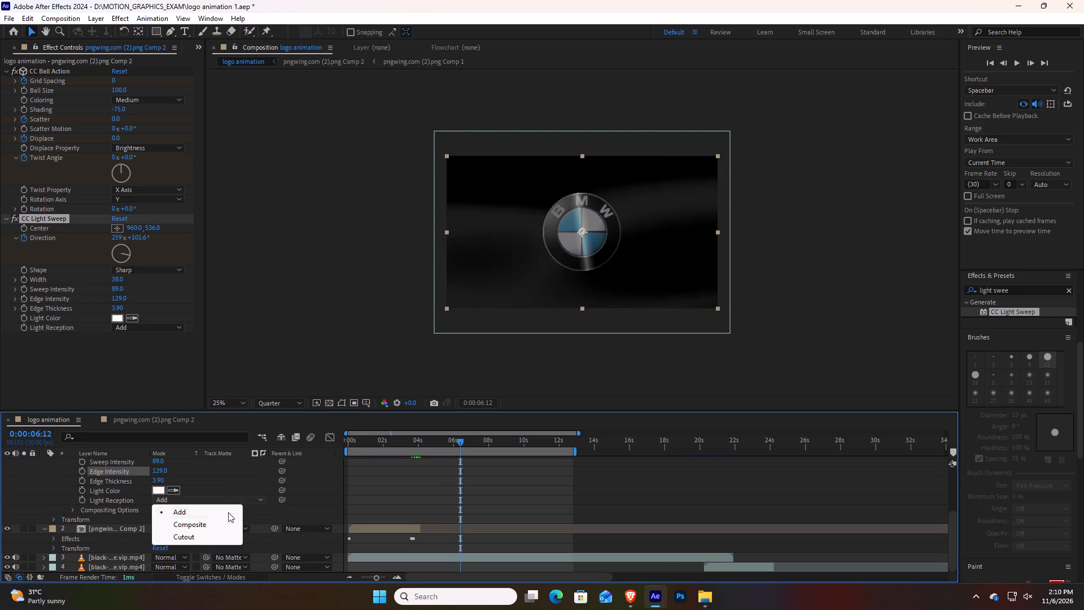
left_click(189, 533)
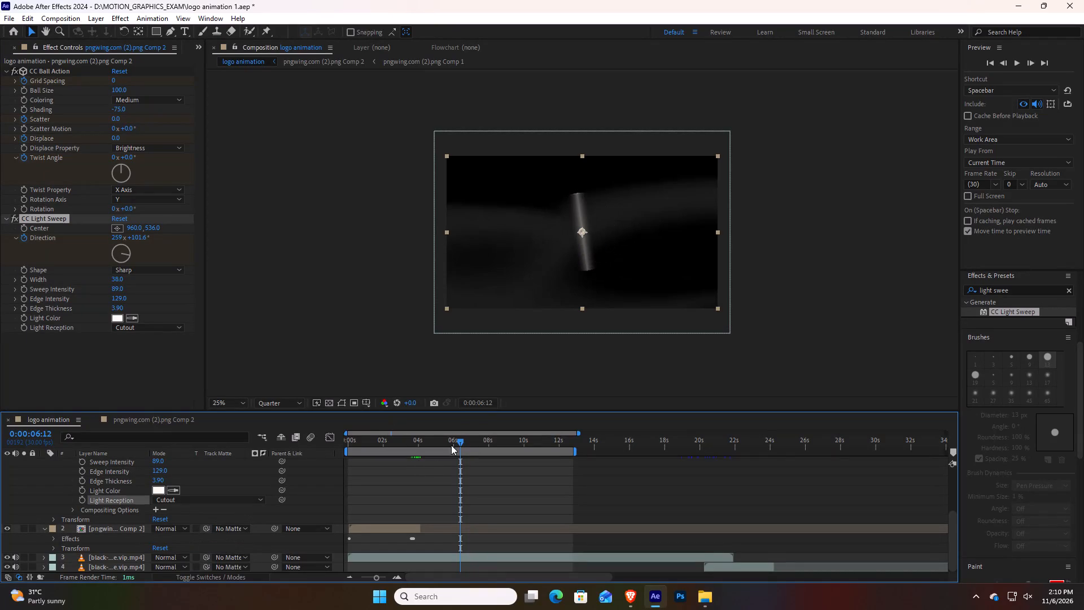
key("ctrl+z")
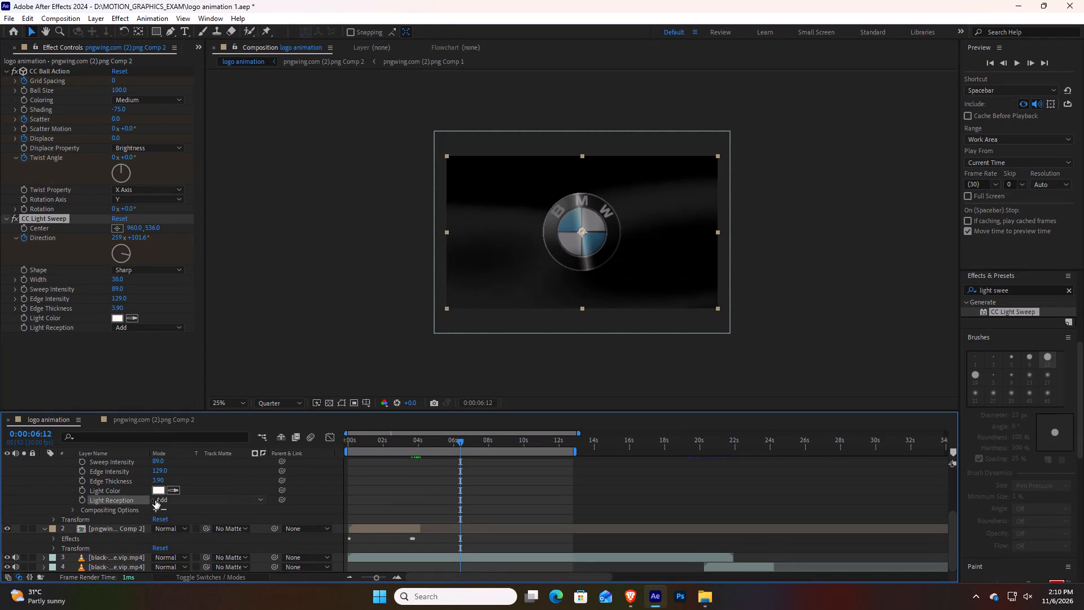
Delete both Direction keyframes of the light sweep on the top logo layer.
scroll(170, 504, "up", 2)
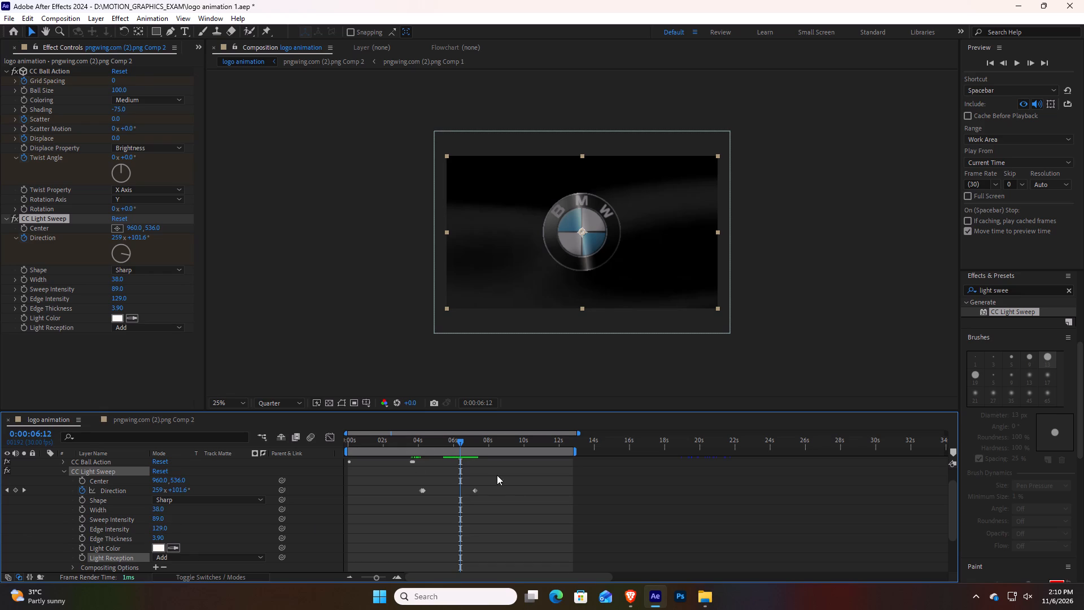
left_click_drag(492, 481, 399, 503)
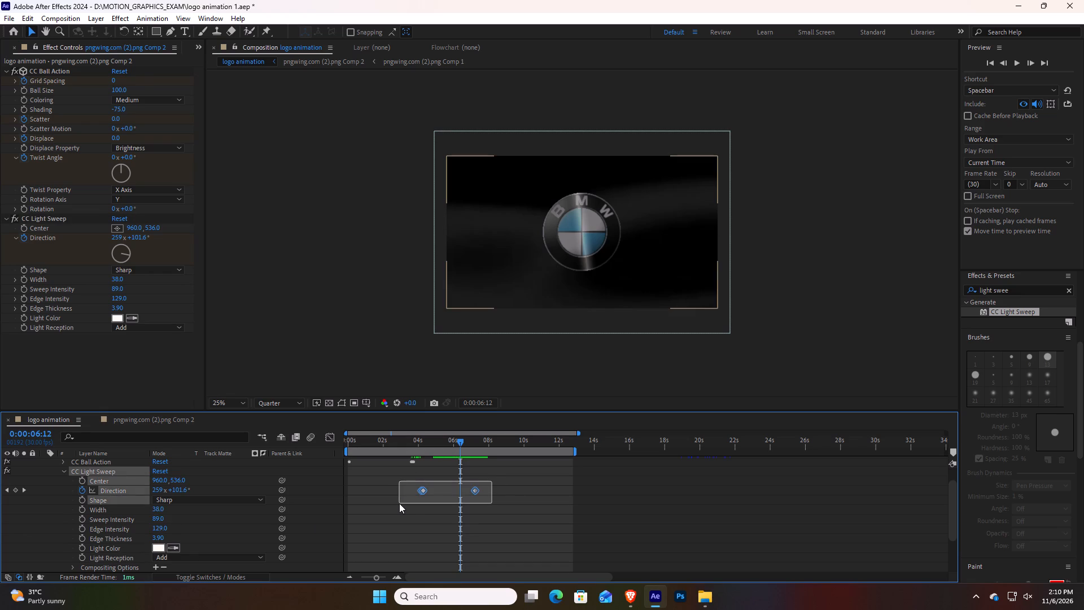
left_click_drag(399, 503, 412, 503)
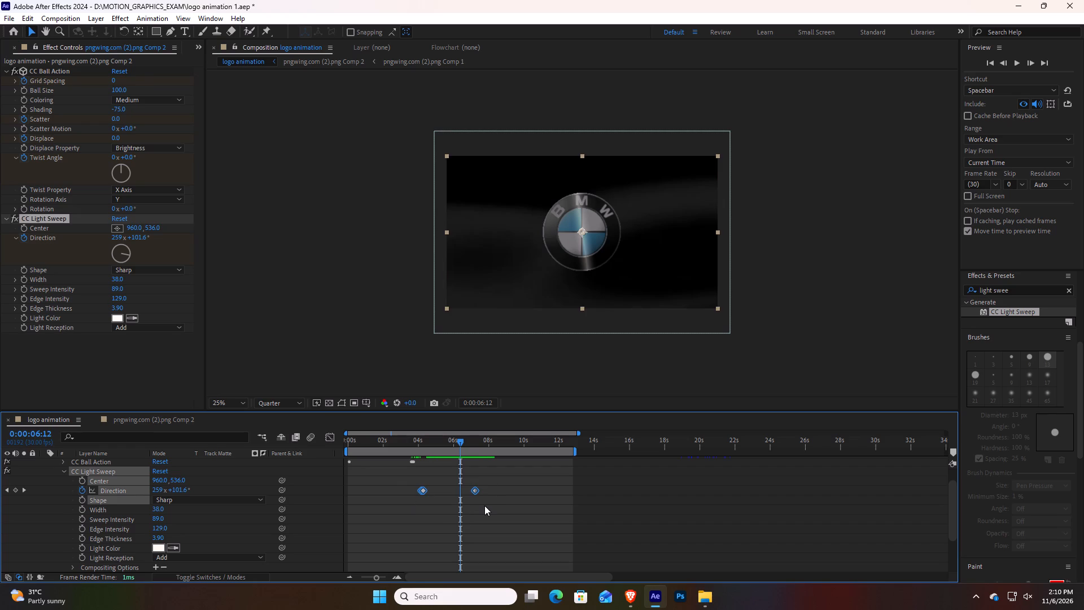
key("Delete")
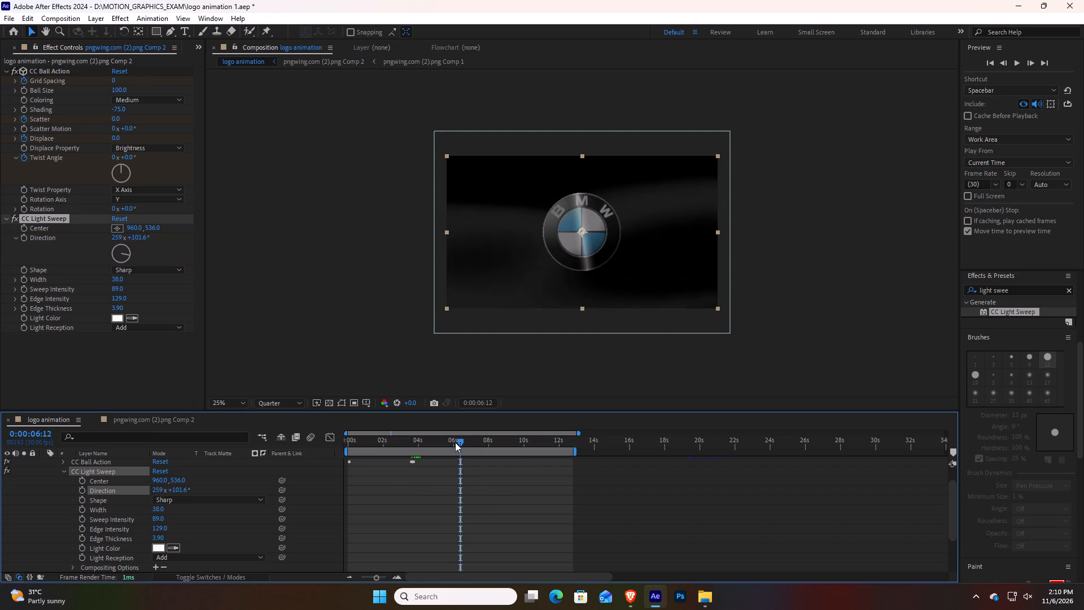
Add a light sweep Direction keyframe at 0:00:04:00, set to 145 revolutions plus 0°.
left_click_drag(454, 442, 391, 457)
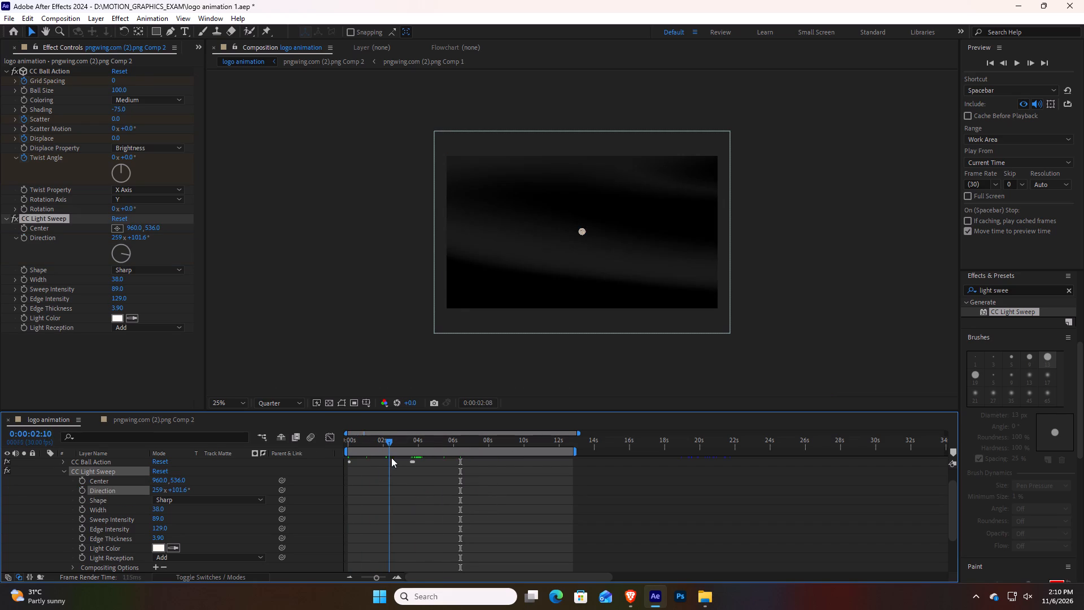
left_click_drag(391, 457, 418, 463)
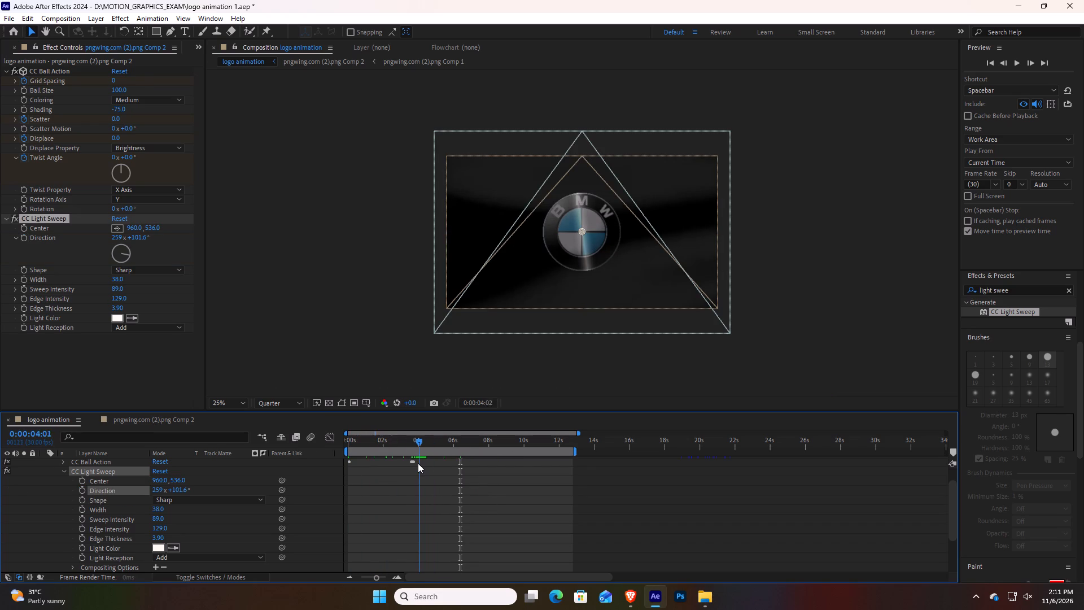
left_click_drag(418, 463, 418, 467)
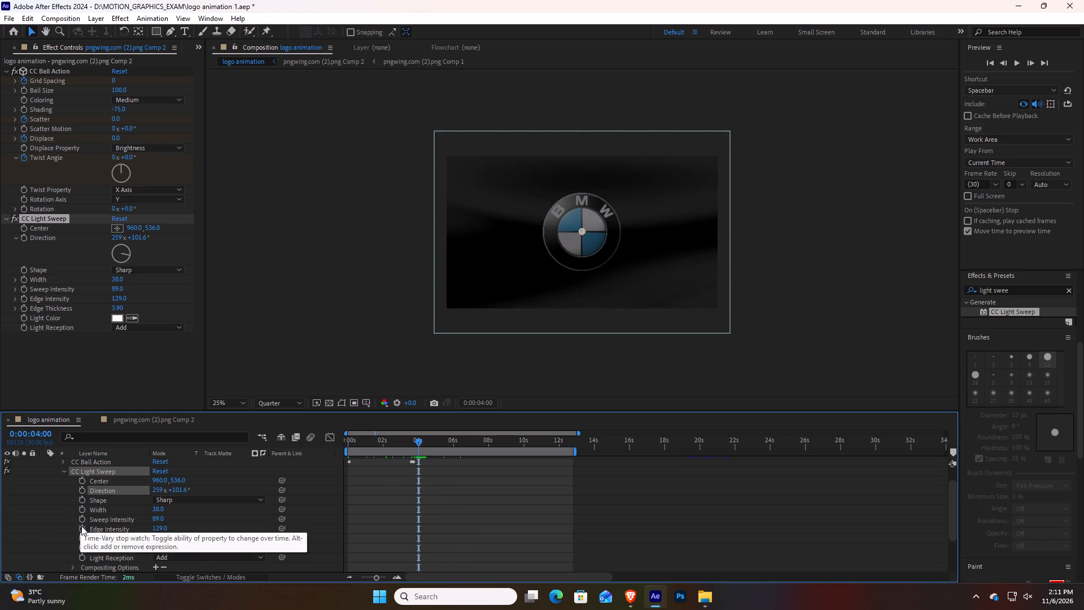
left_click(82, 493)
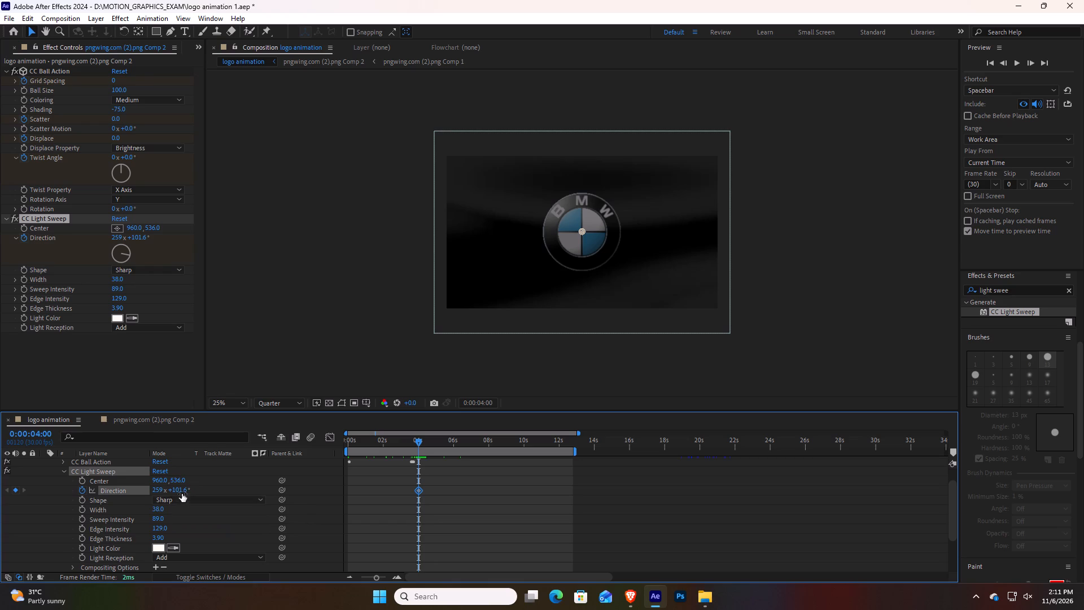
left_click_drag(180, 490, 244, 490)
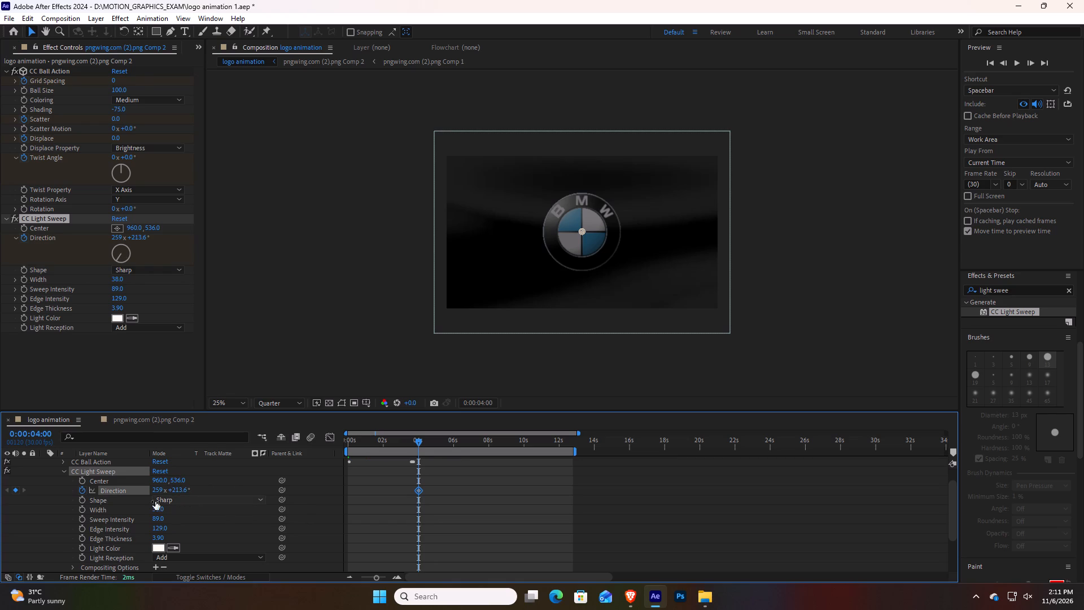
left_click(156, 489)
key("0")
key("Return")
left_click(173, 491)
key("0")
key("Return")
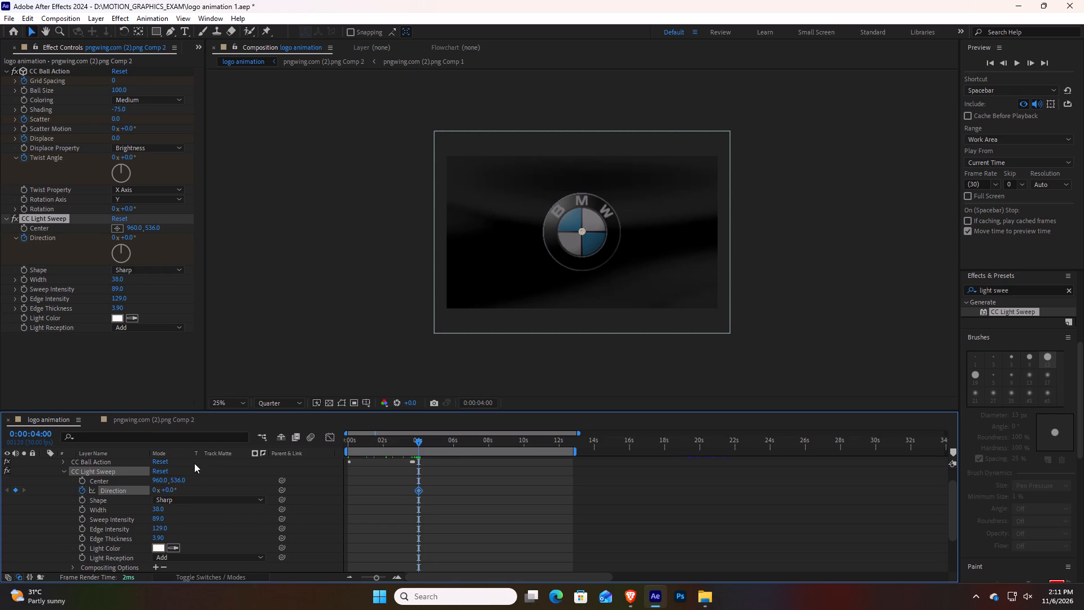
left_click_drag(154, 487, 240, 491)
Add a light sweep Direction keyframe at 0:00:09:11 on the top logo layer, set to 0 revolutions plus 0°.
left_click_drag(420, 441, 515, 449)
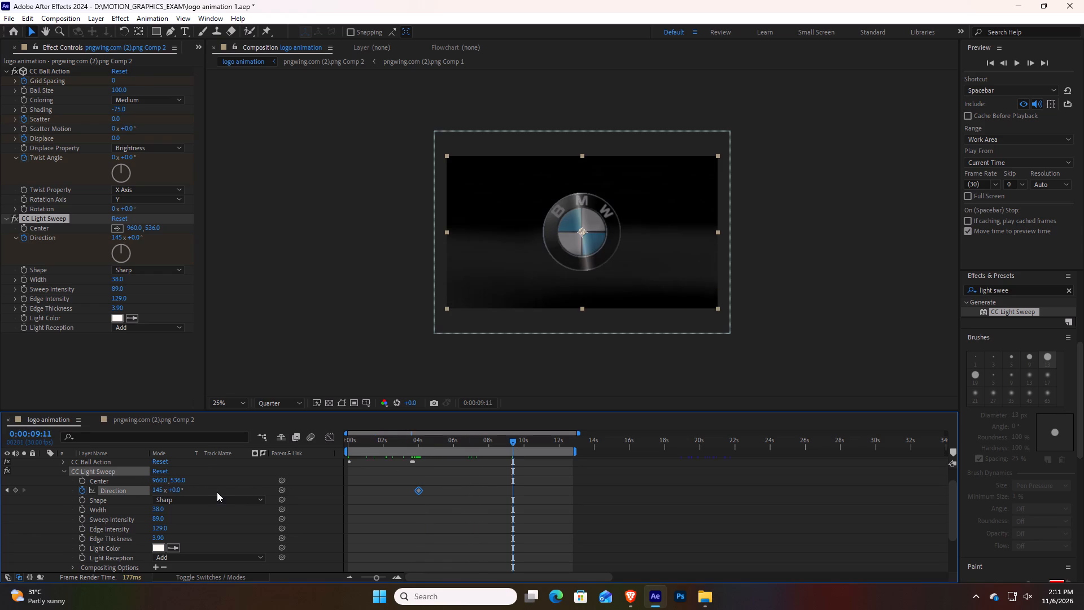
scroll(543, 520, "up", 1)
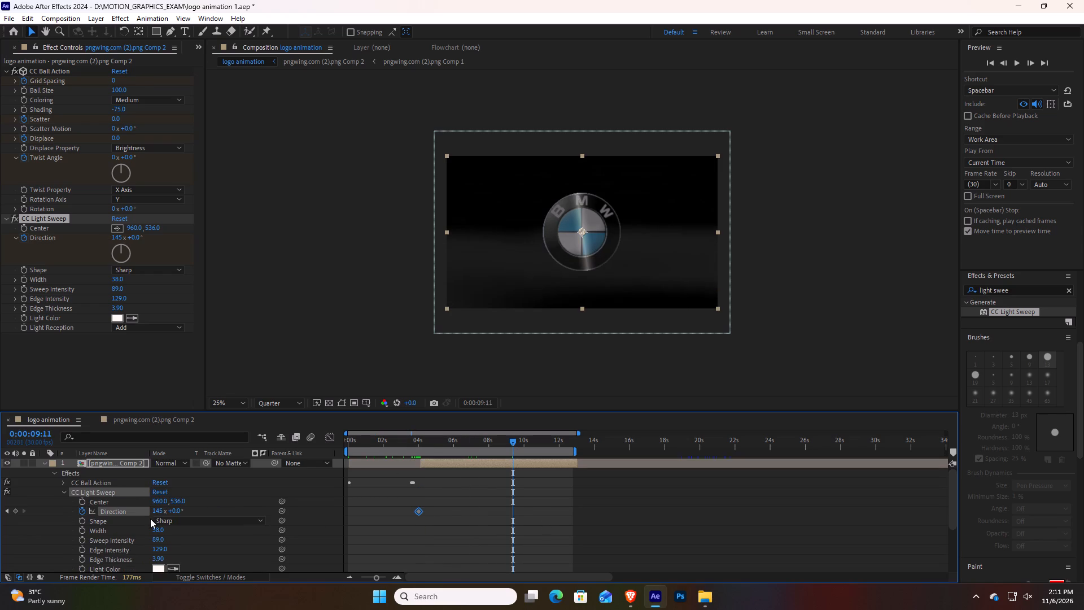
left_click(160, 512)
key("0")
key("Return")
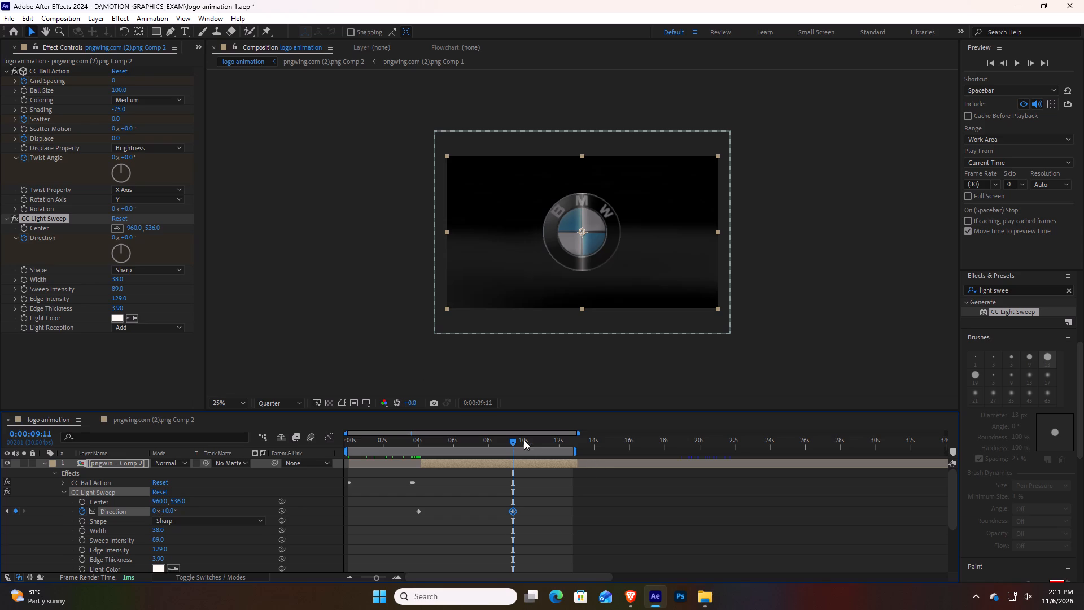
Preview the light sweep's rotation across the logo between about 4 and 9 seconds, returning to the start of the composition.
left_click_drag(510, 443, 426, 457)
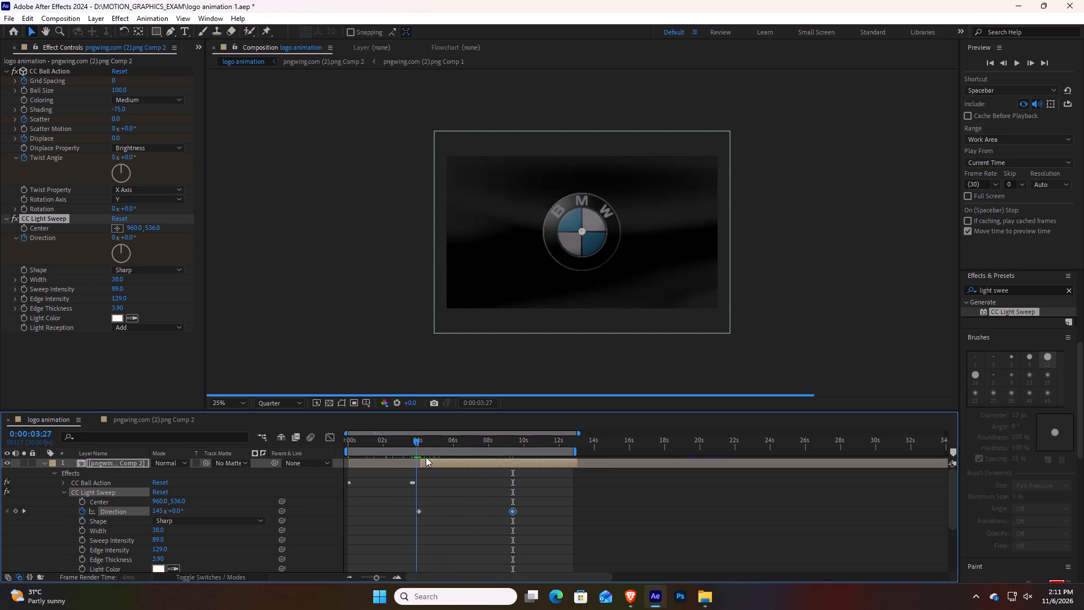
left_click_drag(426, 457, 508, 467)
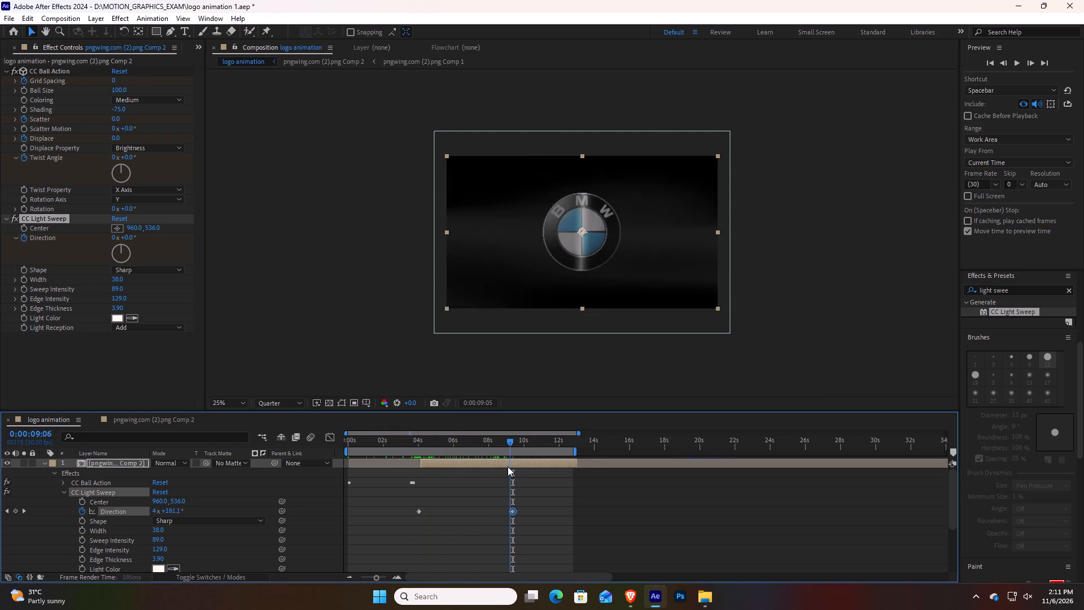
left_click_drag(508, 467, 414, 470)
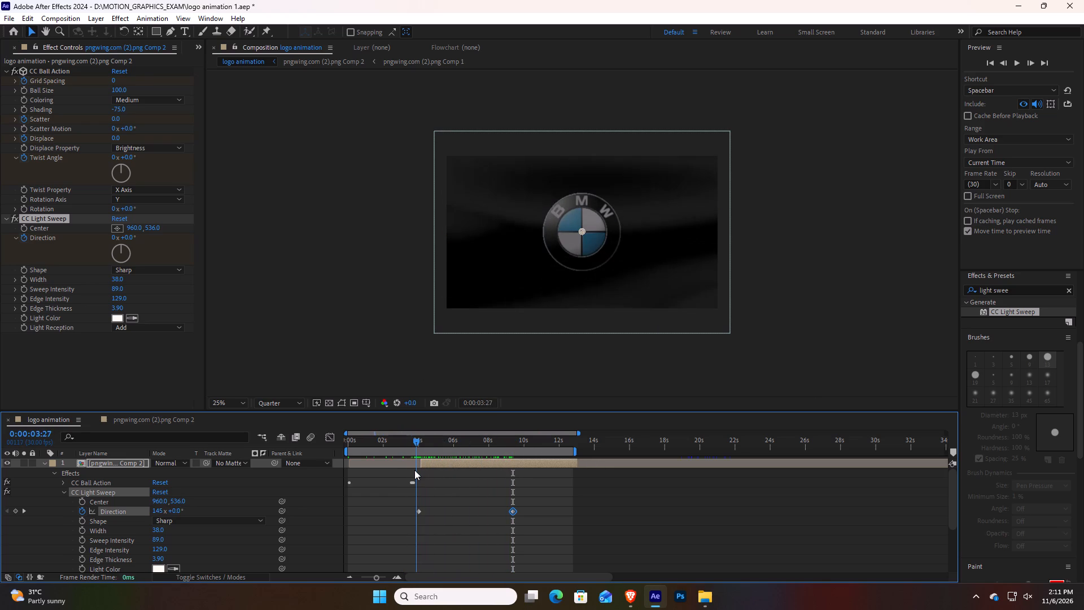
left_click_drag(414, 470, 500, 482)
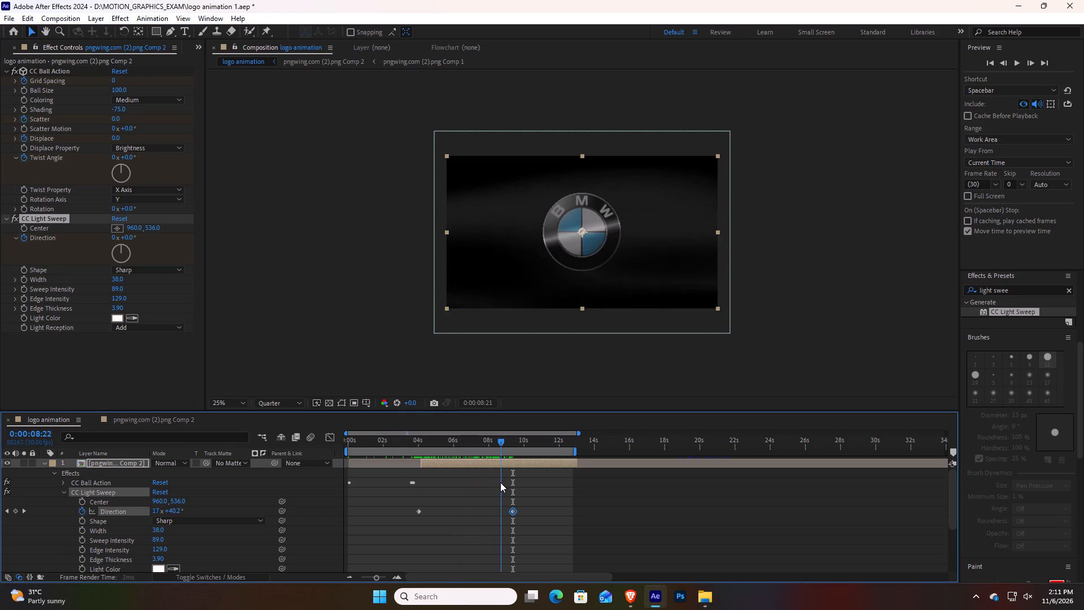
left_click_drag(500, 482, 511, 485)
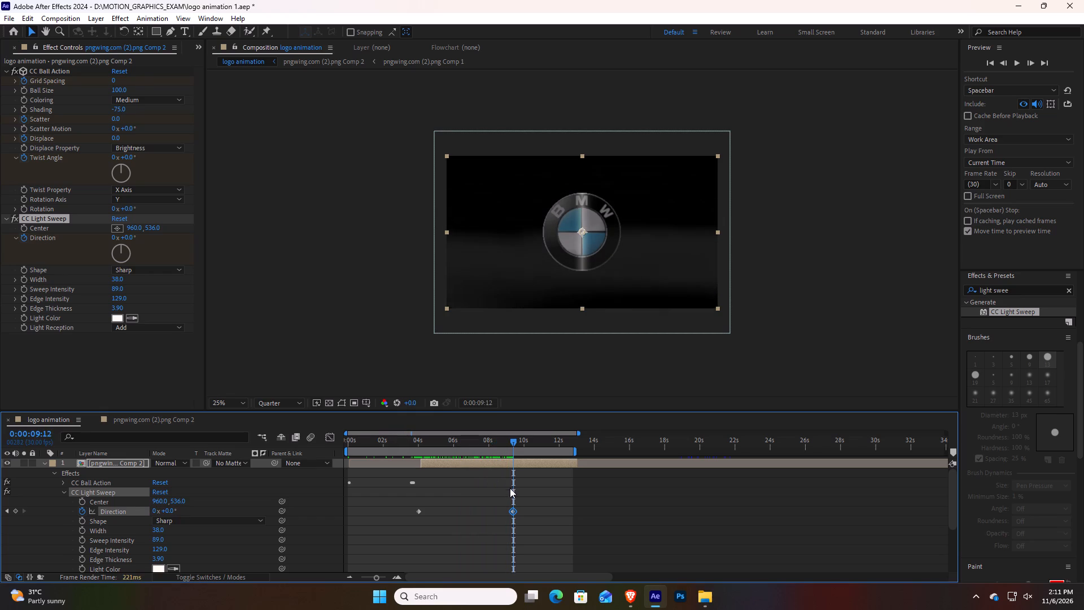
left_click_drag(513, 442, 470, 445)
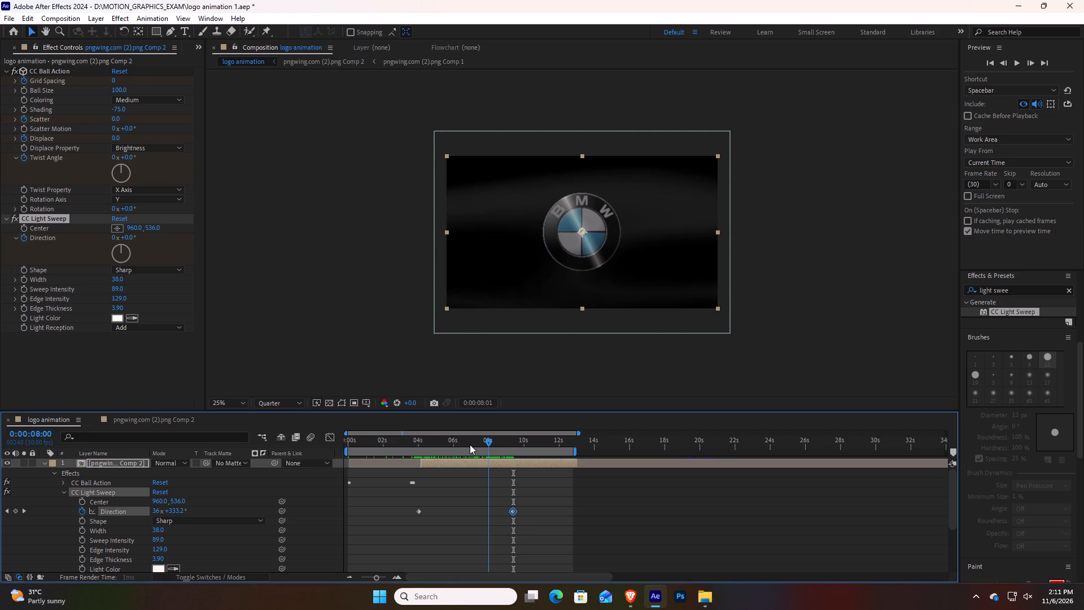
left_click_drag(470, 445, 409, 476)
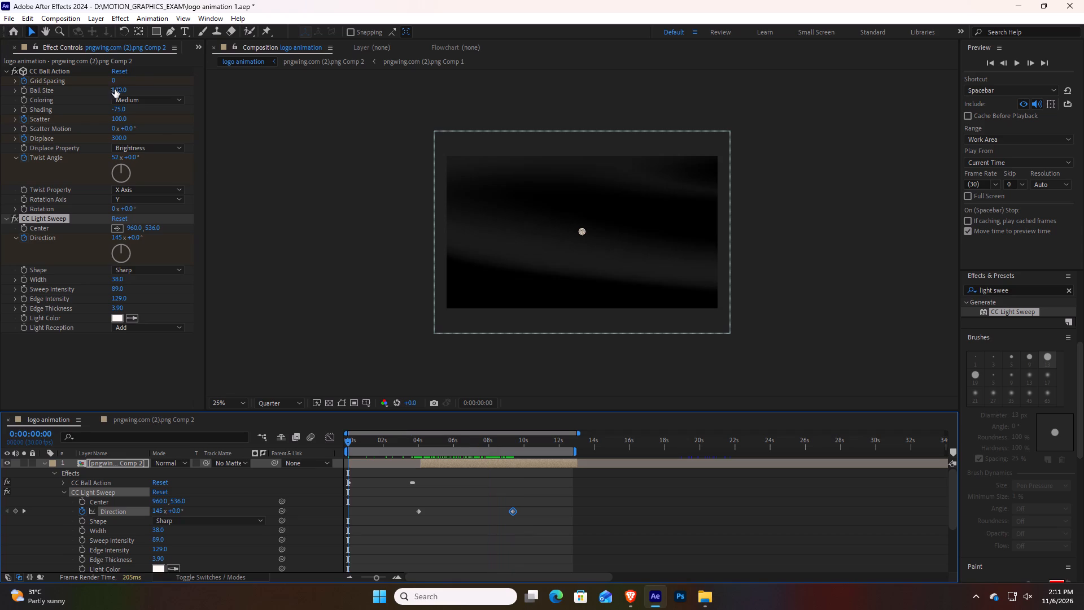
Save the logo animation project.
key("ctrl+s")
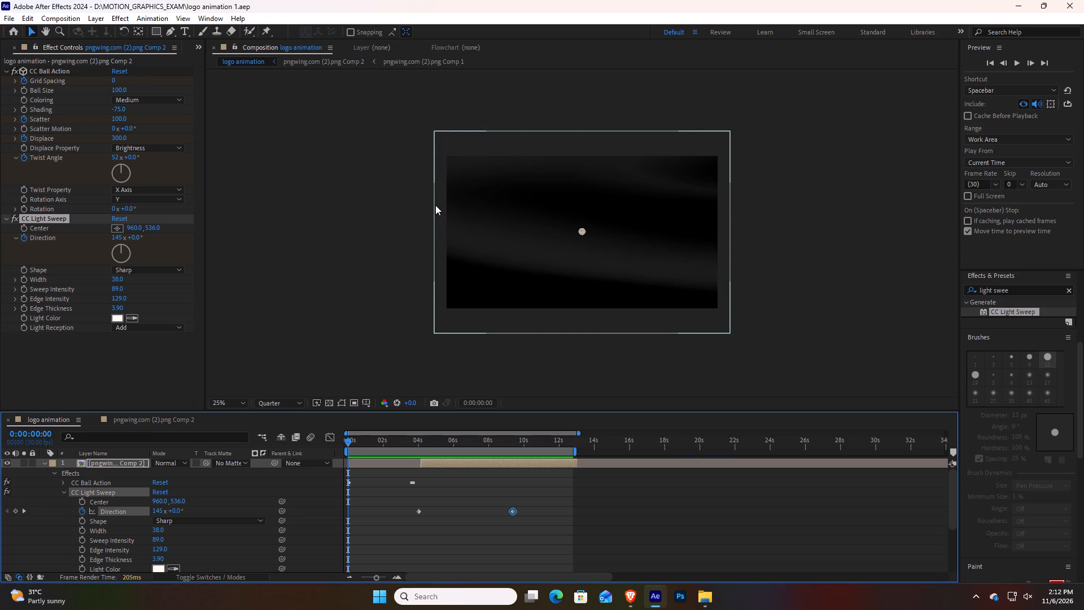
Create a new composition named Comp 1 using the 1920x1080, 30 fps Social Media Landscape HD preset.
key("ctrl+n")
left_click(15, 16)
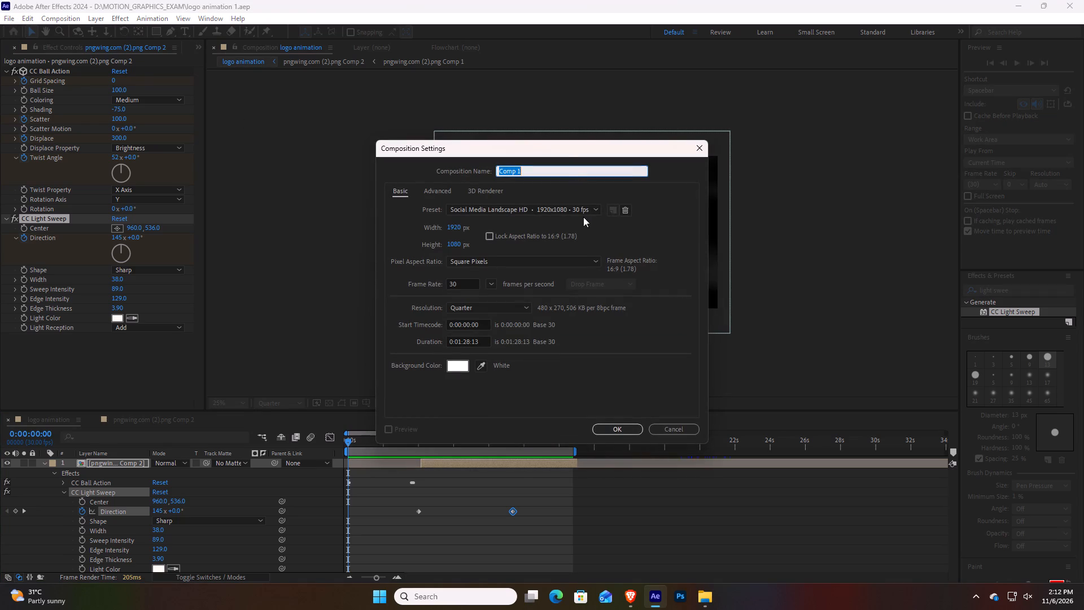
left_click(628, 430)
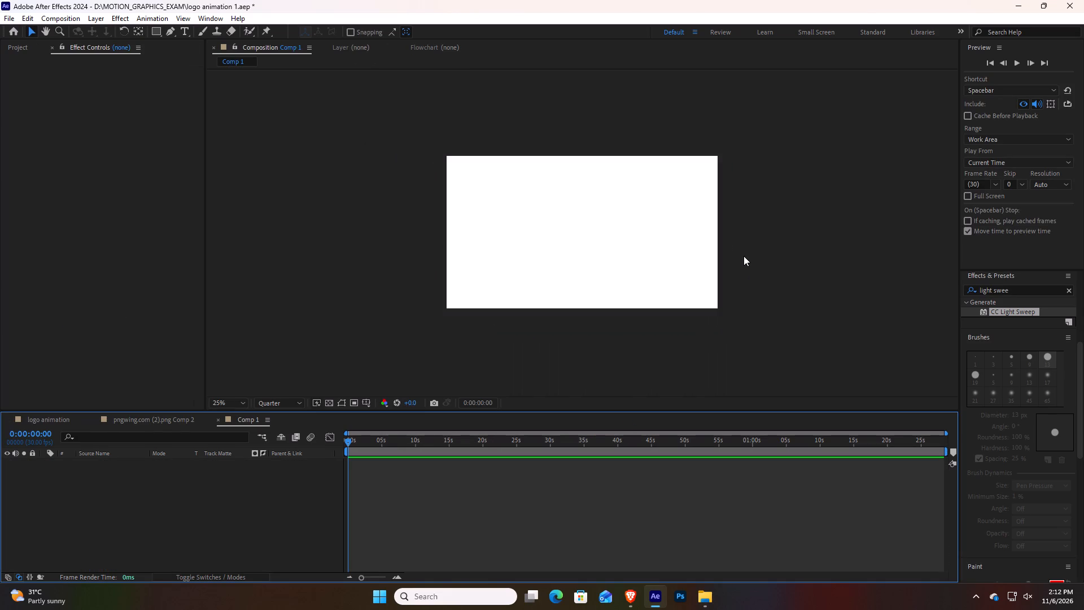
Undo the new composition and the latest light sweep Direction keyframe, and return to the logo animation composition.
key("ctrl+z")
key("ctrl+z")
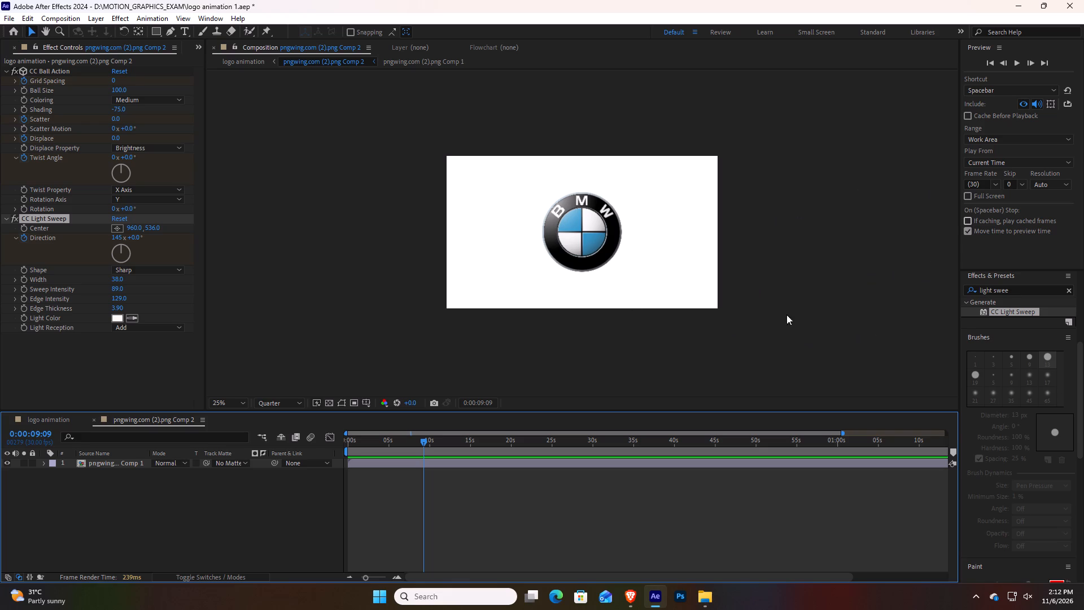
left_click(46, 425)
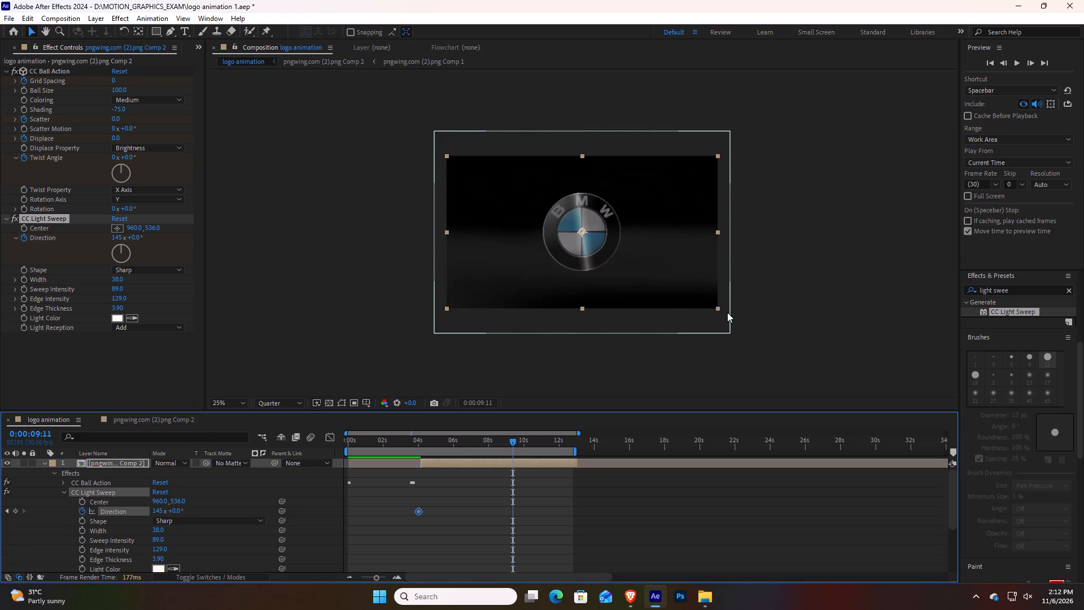
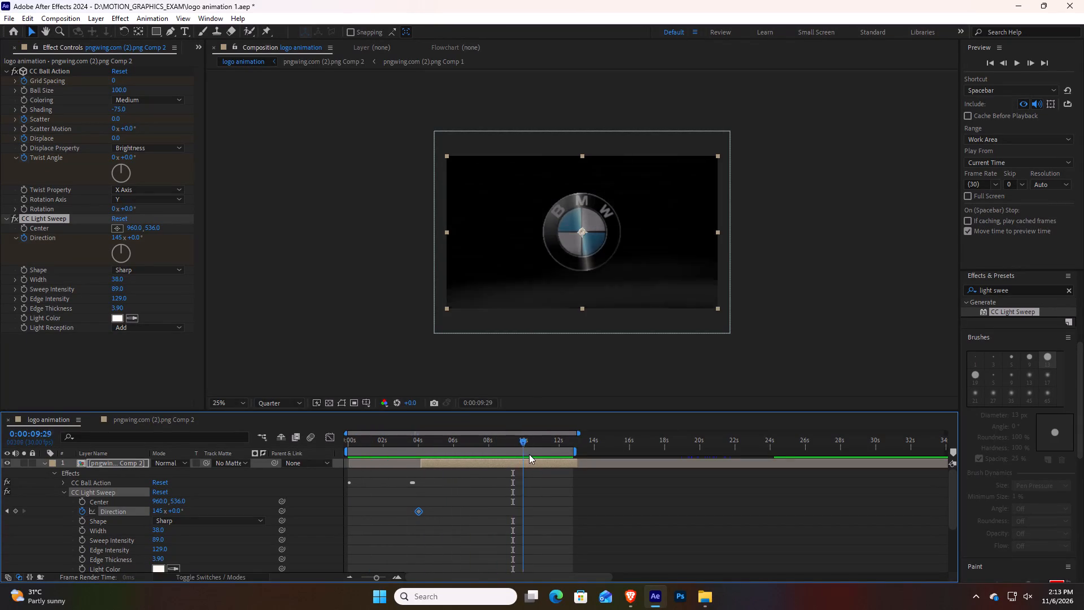
Delete the CC Light Sweep effect from the top logo layer, keeping its CC Ball Action effect.
left_click_drag(529, 454, 578, 459)
left_click(90, 497)
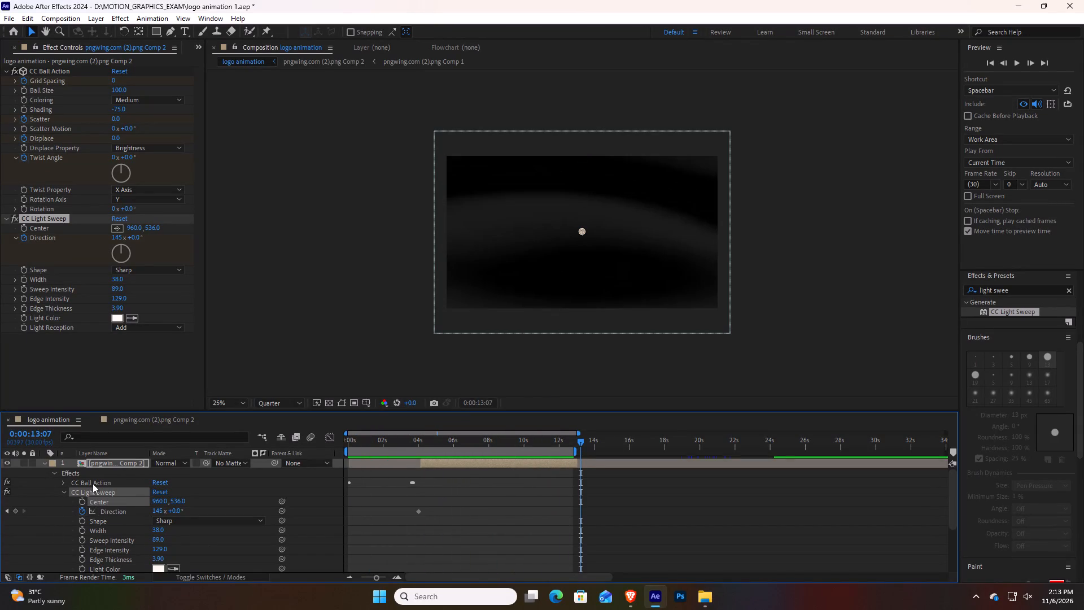
left_click(93, 493)
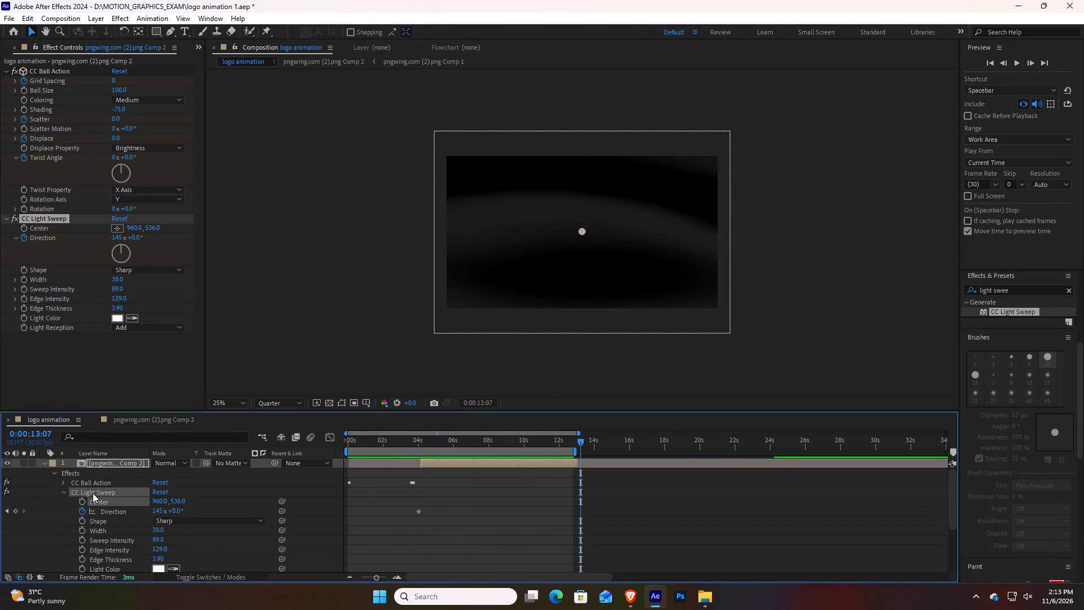
left_click(93, 493)
key("Delete")
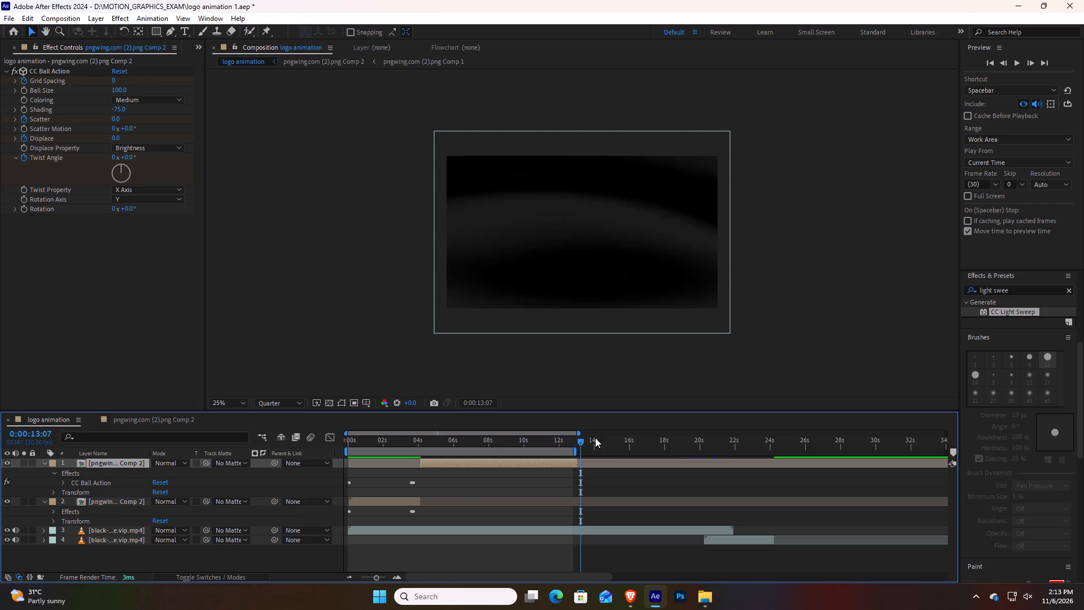
Preview the logo animation from the start of the composition to review it without the light sweep.
left_click_drag(579, 441, 479, 454)
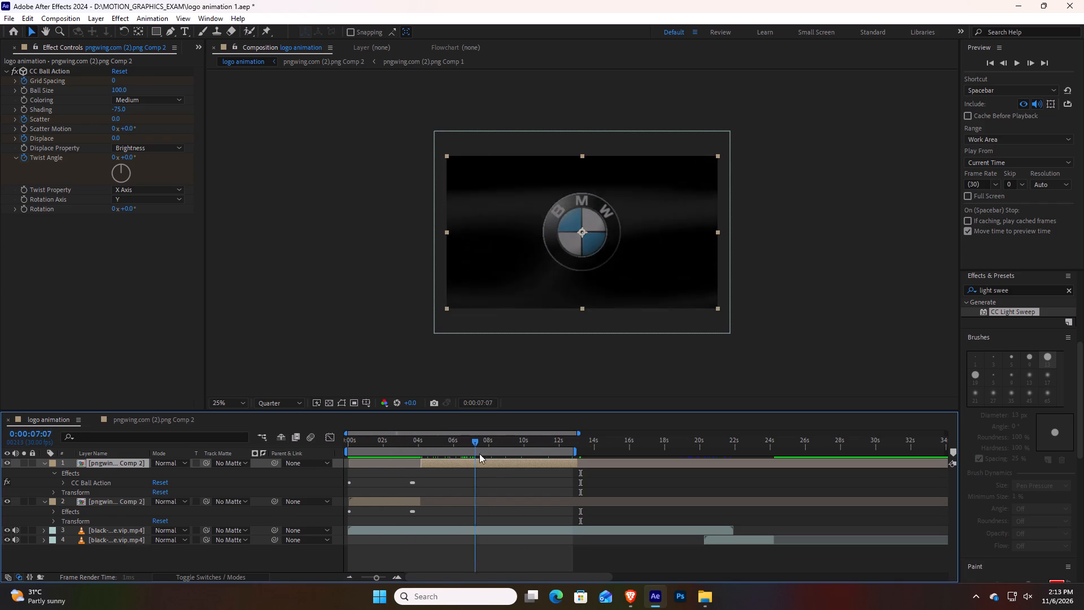
left_click_drag(479, 454, 343, 459)
key("space")
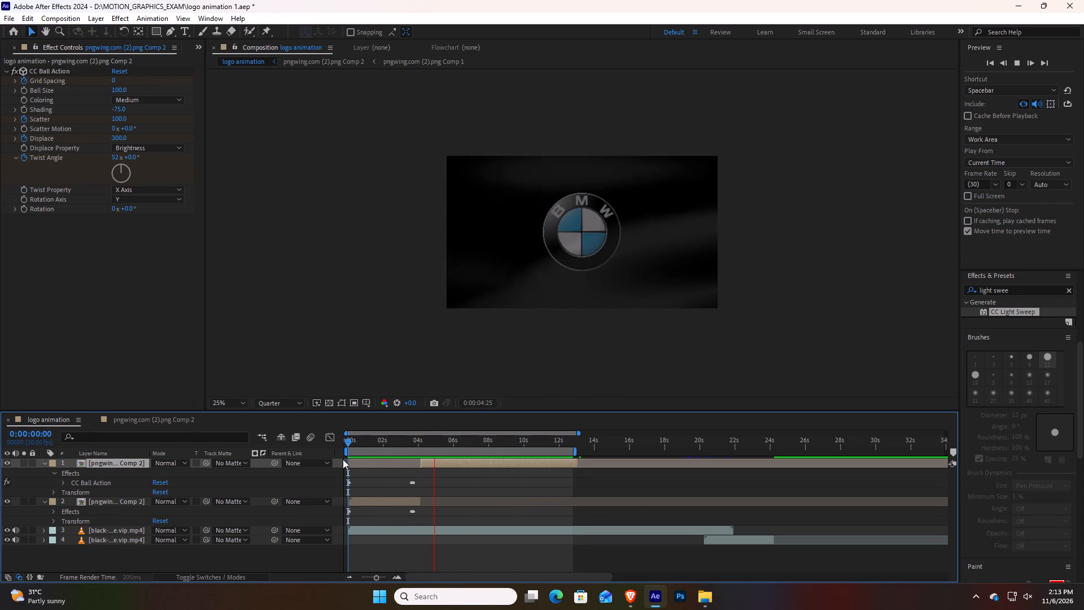
key("space")
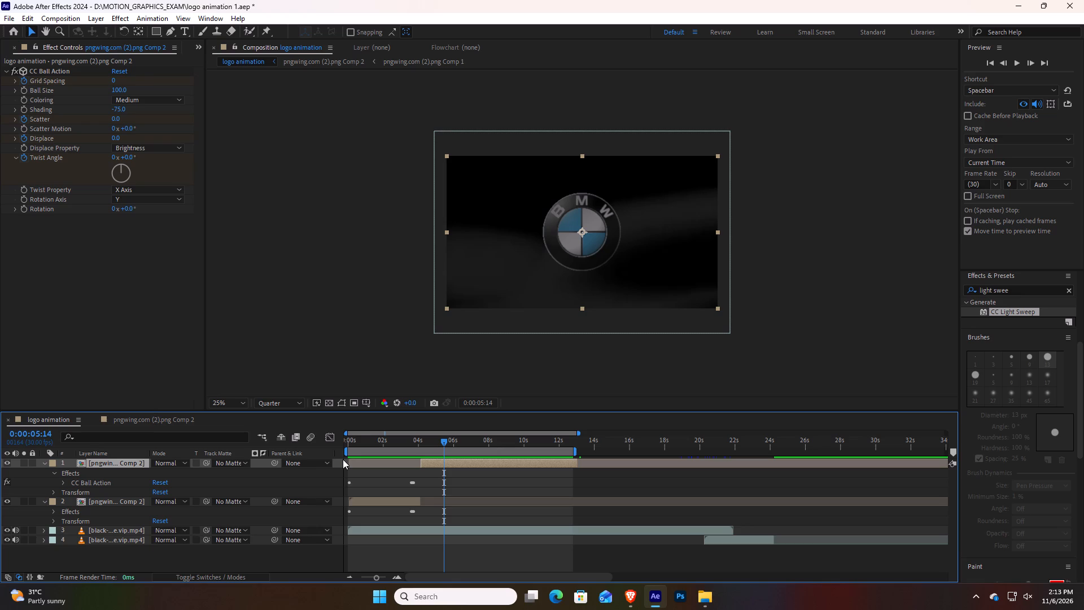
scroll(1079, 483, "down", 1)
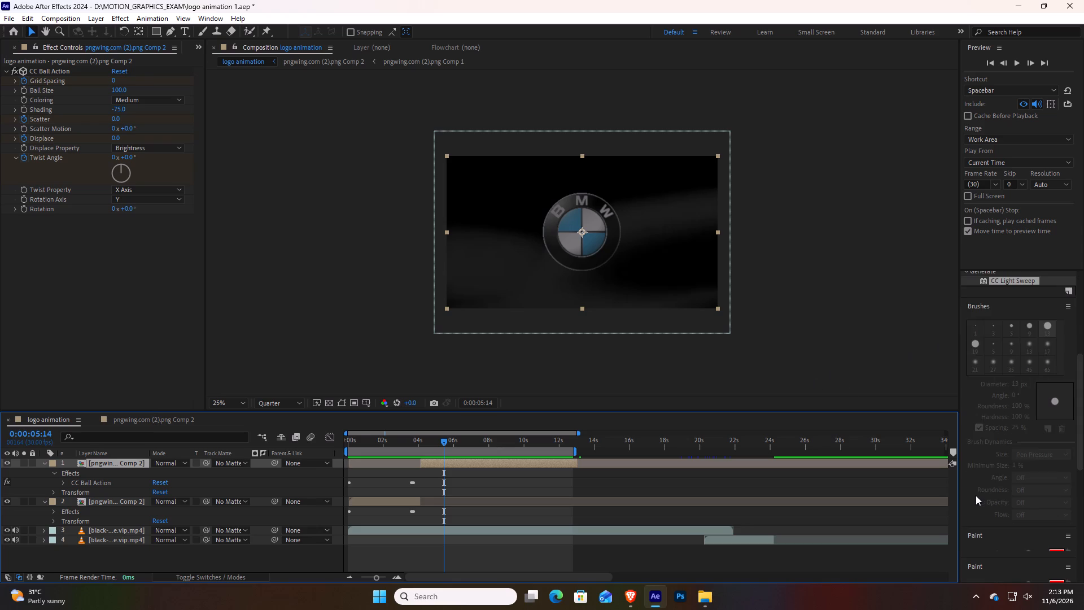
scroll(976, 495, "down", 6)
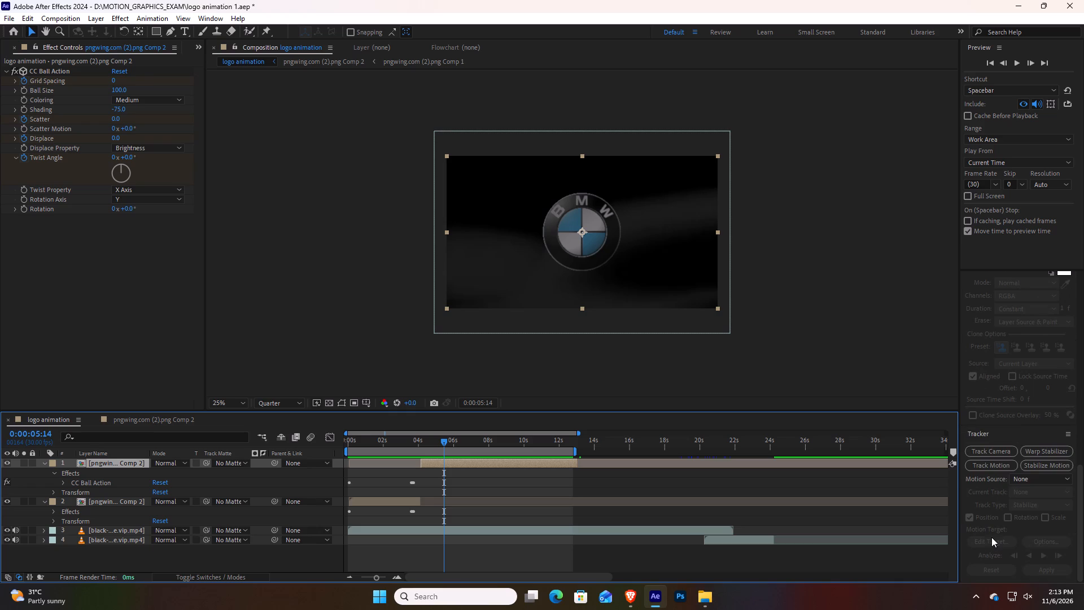
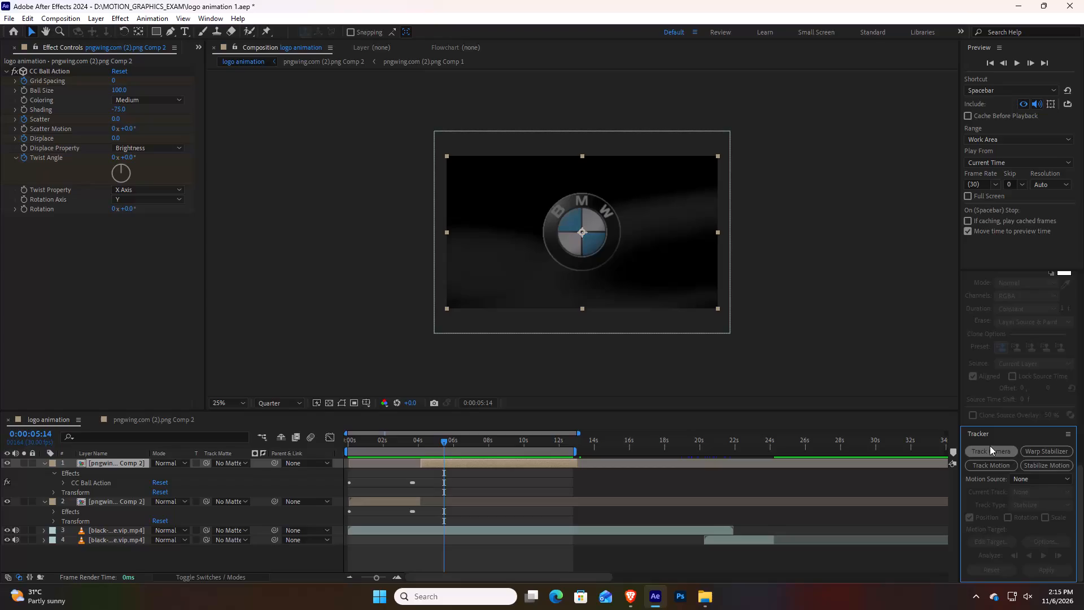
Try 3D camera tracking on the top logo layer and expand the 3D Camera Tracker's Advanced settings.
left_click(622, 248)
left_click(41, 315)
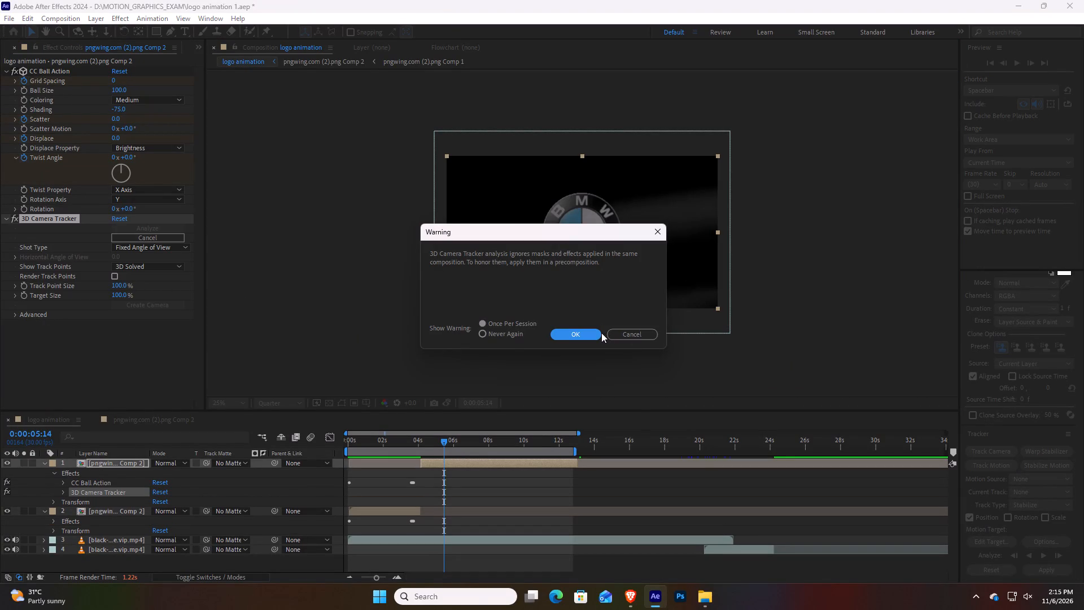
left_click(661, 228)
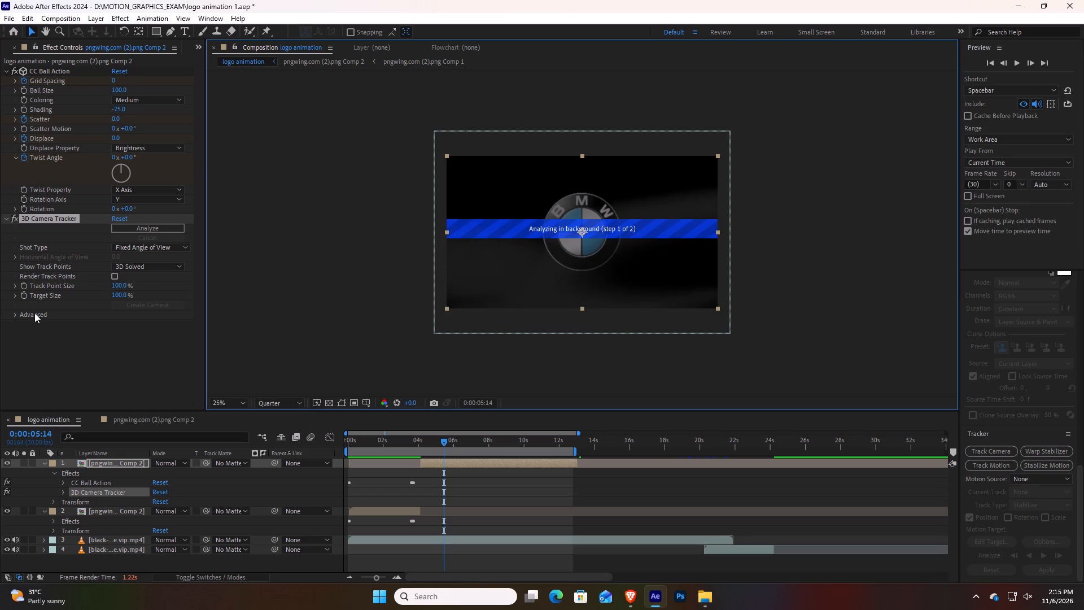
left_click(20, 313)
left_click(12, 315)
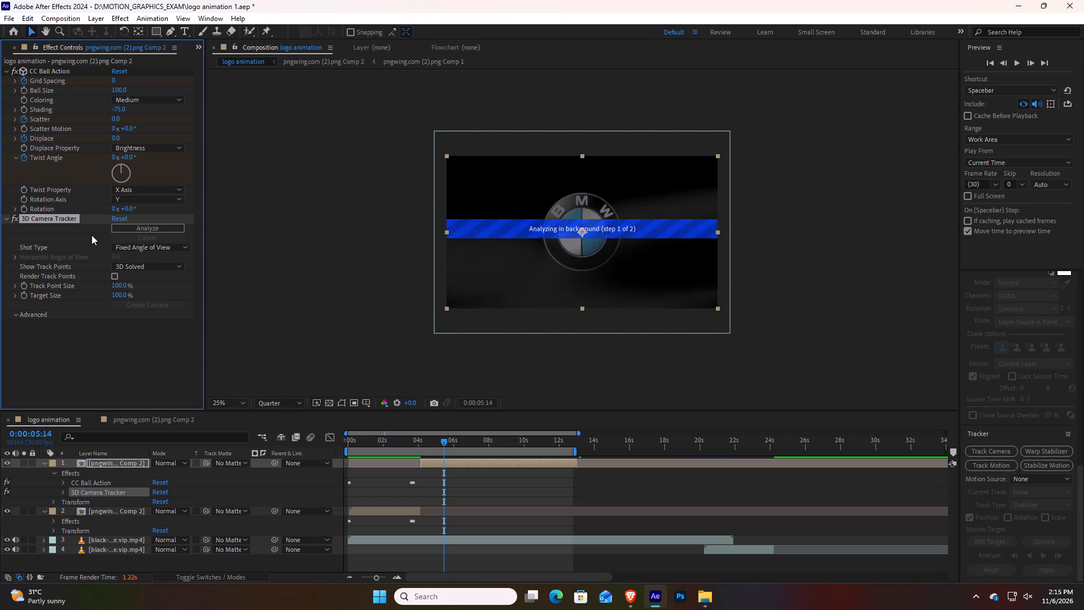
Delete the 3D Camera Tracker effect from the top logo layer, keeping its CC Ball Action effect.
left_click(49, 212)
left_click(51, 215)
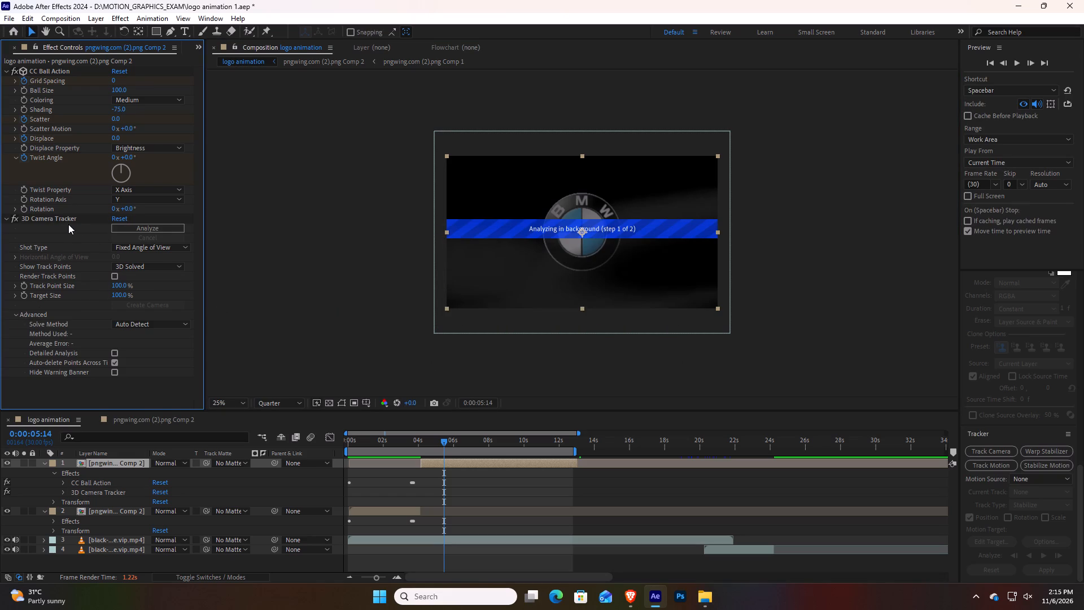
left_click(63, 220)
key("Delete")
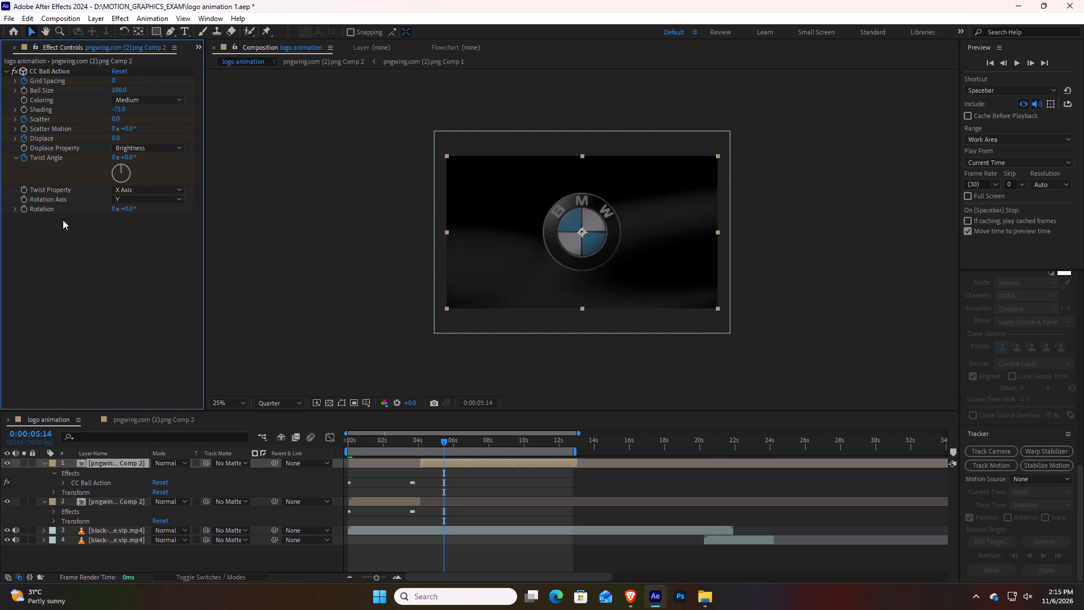